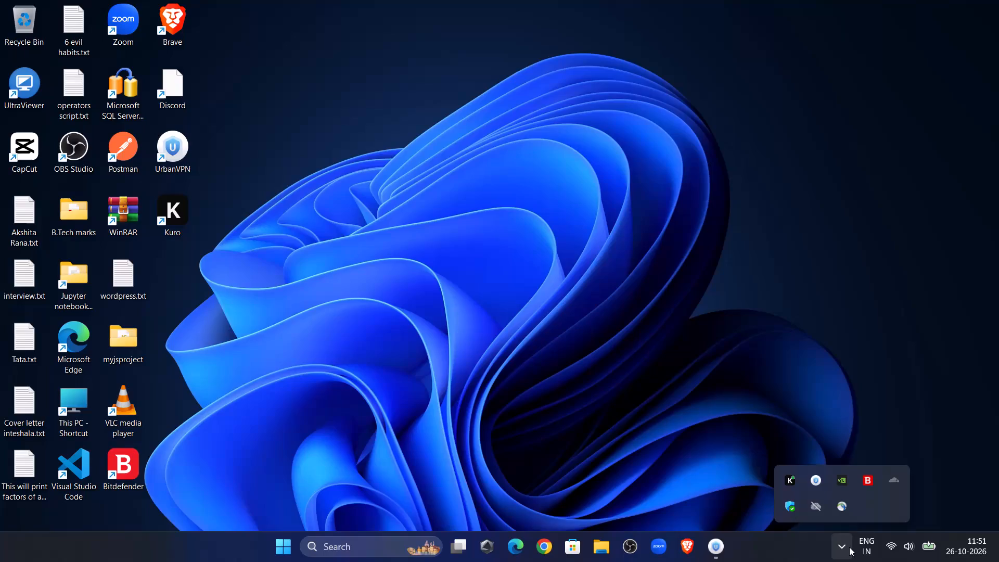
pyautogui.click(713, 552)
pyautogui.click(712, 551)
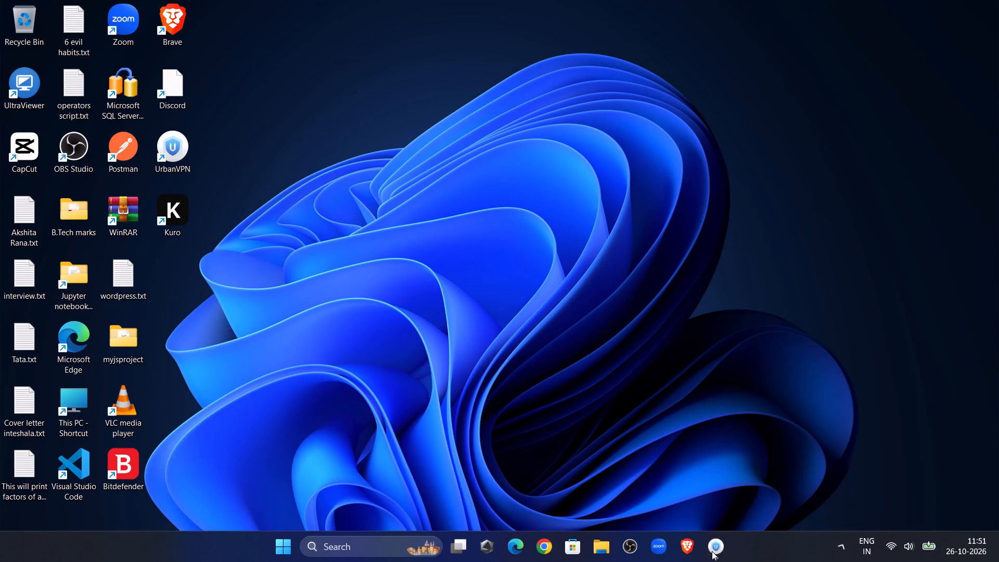
# Launch CapCut from its desktop shortcut.
pyautogui.doubleClick(41, 146)
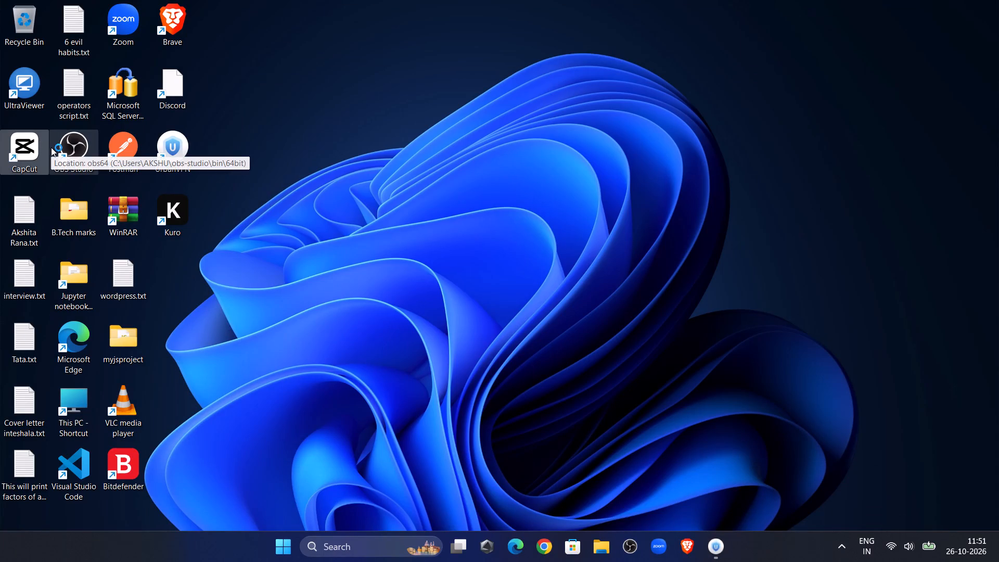
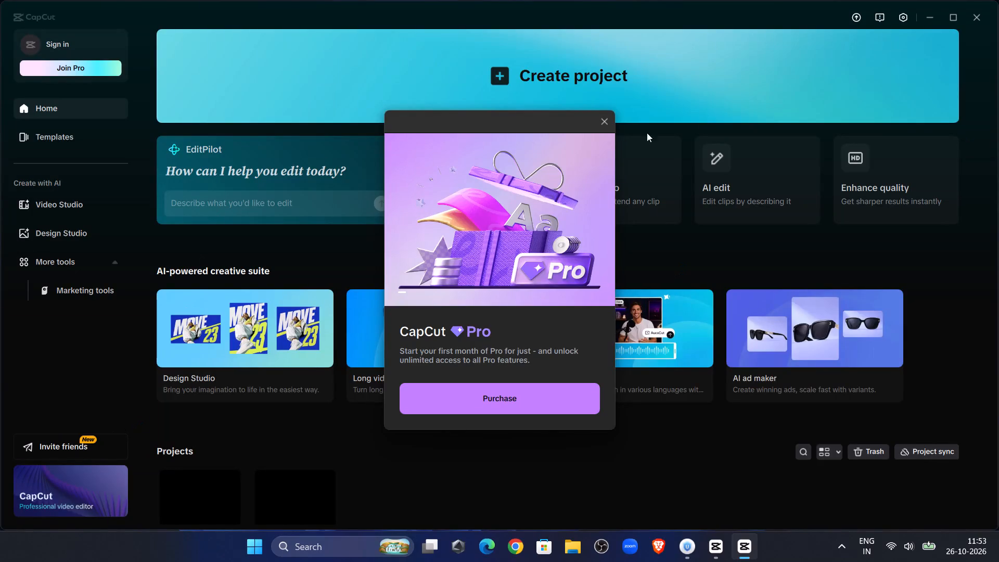
# Dismiss the CapCut Pro offer and open the existing project 1025 for editing.
pyautogui.click(610, 120)
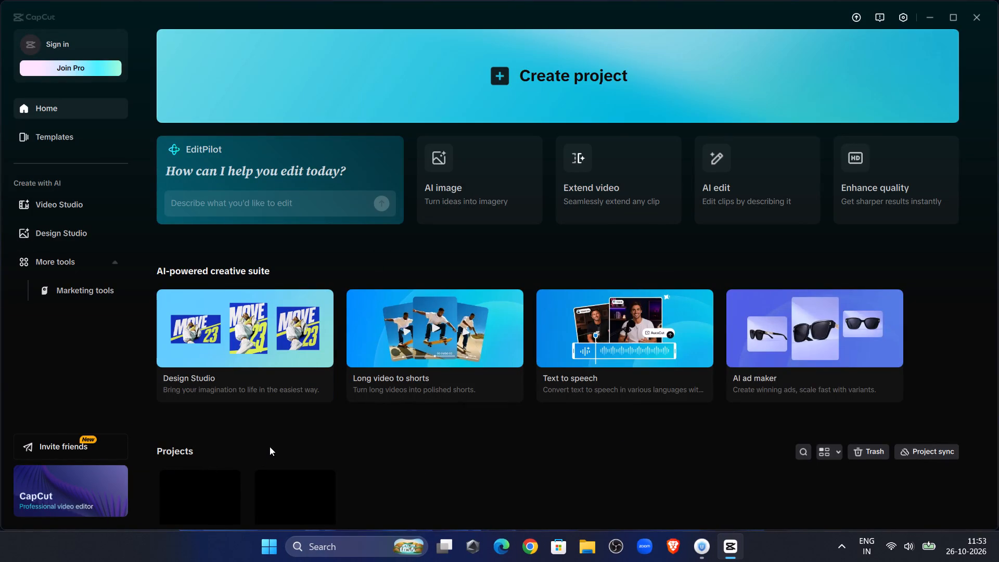
pyautogui.scroll(-4, 376, 431)
pyautogui.click(175, 454)
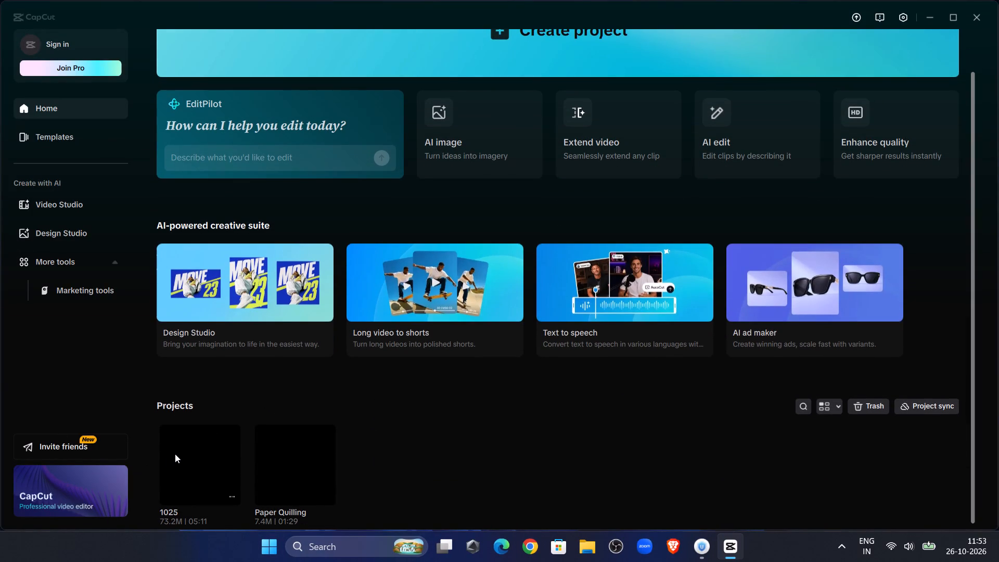
pyautogui.doubleClick(198, 466)
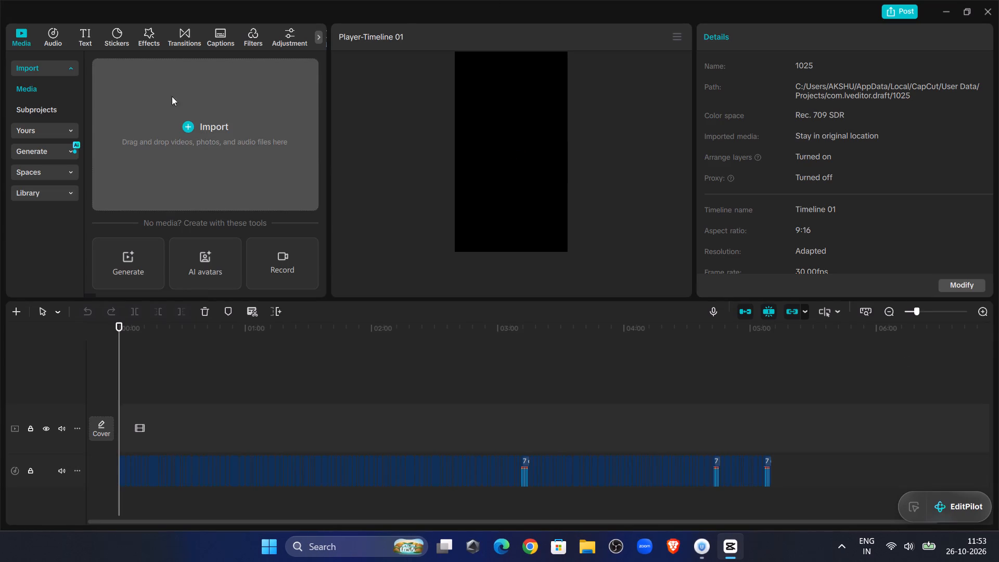
# Start importing a media file into project 1025, bringing up the file selection dialog.
pyautogui.click(188, 126)
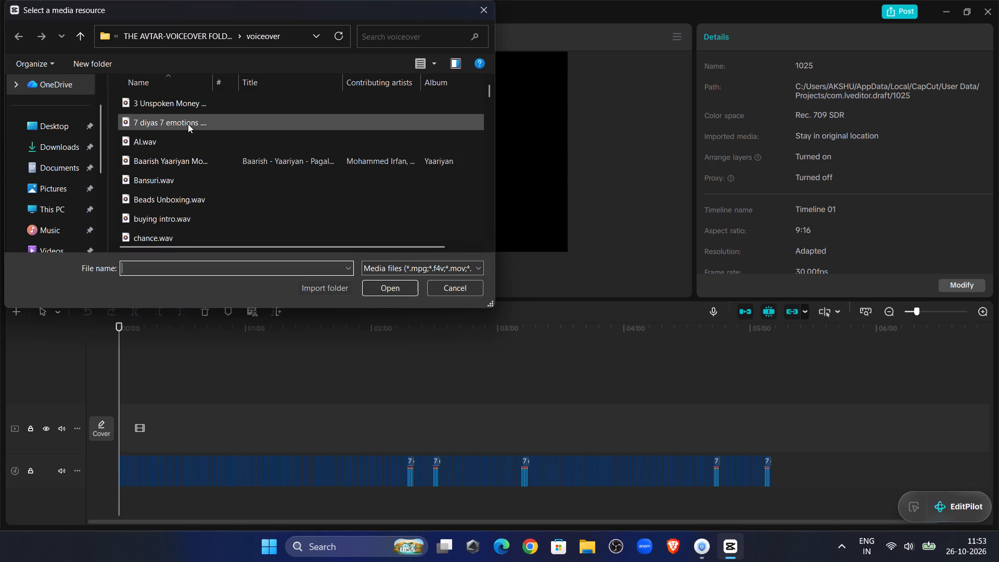
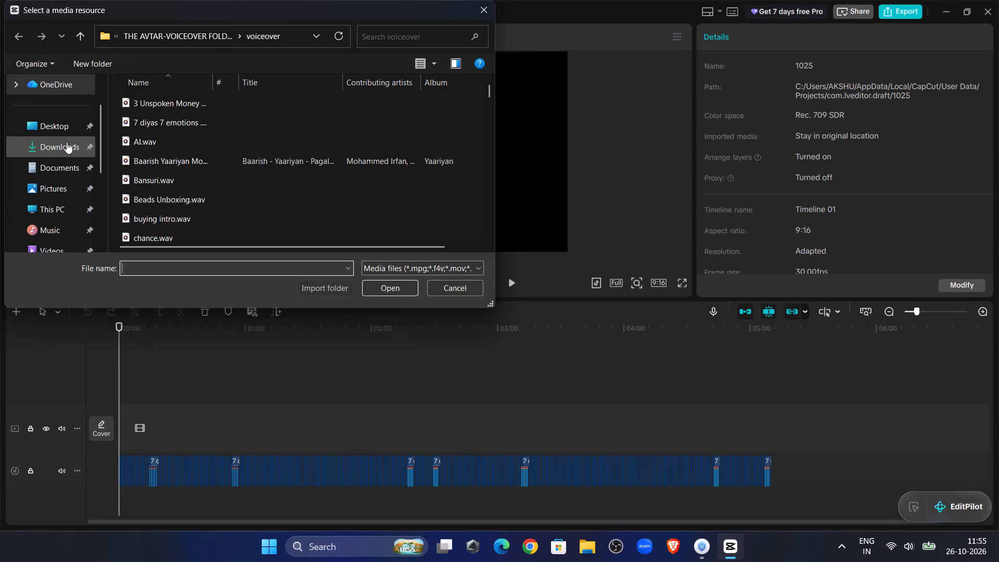
# Search the Akshu (D:) drive for "my" and open the Craft Video folder inside My video collection.
pyautogui.click(53, 143)
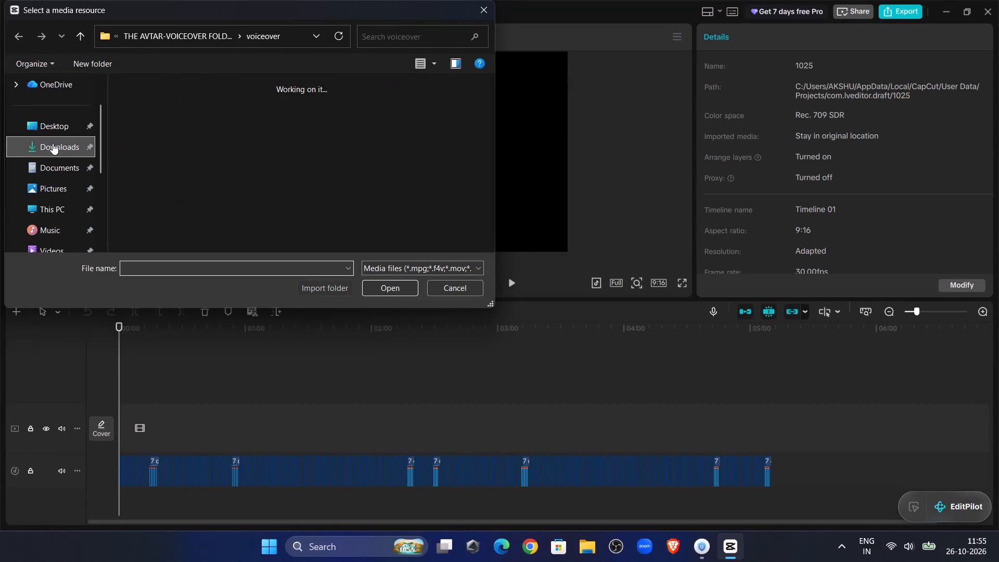
pyautogui.scroll(-5, 14, 218)
pyautogui.click(50, 195)
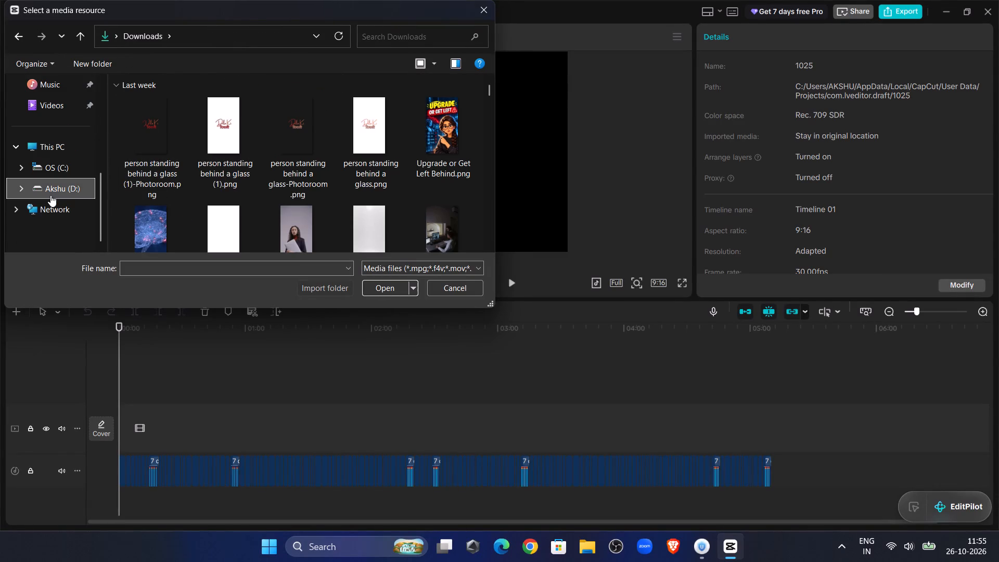
pyautogui.click(406, 31)
pyautogui.click(379, 31)
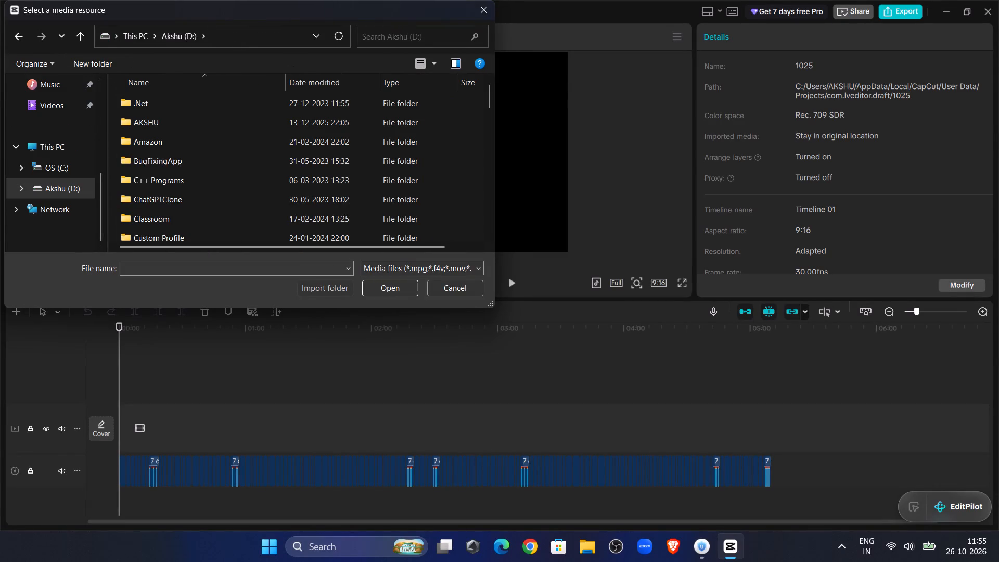
pyautogui.write('my')
pyautogui.press('Return')
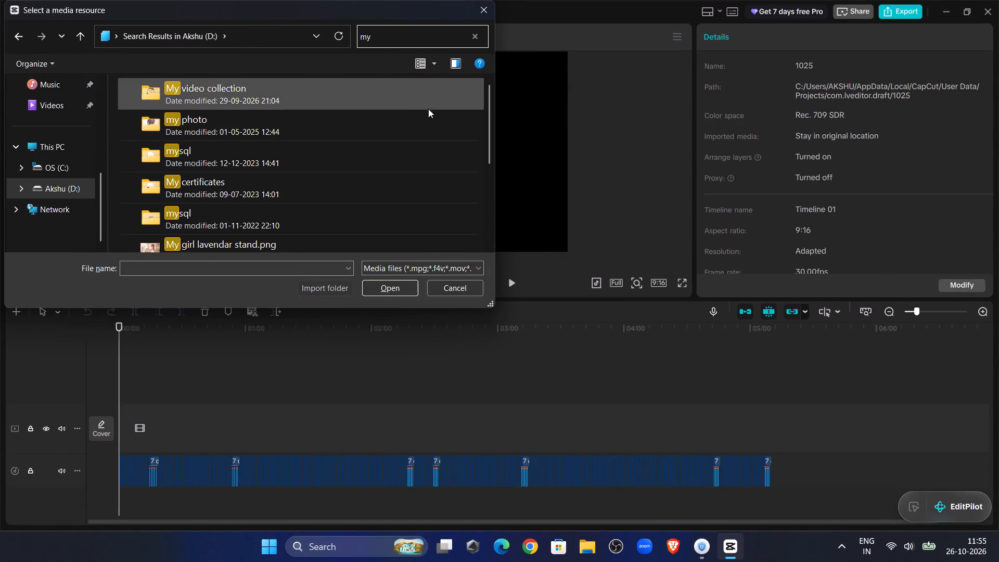
pyautogui.doubleClick(368, 87)
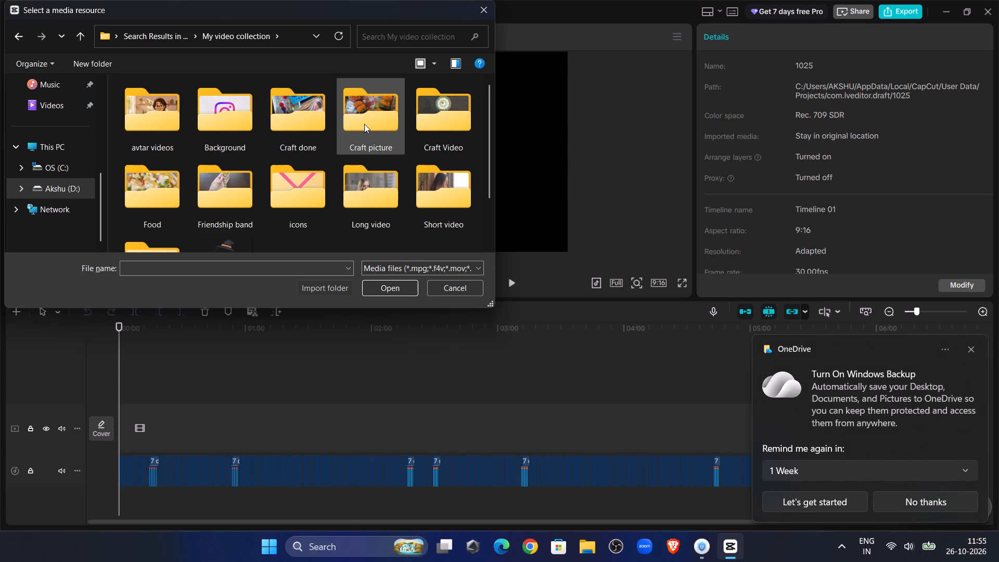
pyautogui.doubleClick(454, 122)
# Select the 25 October 2026 craft clips from VID_20261025_093909.mp4 through VID_20261025_134153.mp4 in the Craft Video folder.
pyautogui.scroll(-10, 424, 182)
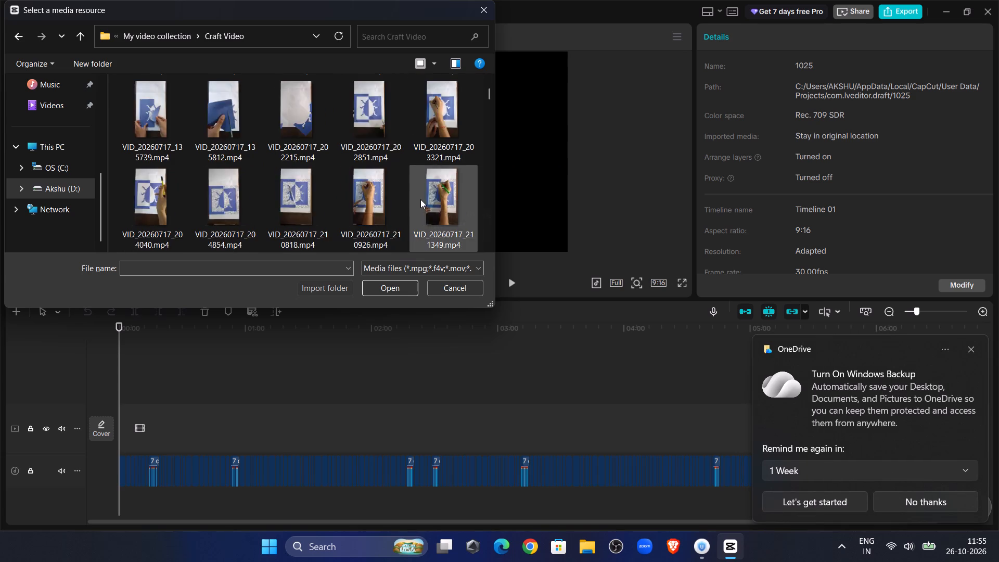
pyautogui.scroll(-20, 420, 199)
pyautogui.scroll(-20, 420, 199)
pyautogui.scroll(-8, 420, 199)
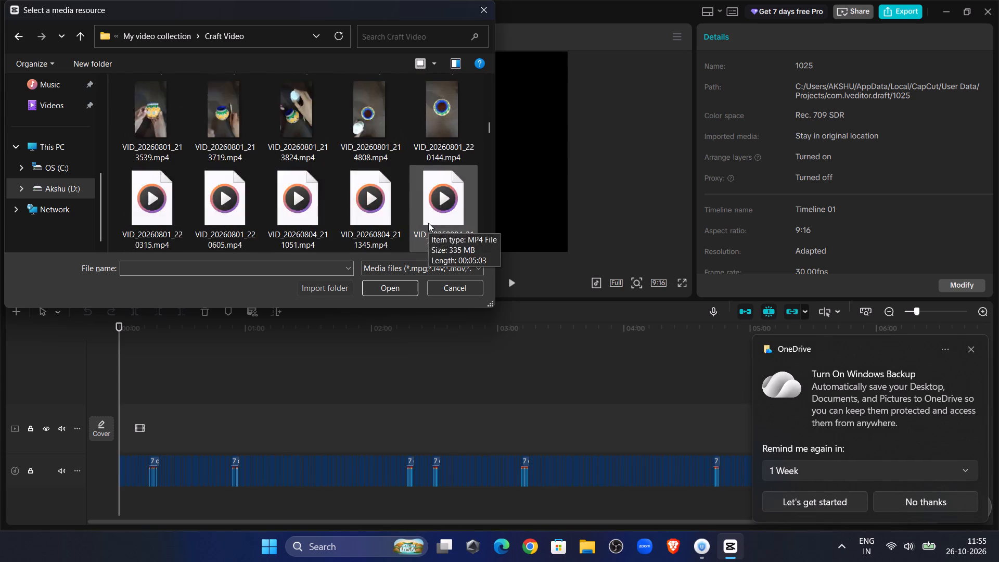
pyautogui.scroll(-20, 428, 223)
pyautogui.scroll(-12, 428, 223)
pyautogui.scroll(-9, 428, 232)
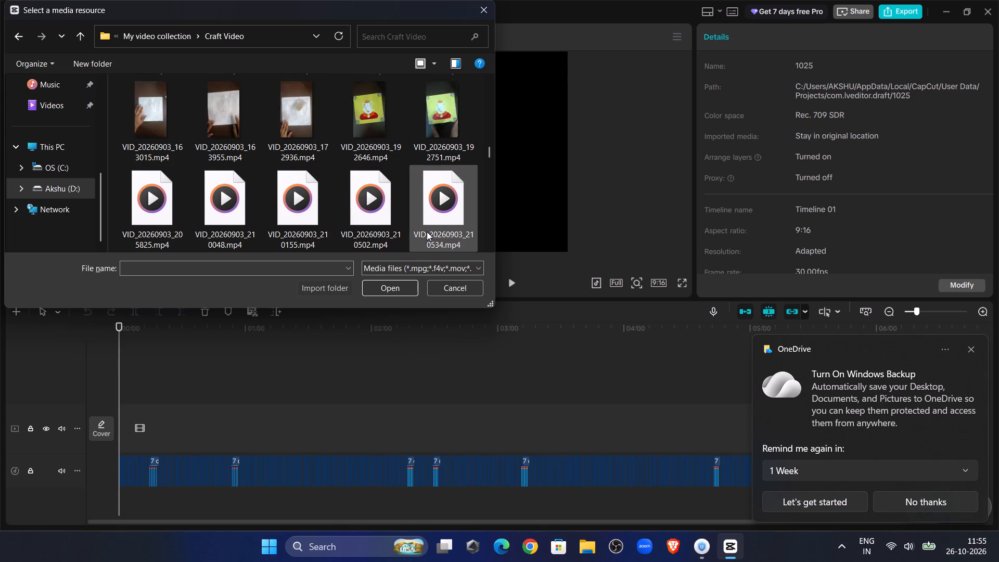
pyautogui.scroll(-20, 427, 232)
pyautogui.scroll(-20, 427, 232)
pyautogui.scroll(-7, 427, 232)
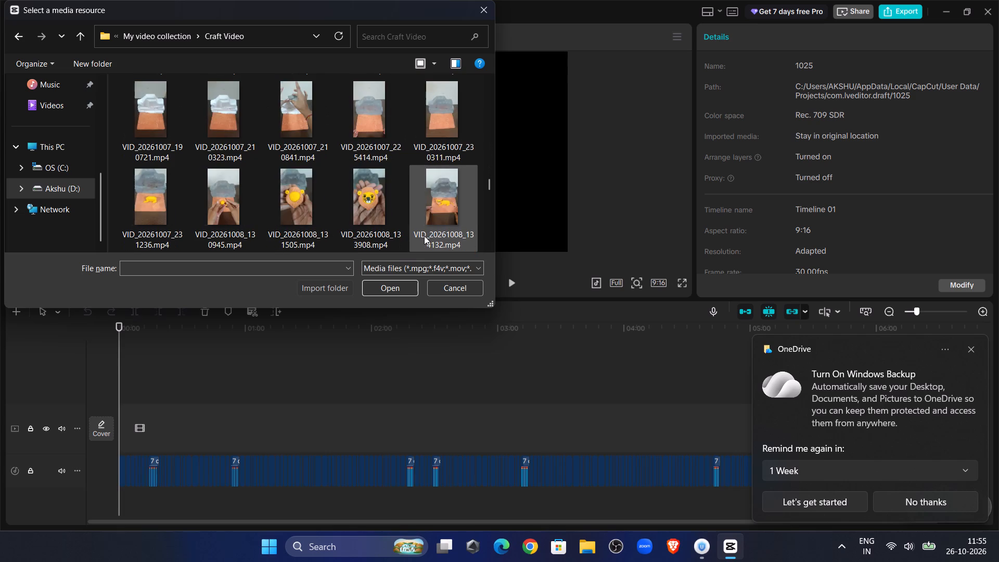
pyautogui.scroll(-15, 424, 236)
pyautogui.scroll(-7, 421, 234)
pyautogui.scroll(1, 419, 233)
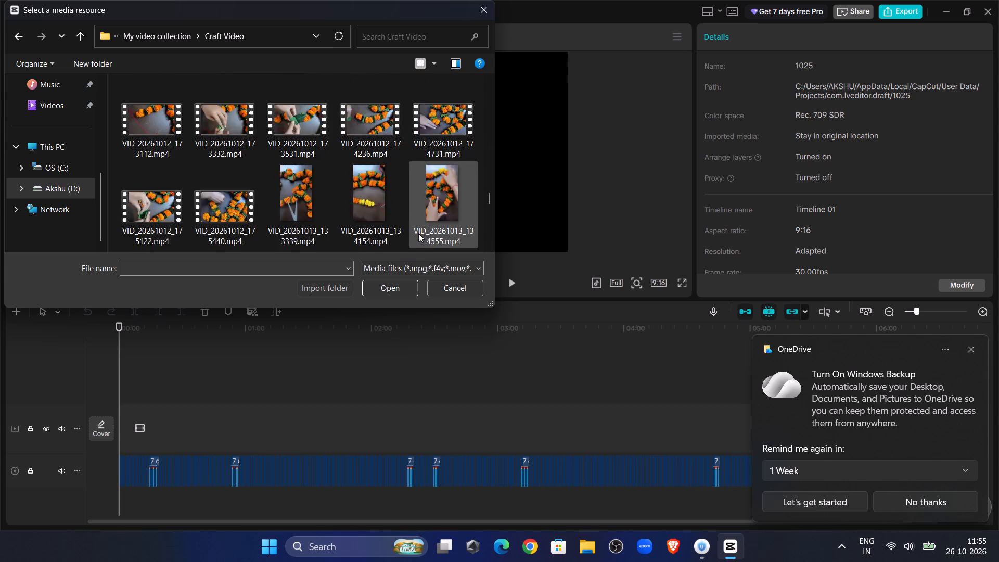
pyautogui.scroll(-20, 417, 233)
pyautogui.scroll(-5, 415, 232)
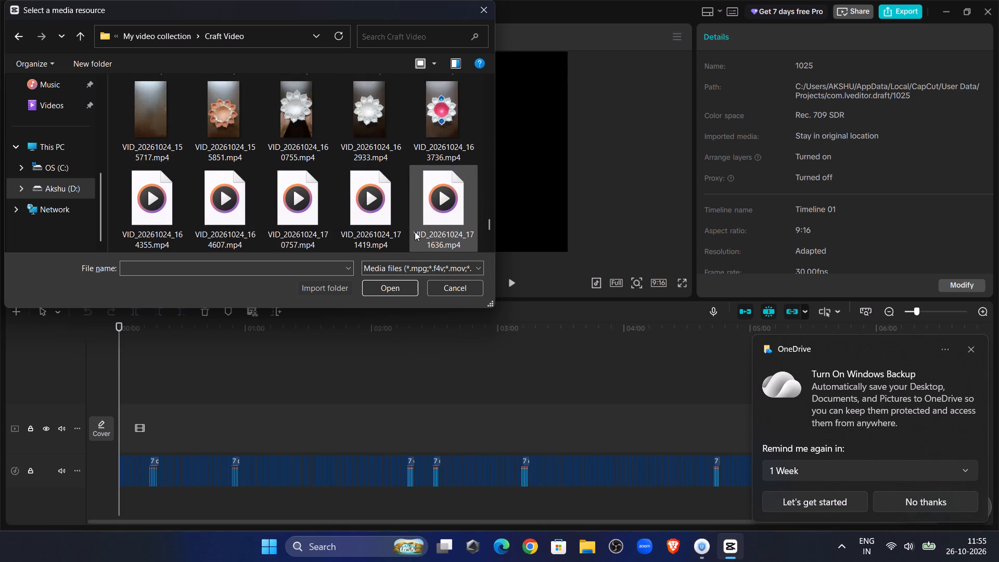
pyautogui.scroll(-5, 415, 232)
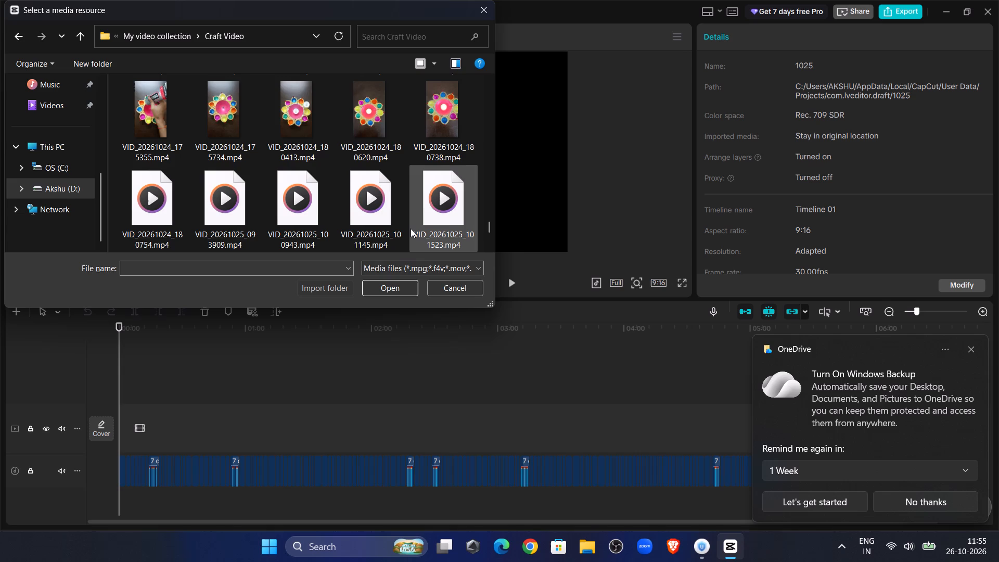
pyautogui.scroll(-4, 411, 228)
pyautogui.scroll(3, 411, 228)
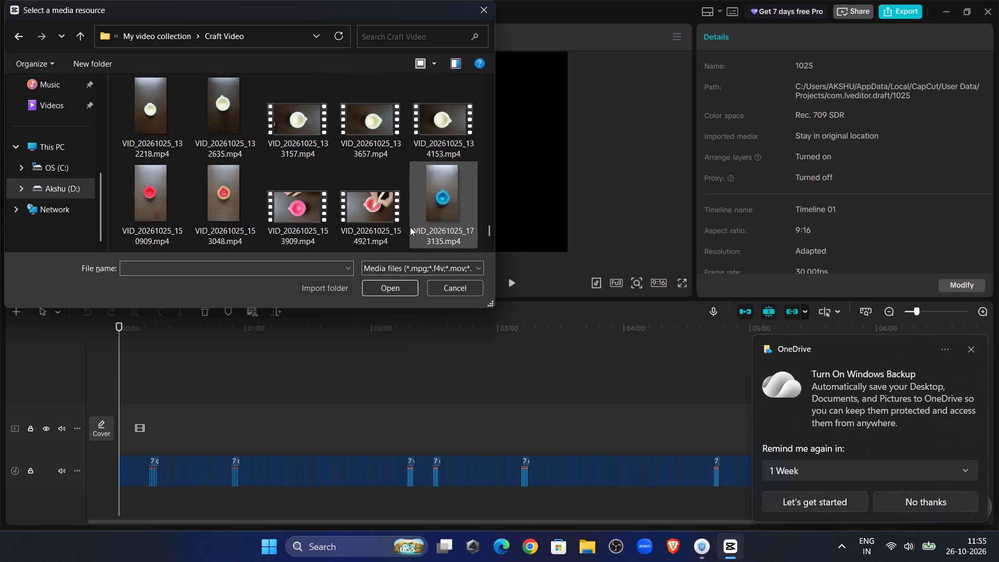
pyautogui.click(230, 132)
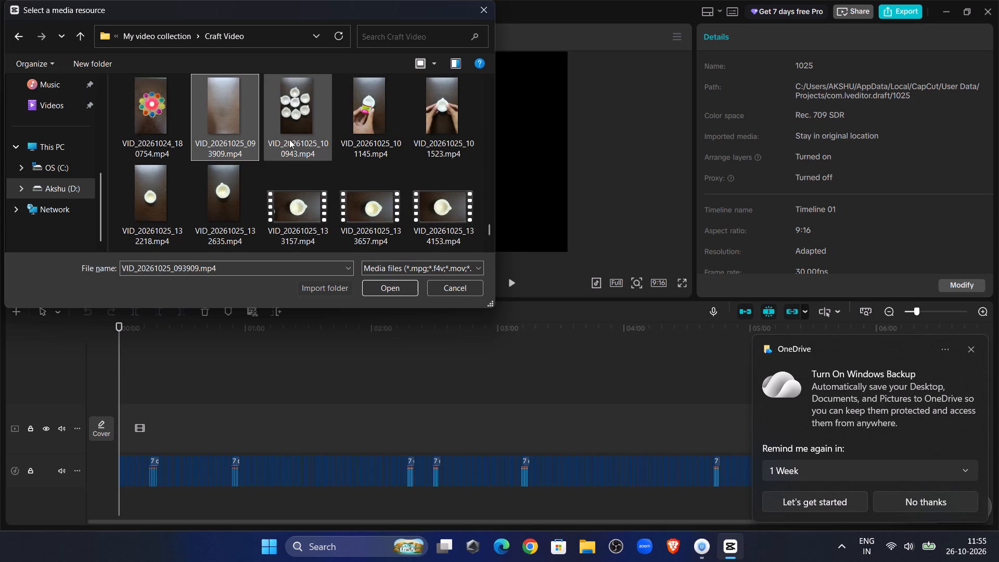
pyautogui.keyDown('shift'); pyautogui.click(290, 140); pyautogui.keyUp('shift')
pyautogui.keyDown('shift'); pyautogui.click(377, 133); pyautogui.keyUp('shift')
pyautogui.keyDown('shift'); pyautogui.click(434, 133); pyautogui.keyUp('shift')
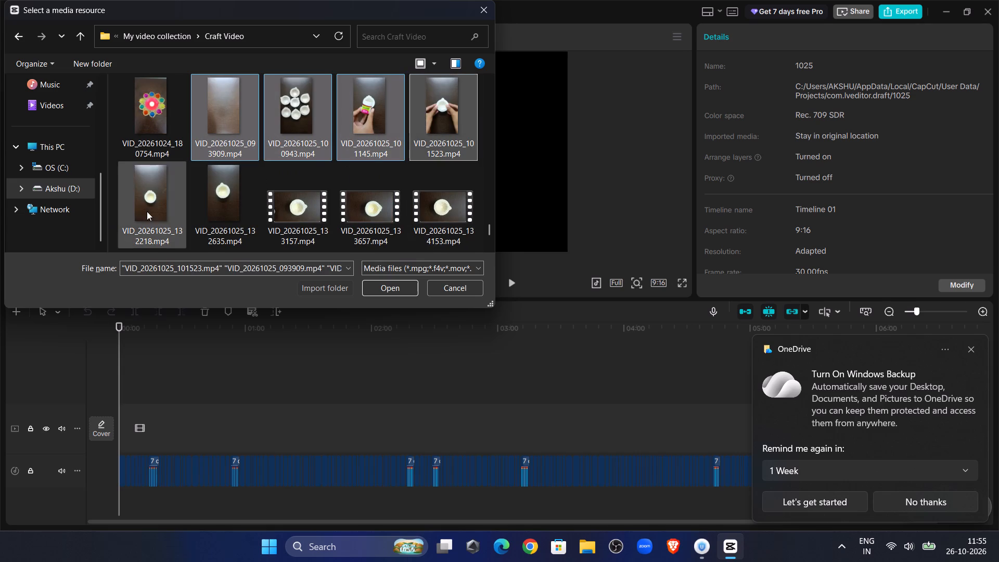
pyautogui.keyDown('shift'); pyautogui.click(149, 209); pyautogui.keyUp('shift')
pyautogui.keyDown('shift'); pyautogui.click(196, 208); pyautogui.keyUp('shift')
pyautogui.keyDown('shift'); pyautogui.click(297, 218); pyautogui.keyUp('shift')
pyautogui.keyDown('shift'); pyautogui.click(433, 222); pyautogui.keyUp('shift')
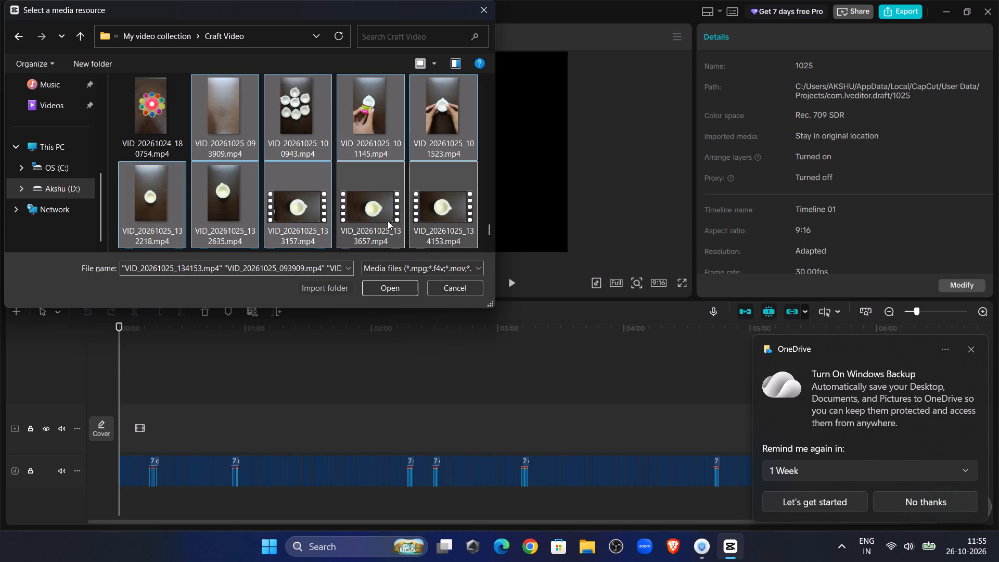
# Add the clips from VID_20261025_150909.mp4 through VID_20261025_181056.mp4 to the selection.
pyautogui.scroll(-1, 261, 195)
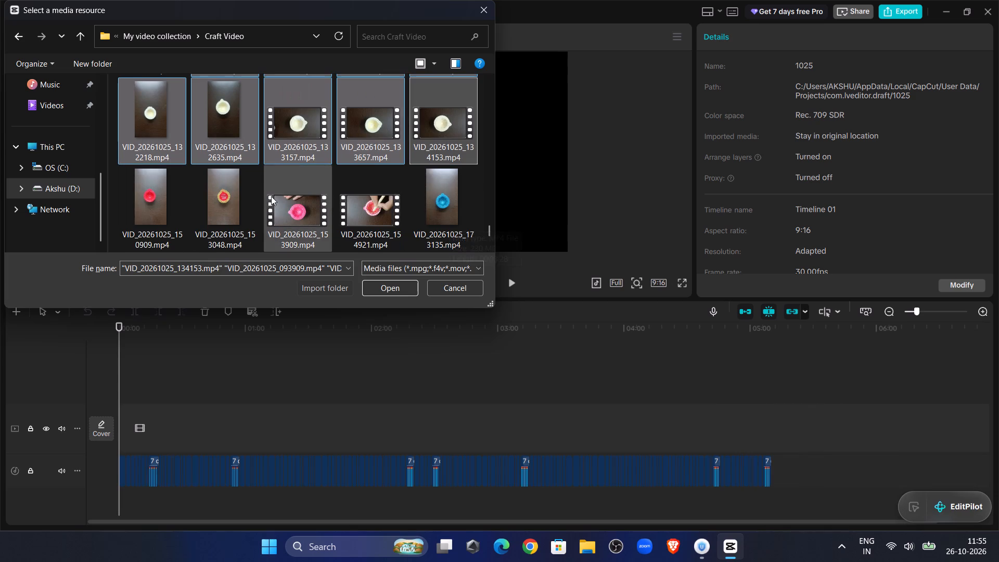
pyautogui.keyDown('shift'); pyautogui.click(151, 203); pyautogui.keyUp('shift')
pyautogui.keyDown('shift'); pyautogui.click(210, 205); pyautogui.keyUp('shift')
pyautogui.keyDown('shift'); pyautogui.click(289, 218); pyautogui.keyUp('shift')
pyautogui.keyDown('shift'); pyautogui.click(372, 220); pyautogui.keyUp('shift')
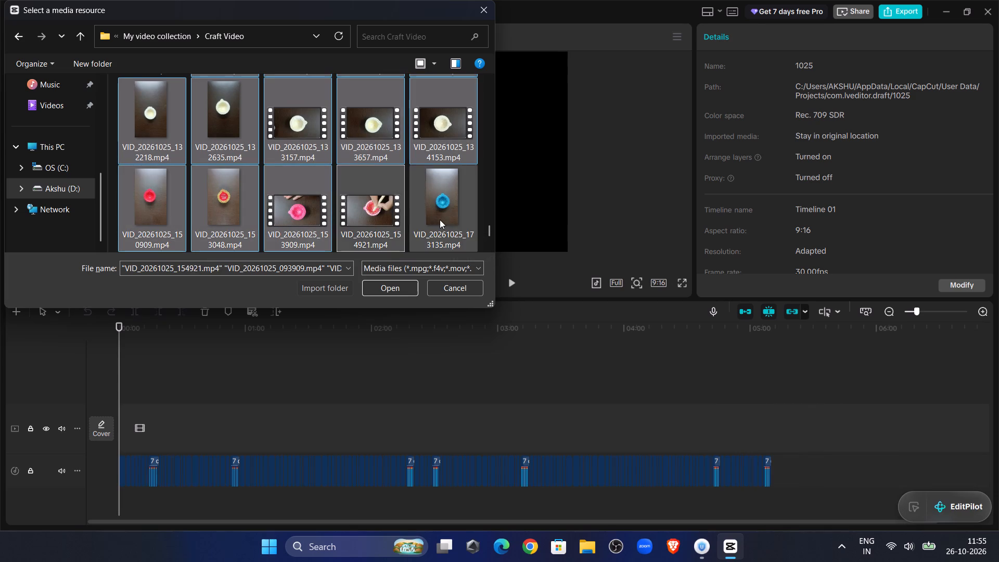
pyautogui.keyDown('shift'); pyautogui.click(440, 220); pyautogui.keyUp('shift')
pyautogui.scroll(-1, 296, 195)
pyautogui.keyDown('shift'); pyautogui.click(130, 195); pyautogui.keyUp('shift')
pyautogui.keyDown('shift'); pyautogui.click(228, 195); pyautogui.keyUp('shift')
pyautogui.keyDown('shift'); pyautogui.click(269, 203); pyautogui.keyUp('shift')
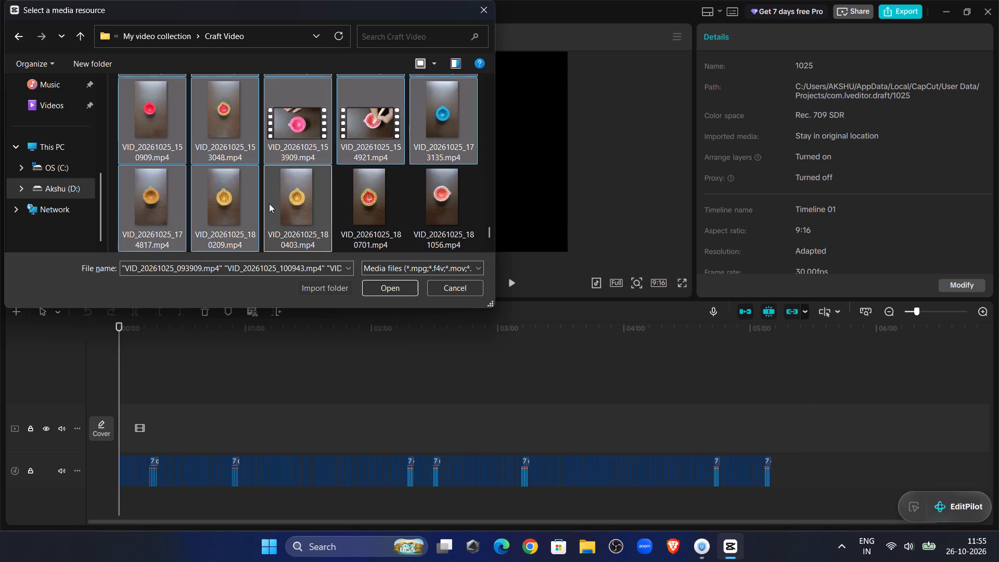
pyautogui.keyDown('shift'); pyautogui.click(352, 209); pyautogui.keyUp('shift')
pyautogui.keyDown('shift'); pyautogui.click(440, 209); pyautogui.keyUp('shift')
# Add the clips from VID_20261025_181351.mp4 through VID_20261025_223540.mp4 to the selection.
pyautogui.scroll(-2, 384, 209)
pyautogui.keyDown('shift'); pyautogui.click(169, 137); pyautogui.keyUp('shift')
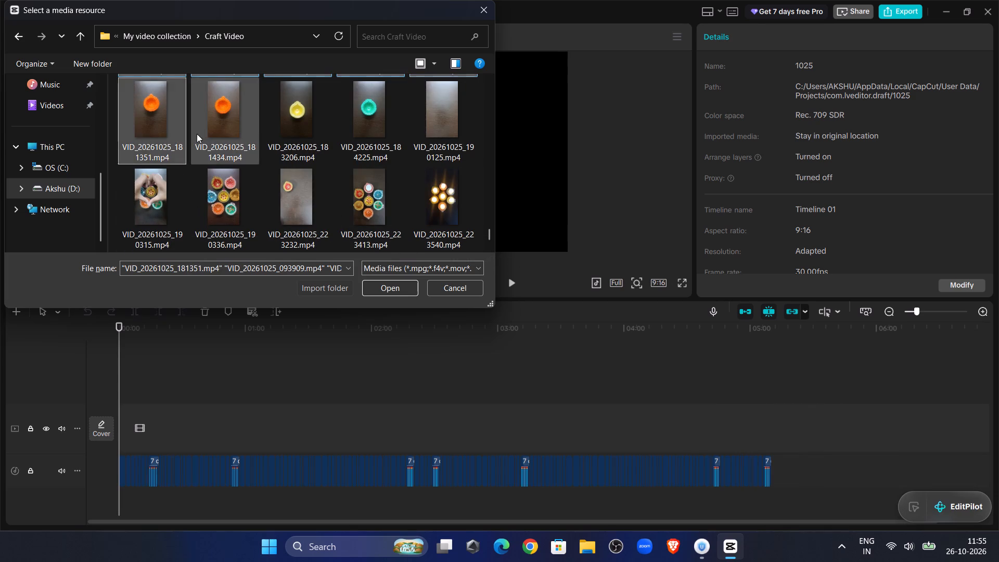
pyautogui.keyDown('shift'); pyautogui.click(200, 133); pyautogui.keyUp('shift')
pyautogui.keyDown('shift'); pyautogui.click(304, 131); pyautogui.keyUp('shift')
pyautogui.keyDown('shift'); pyautogui.click(386, 129); pyautogui.keyUp('shift')
pyautogui.keyDown('shift'); pyautogui.click(432, 128); pyautogui.keyUp('shift')
pyautogui.keyDown('shift'); pyautogui.click(143, 219); pyautogui.keyUp('shift')
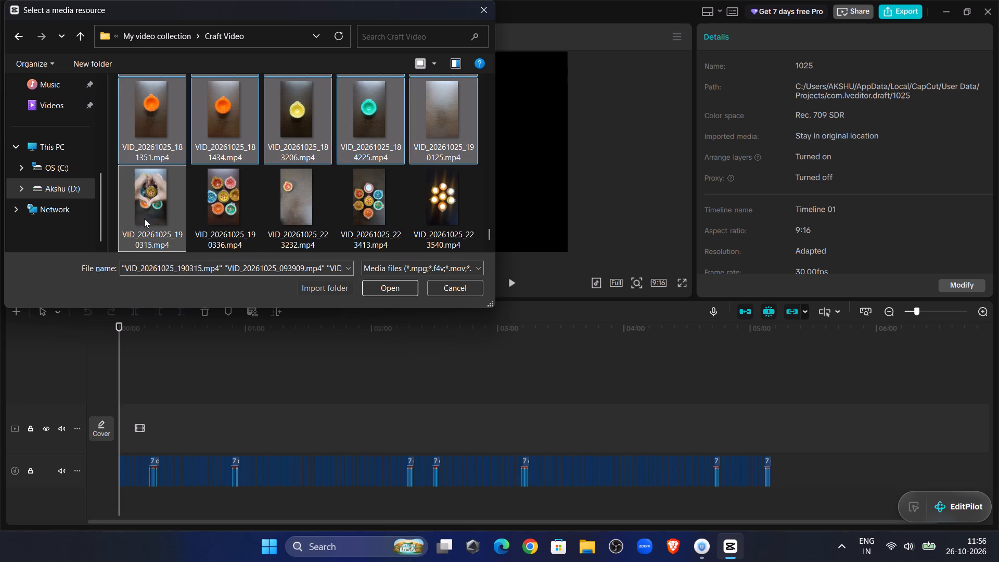
pyautogui.keyDown('shift'); pyautogui.click(215, 209); pyautogui.keyUp('shift')
pyautogui.keyDown('shift'); pyautogui.click(257, 209); pyautogui.keyUp('shift')
pyautogui.keyDown('shift'); pyautogui.click(323, 214); pyautogui.keyUp('shift')
pyautogui.keyDown('shift'); pyautogui.click(348, 211); pyautogui.keyUp('shift')
pyautogui.keyDown('shift'); pyautogui.click(426, 209); pyautogui.keyUp('shift')
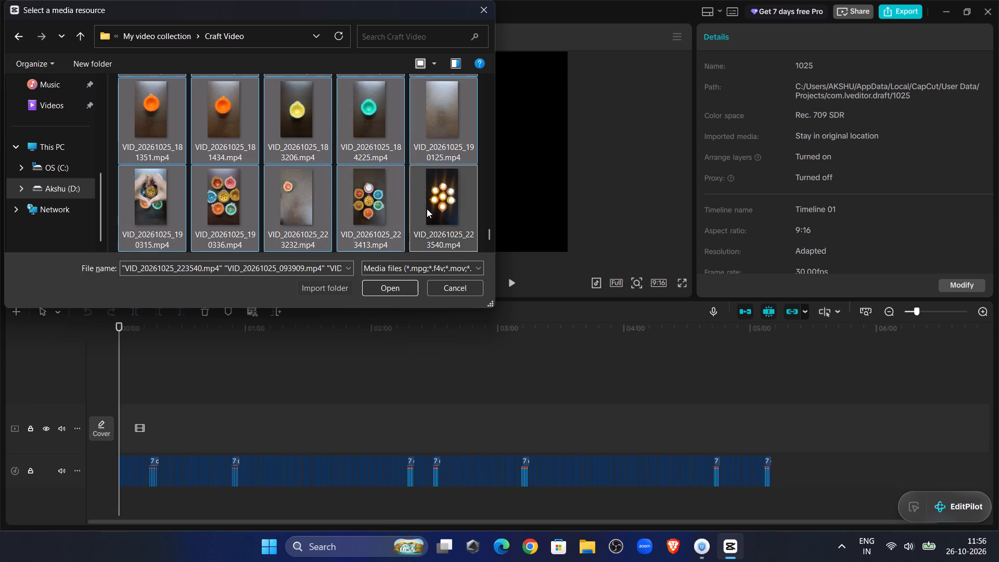
# Add the clips from VID_20261025_223610.mp4 through VID_20261025_223927.mp4 to the selection and import all selected videos.
pyautogui.scroll(-2, 388, 190)
pyautogui.keyDown('shift'); pyautogui.click(179, 192); pyautogui.keyUp('shift')
pyautogui.keyDown('shift'); pyautogui.click(248, 194); pyautogui.keyUp('shift')
pyautogui.keyDown('shift'); pyautogui.click(315, 204); pyautogui.keyUp('shift')
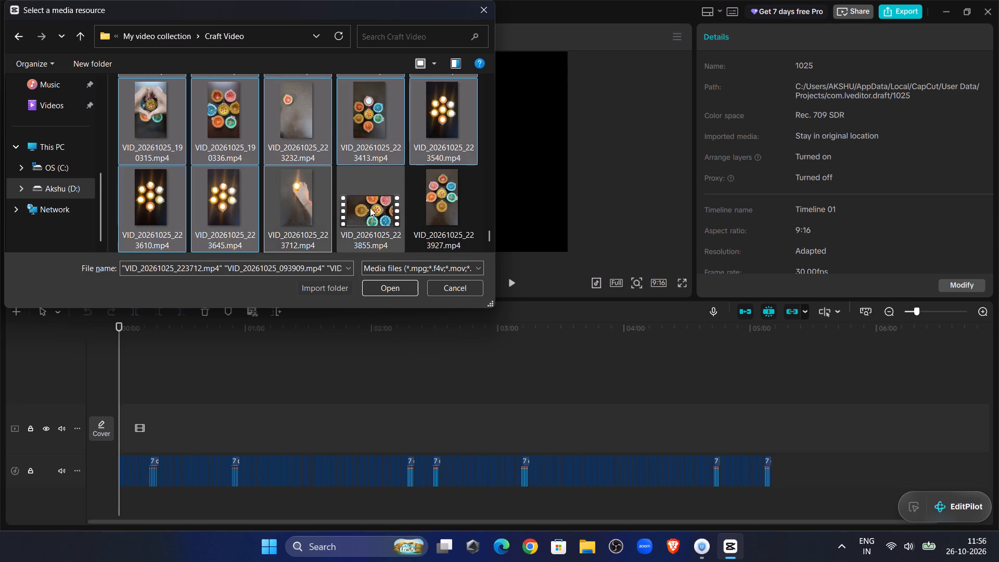
pyautogui.keyDown('shift'); pyautogui.click(370, 208); pyautogui.keyUp('shift')
pyautogui.keyDown('shift'); pyautogui.click(425, 209); pyautogui.keyUp('shift')
pyautogui.scroll(-6, 348, 189)
pyautogui.scroll(-6, 392, 224)
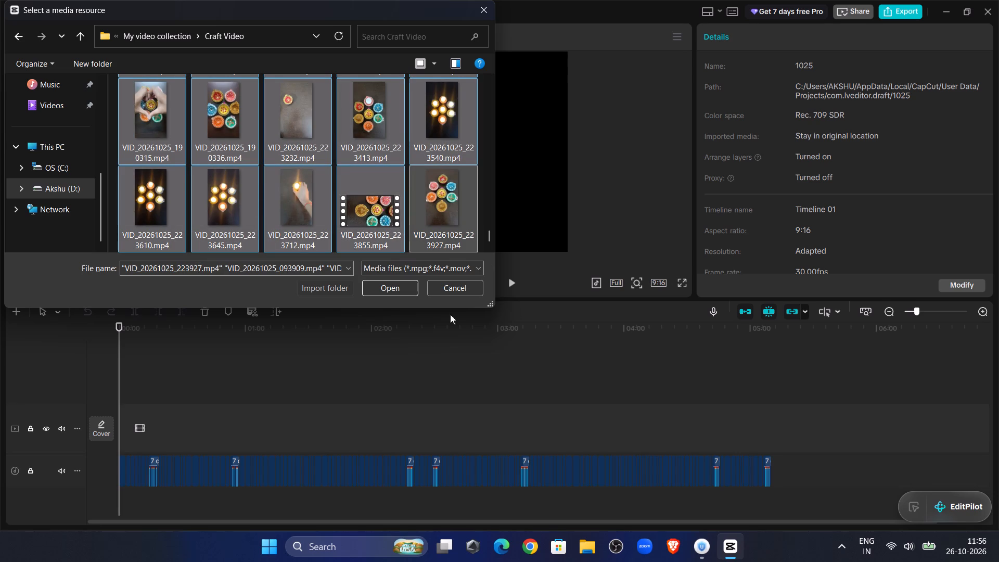
pyautogui.click(403, 291)
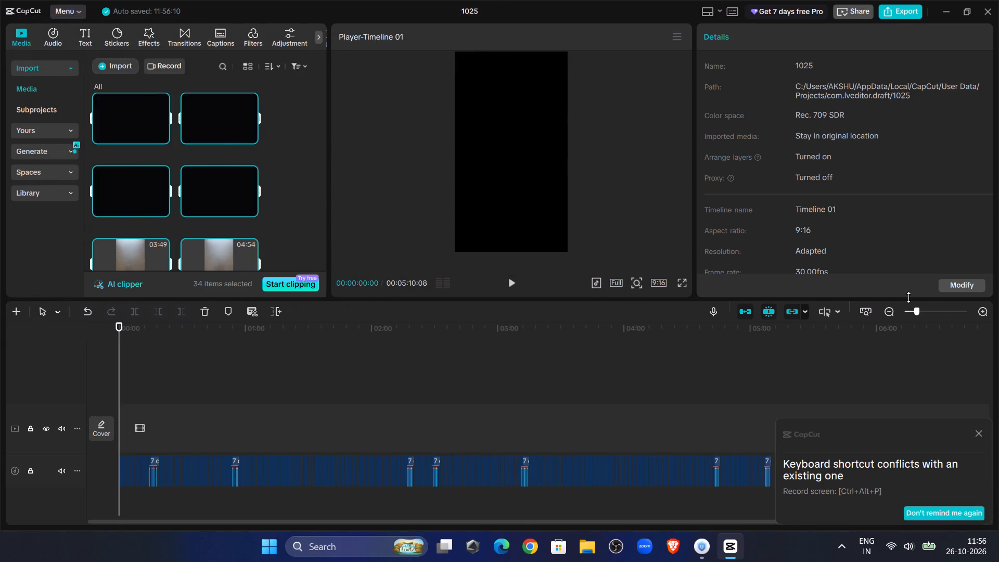
# Dismiss the shortcut conflict notice and place clip VID_20261025_093909.mp4 at the start of the main video track.
pyautogui.click(978, 433)
pyautogui.click(101, 114)
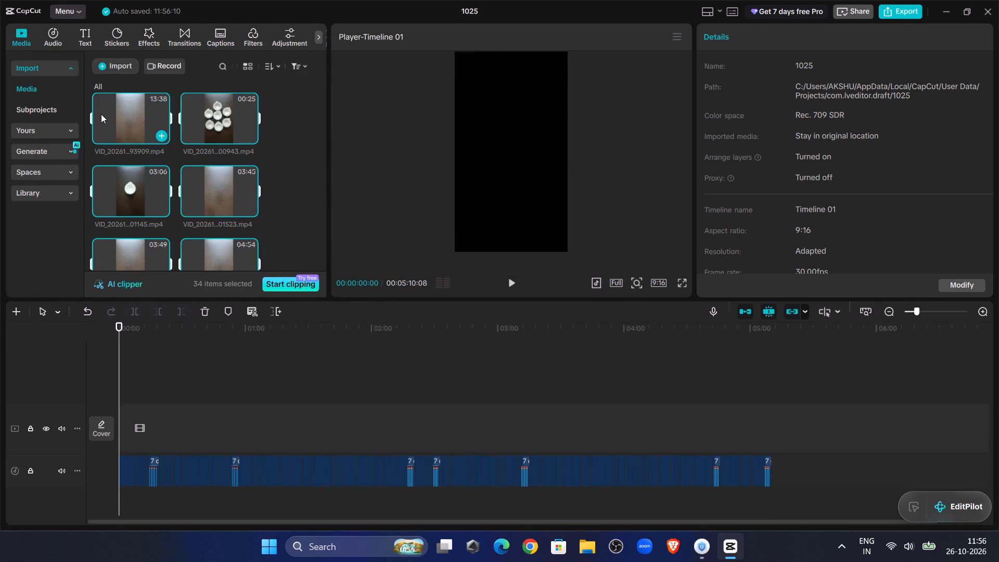
pyautogui.click(105, 116)
pyautogui.moveTo(108, 117); pyautogui.dragTo(156, 127)
pyautogui.moveTo(125, 121); pyautogui.dragTo(117, 420)
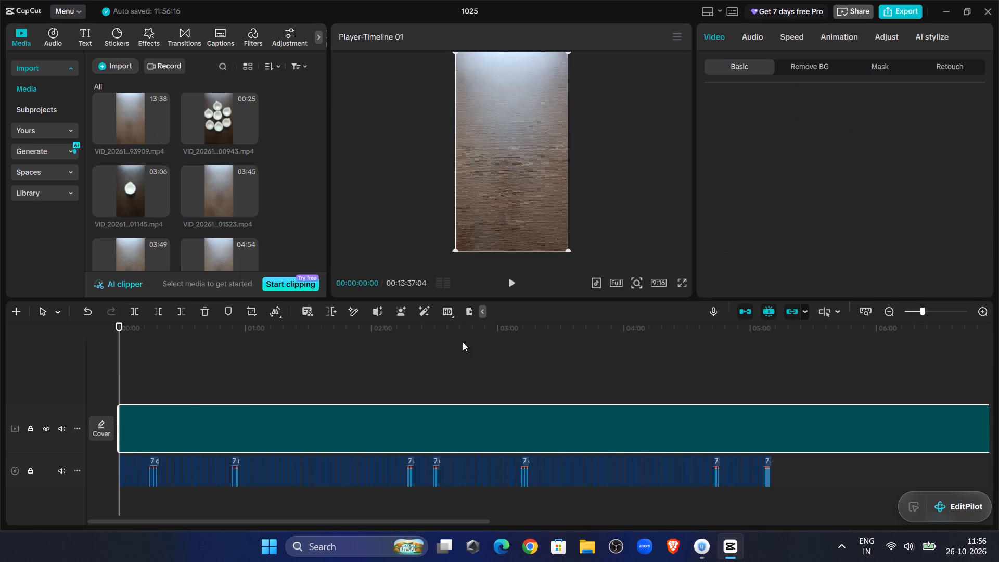
# Preview the placed clip by playing its opening and scrubbing through its footage on the timeline.
pyautogui.click(512, 283)
pyautogui.click(515, 286)
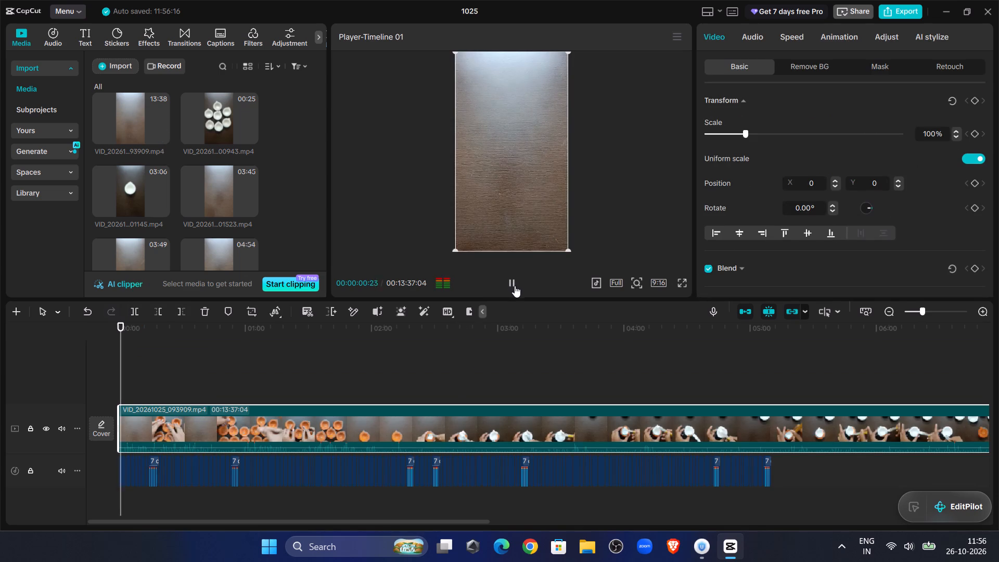
pyautogui.click(256, 354)
pyautogui.moveTo(258, 354); pyautogui.dragTo(863, 375)
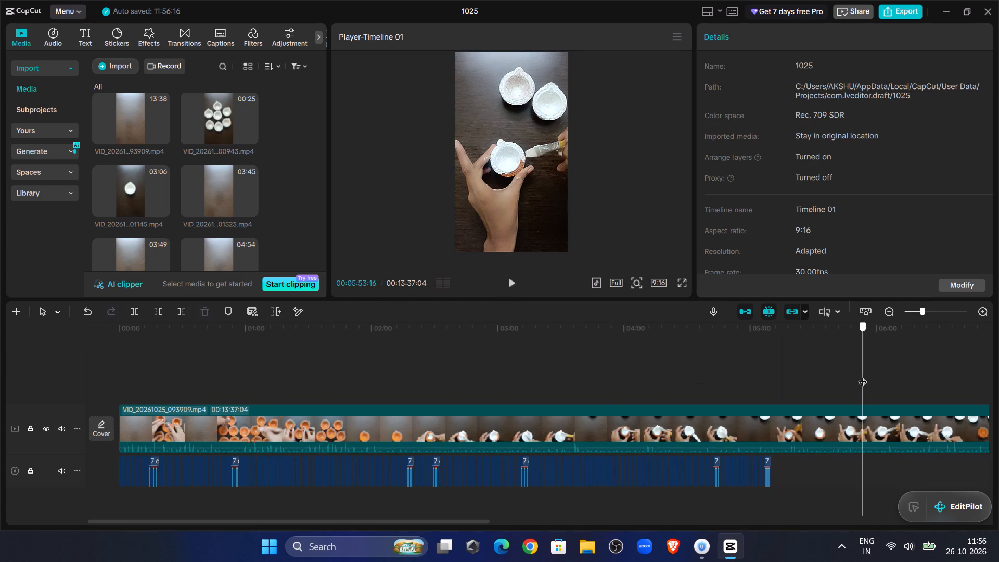
pyautogui.moveTo(863, 375); pyautogui.dragTo(575, 382)
# Set the speed of clip VID_20261025_093909.mp4 on the main track to 5.0x.
pyautogui.click(567, 436)
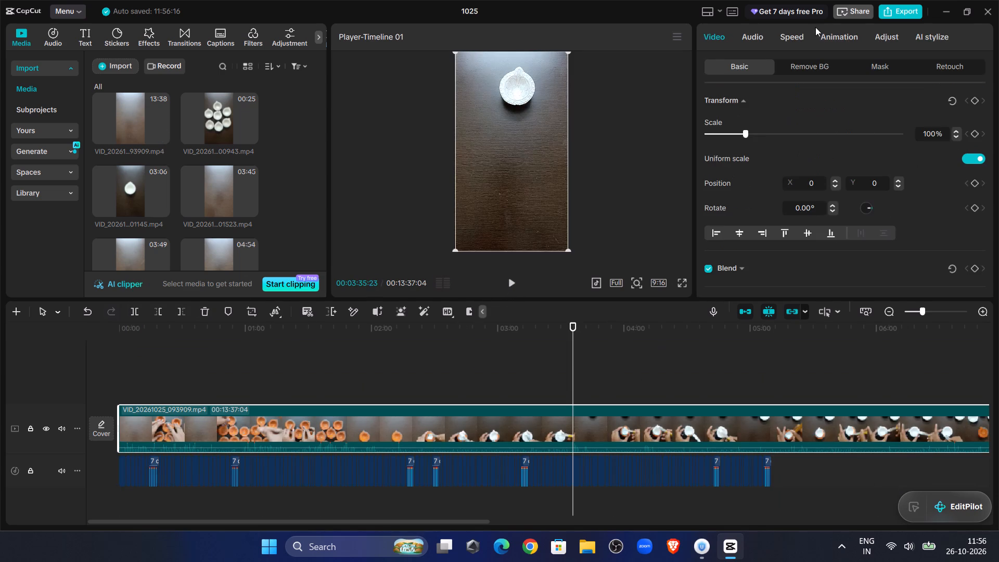
pyautogui.click(801, 34)
pyautogui.click(836, 118)
# Review the sped-up clip from its start, playing the opening and scrubbing to about 00:02:13.
pyautogui.click(122, 363)
pyautogui.moveTo(122, 363); pyautogui.dragTo(79, 361)
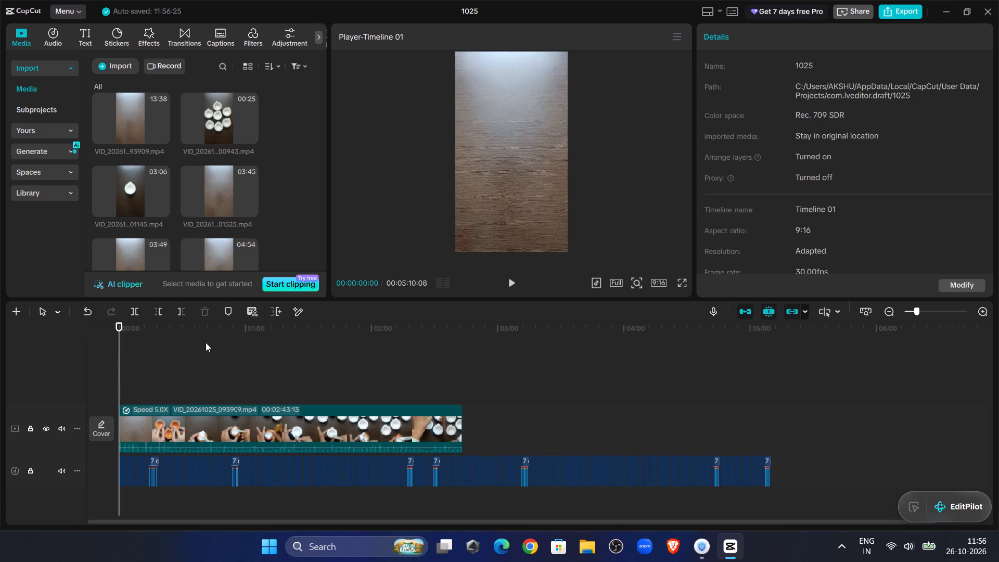
pyautogui.click(519, 282)
pyautogui.click(518, 282)
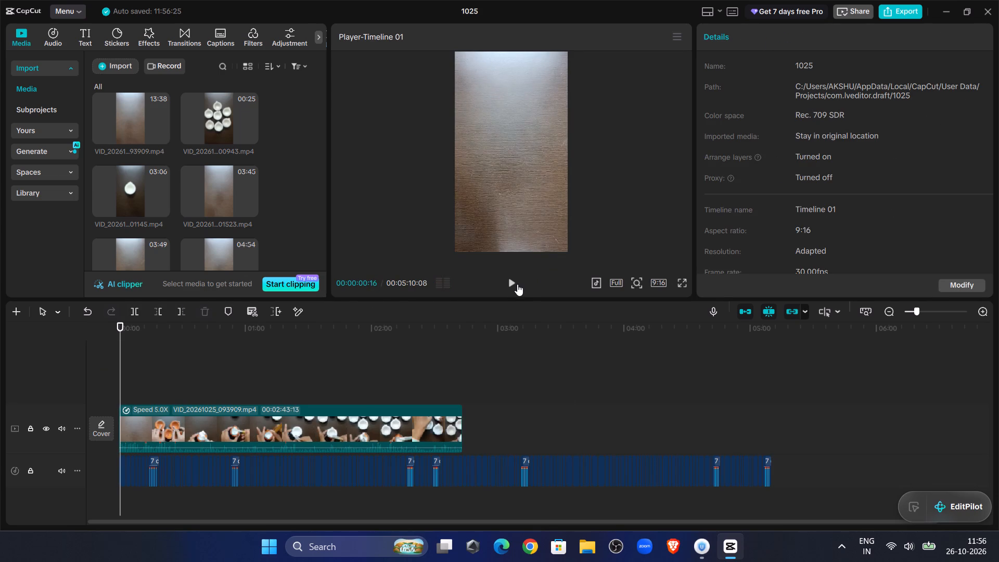
pyautogui.click(515, 289)
pyautogui.click(514, 289)
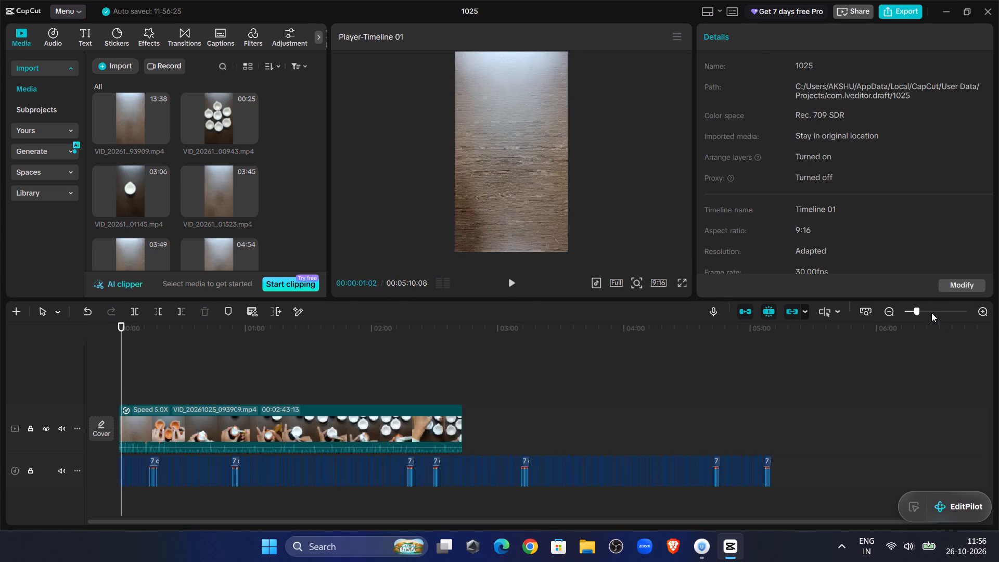
pyautogui.click(306, 354)
pyautogui.moveTo(306, 354); pyautogui.dragTo(398, 365)
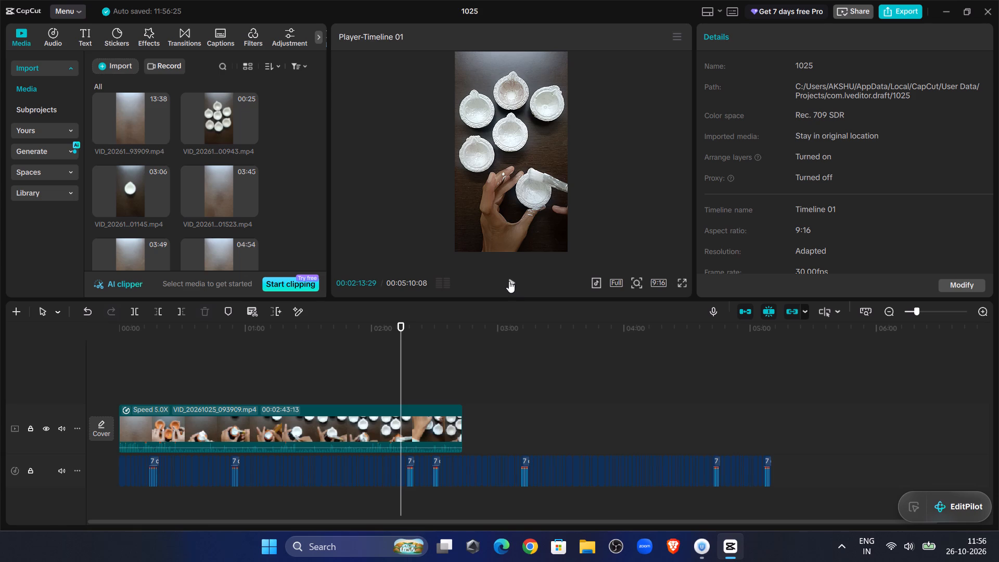
# Play the sped-up clip on the main track briefly from about 00:02:13.
pyautogui.click(509, 273)
pyautogui.click(513, 286)
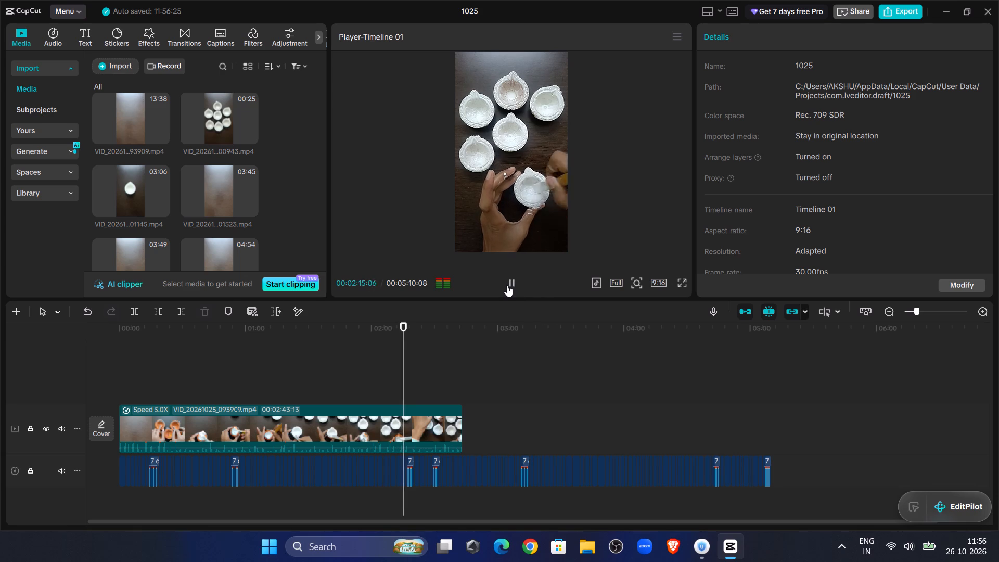
pyautogui.click(505, 284)
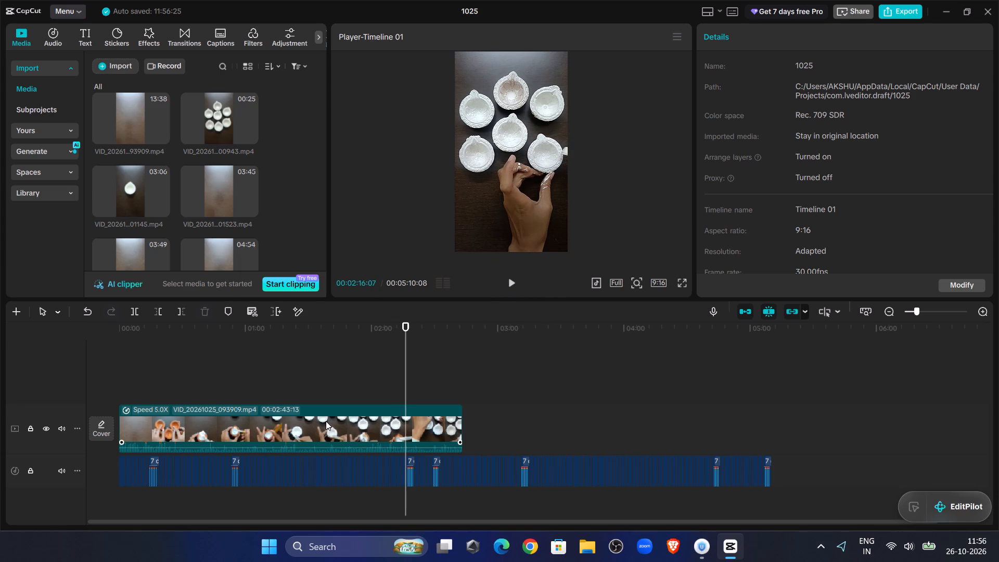
# Place the 25-second clip VID_20261025_100943.mp4 on the main track directly after the 5.0x clip, checking its footage first.
pyautogui.click(326, 421)
pyautogui.moveTo(407, 353); pyautogui.dragTo(467, 370)
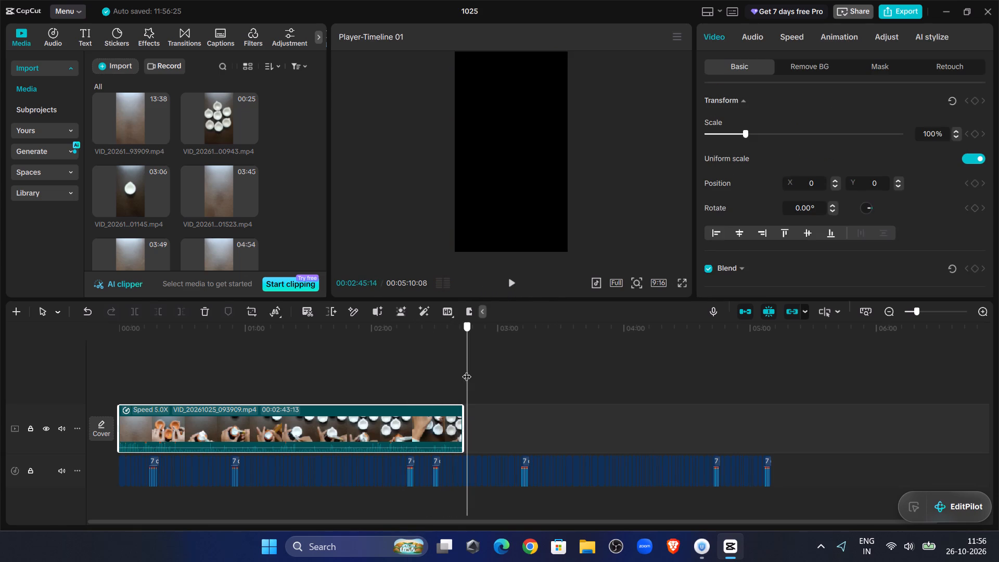
pyautogui.moveTo(467, 370); pyautogui.dragTo(463, 371)
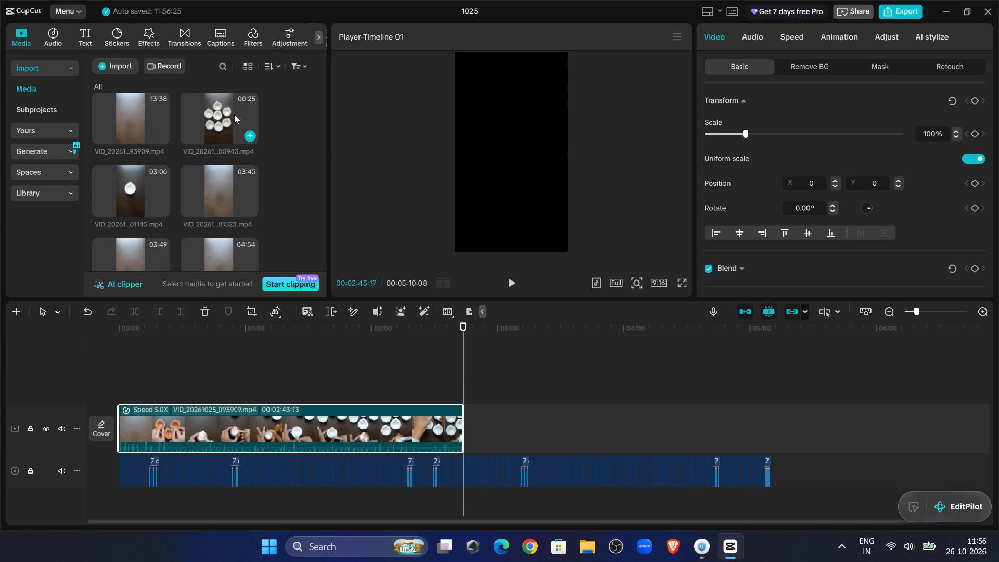
pyautogui.click(234, 114)
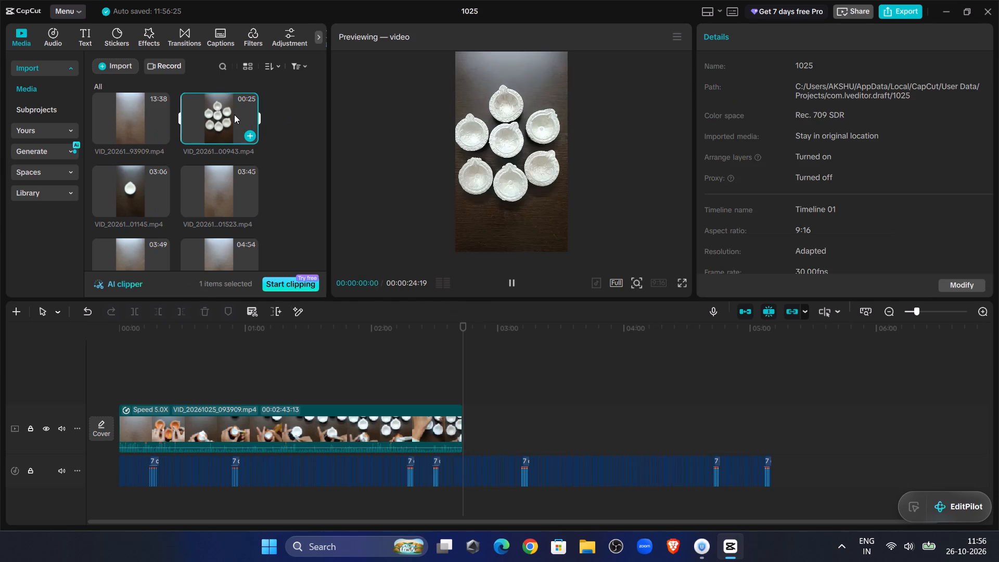
pyautogui.click(212, 121)
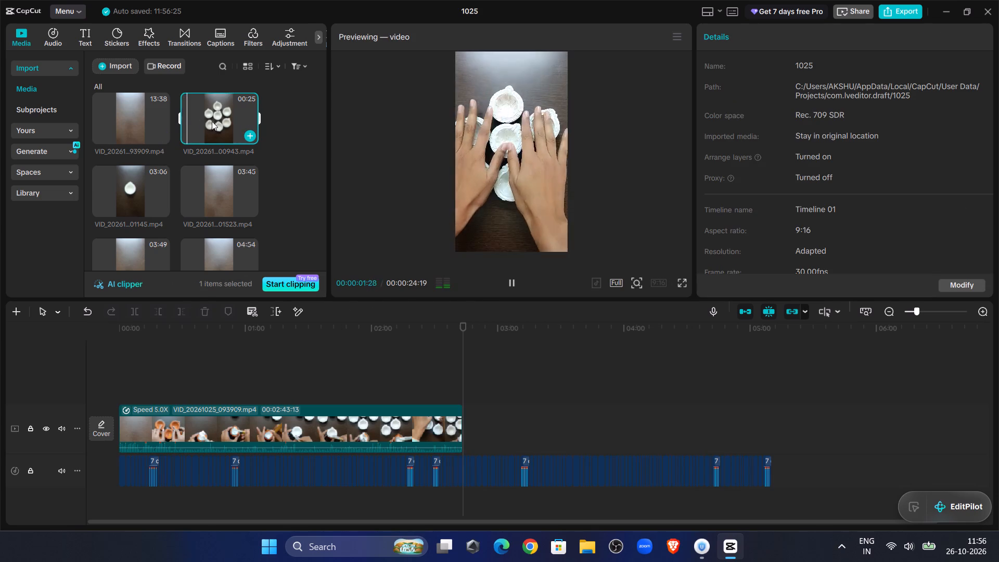
pyautogui.click(239, 127)
pyautogui.moveTo(226, 114); pyautogui.dragTo(436, 355)
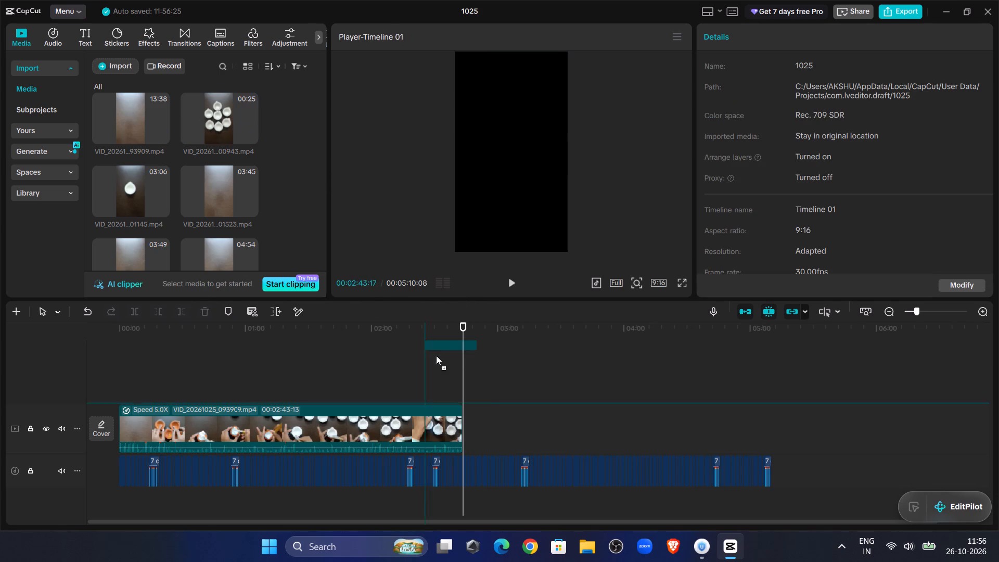
pyautogui.moveTo(436, 355); pyautogui.dragTo(462, 420)
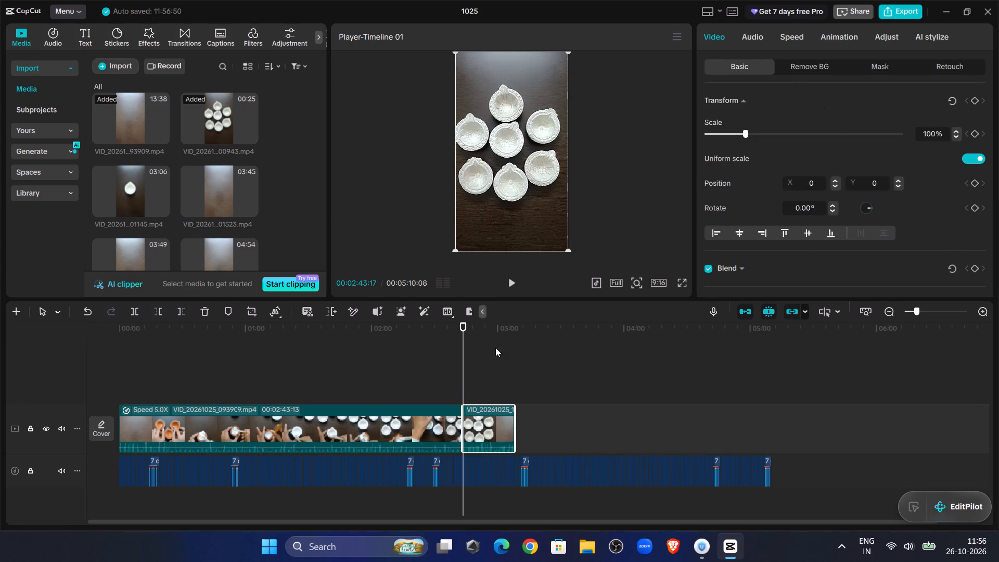
# Preview clip VID_20261025_101145.mp4 and place it on the main track directly after the 25-second clip.
pyautogui.click(123, 193)
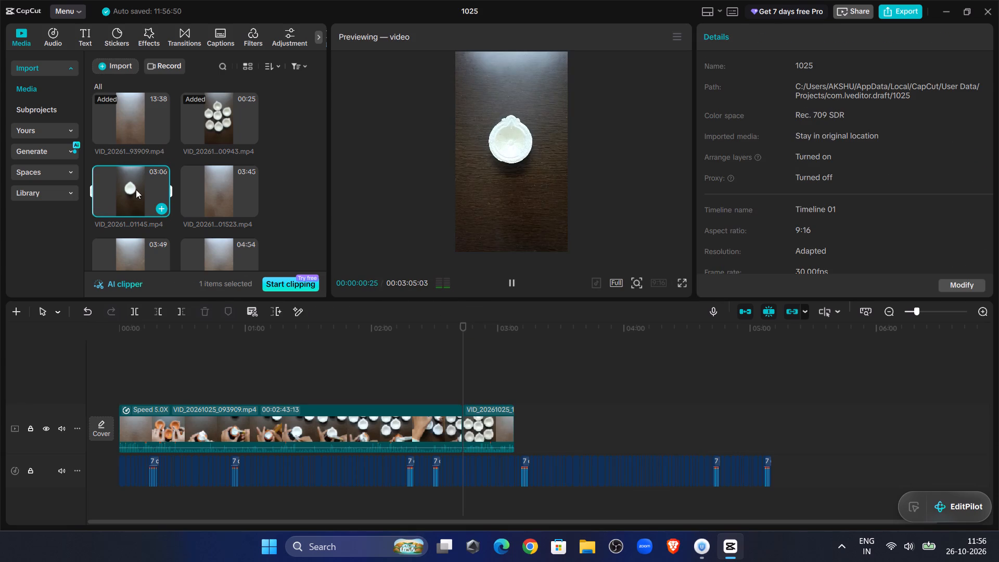
pyautogui.click(130, 187)
pyautogui.click(138, 190)
pyautogui.click(150, 190)
pyautogui.moveTo(140, 190); pyautogui.dragTo(223, 209)
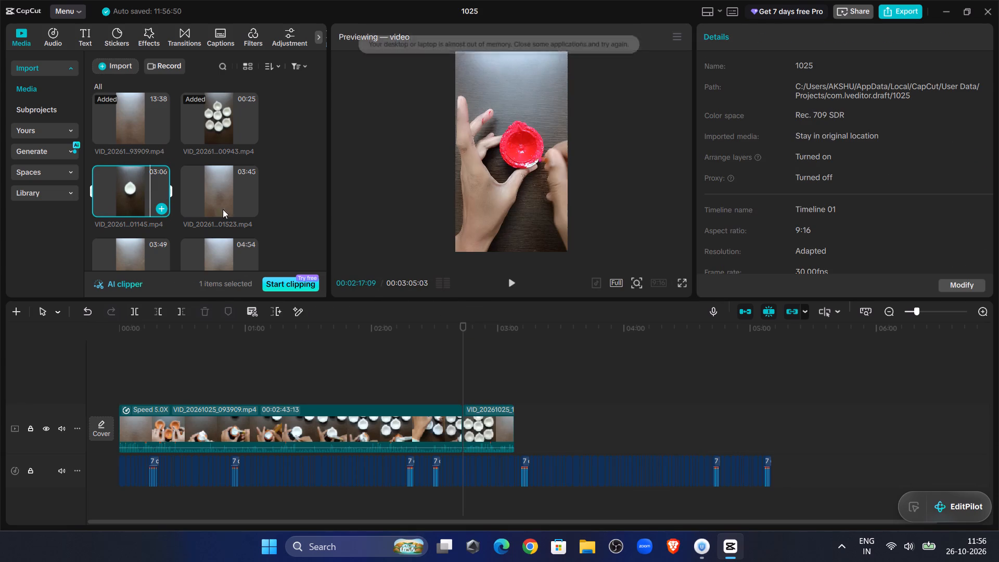
pyautogui.moveTo(223, 209); pyautogui.dragTo(513, 425)
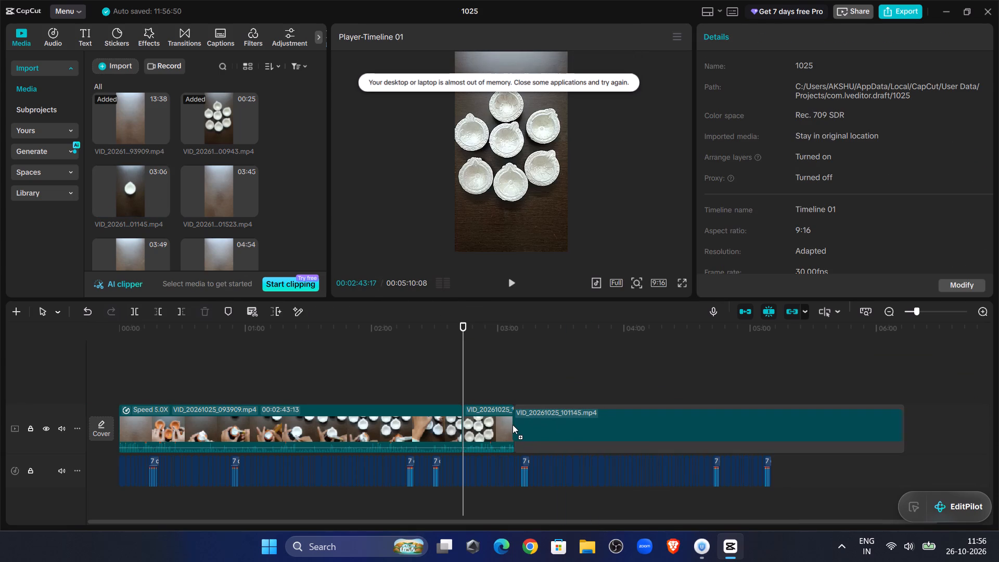
pyautogui.moveTo(513, 425); pyautogui.dragTo(514, 425)
# Scrub the main track to its end, preview library clips VID_20261025_101523.mp4 and VID_20261025_101145.mp4, and browse the remaining imported clips.
pyautogui.click(562, 352)
pyautogui.moveTo(560, 351); pyautogui.dragTo(993, 409)
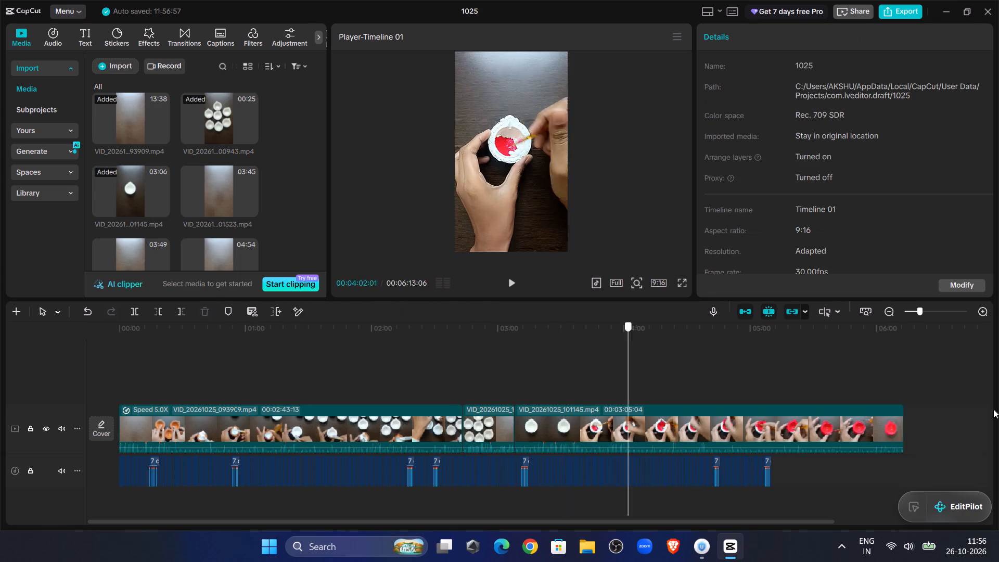
pyautogui.moveTo(993, 409); pyautogui.dragTo(998, 416)
pyautogui.click(199, 180)
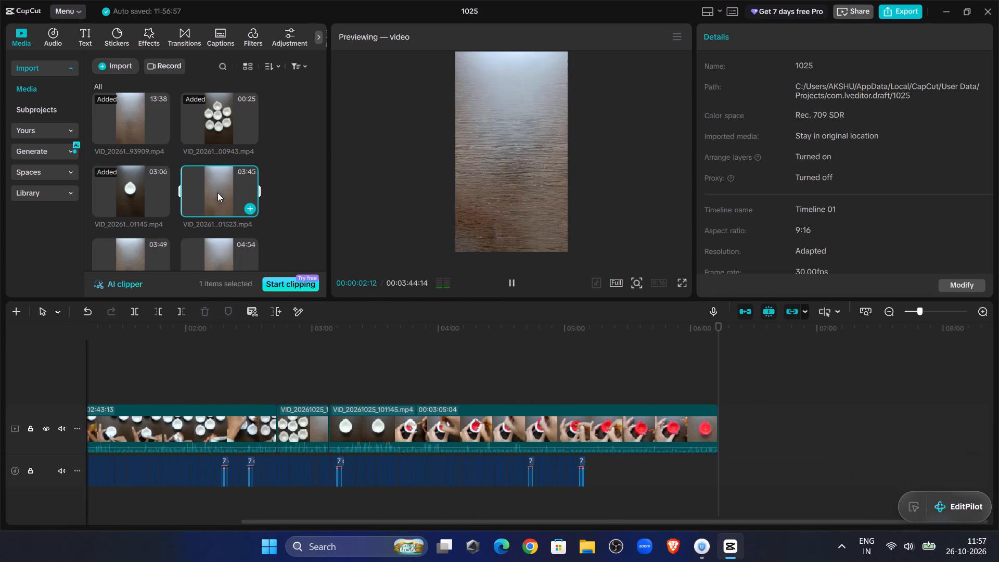
pyautogui.click(217, 193)
pyautogui.click(235, 194)
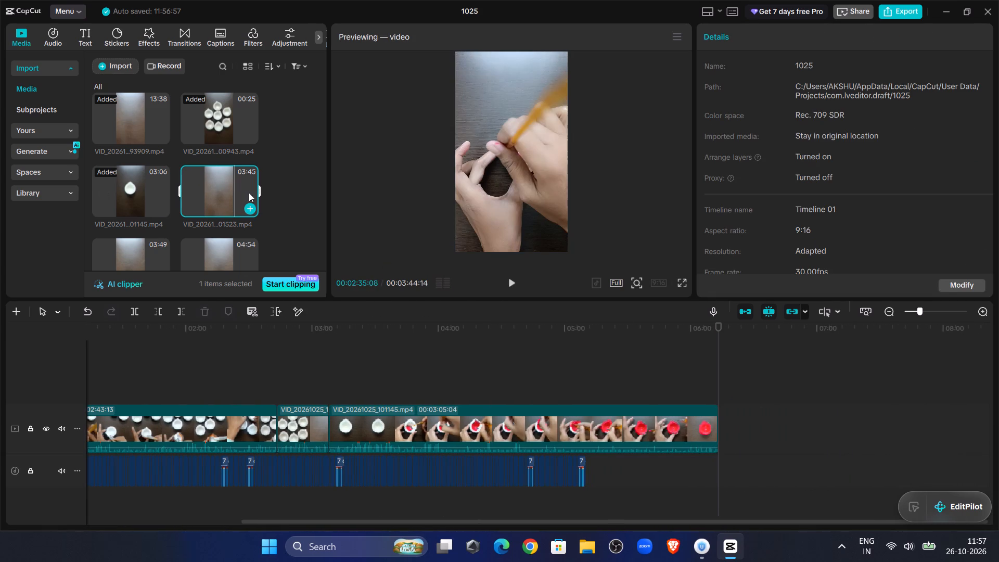
pyautogui.click(249, 193)
pyautogui.click(135, 190)
pyautogui.click(142, 184)
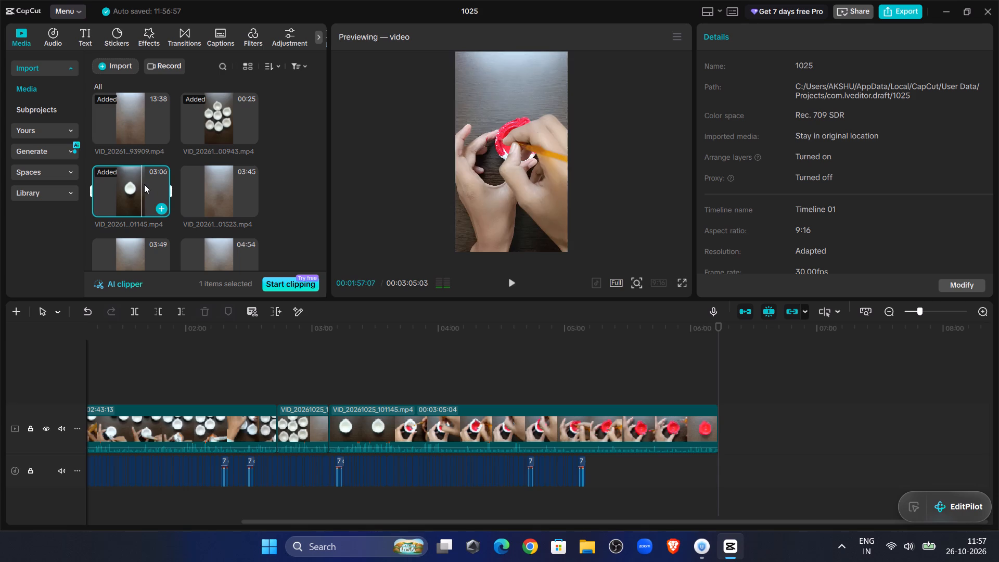
pyautogui.click(150, 186)
pyautogui.click(163, 187)
pyautogui.scroll(-2, 193, 187)
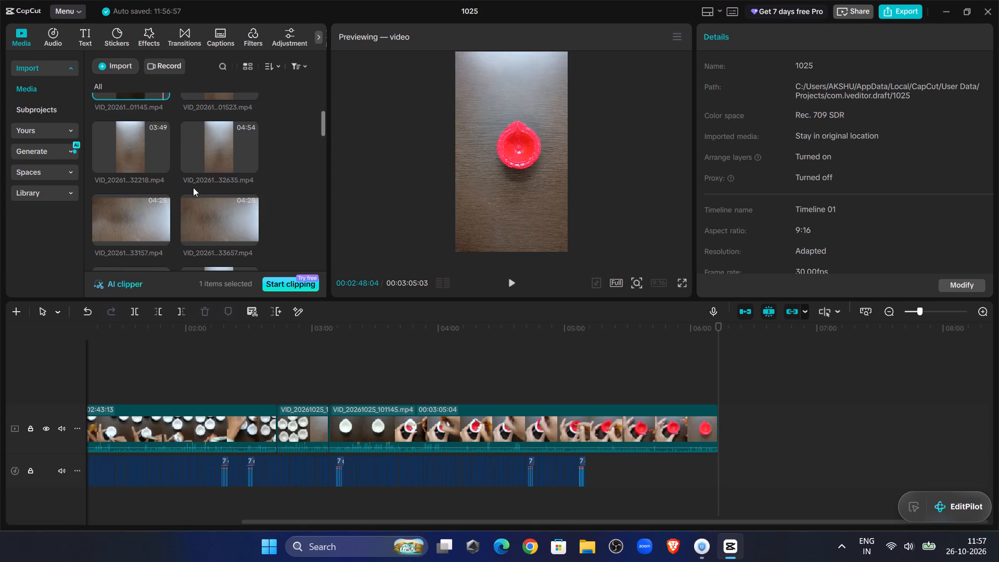
pyautogui.scroll(-10, 206, 153)
pyautogui.scroll(4, 211, 181)
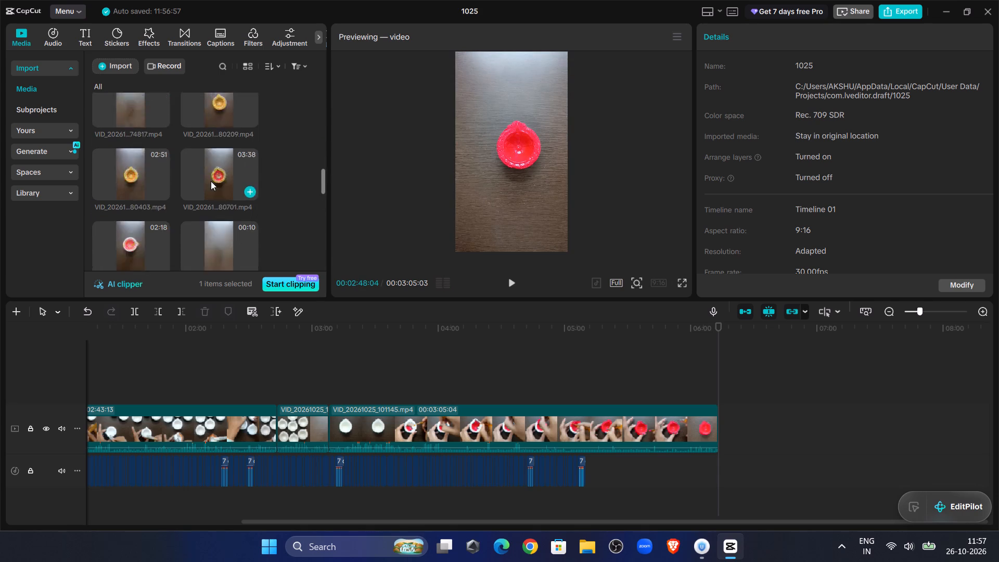
pyautogui.scroll(1, 211, 181)
pyautogui.scroll(-2, 211, 181)
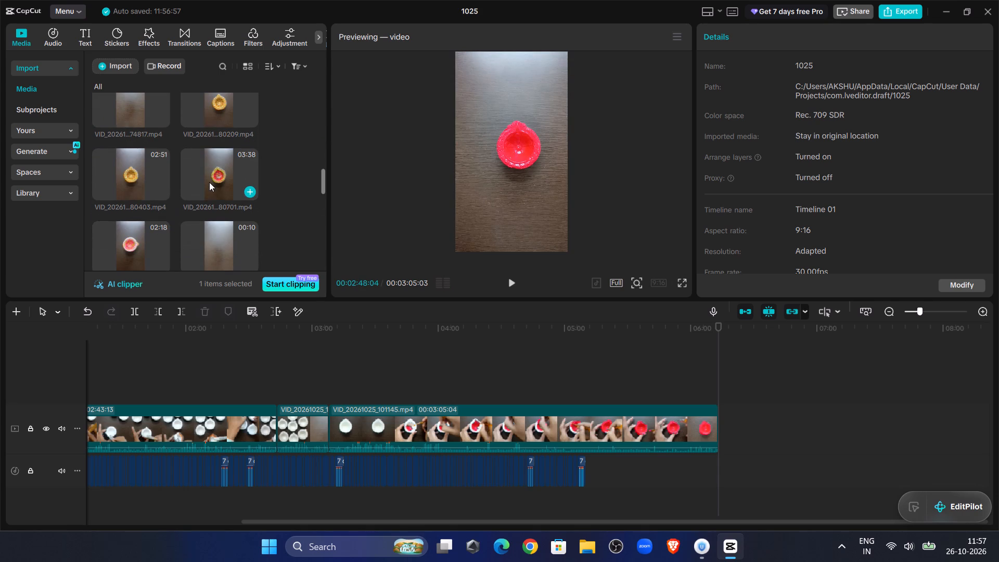
# Preview clip VID_20261025_180701.mp4 and place it on the main track directly after VID_20261025_101145.mp4.
pyautogui.click(215, 184)
pyautogui.click(207, 169)
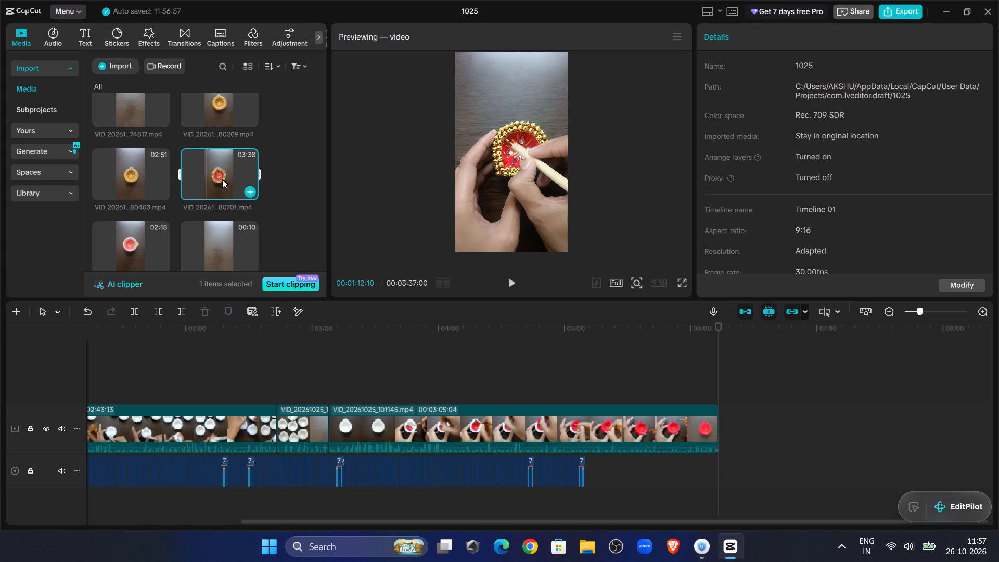
pyautogui.click(233, 178)
pyautogui.click(244, 178)
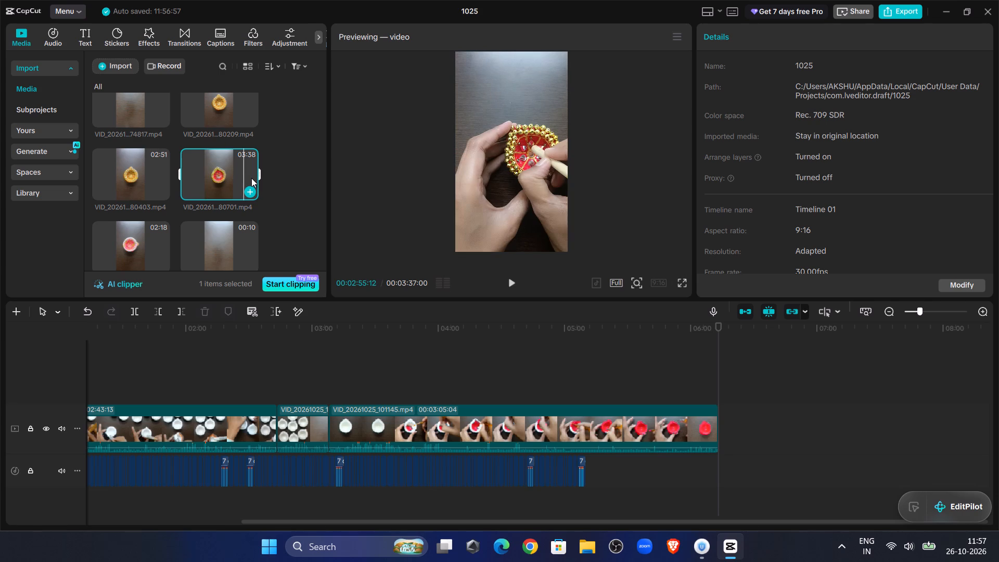
pyautogui.click(254, 178)
pyautogui.moveTo(203, 169); pyautogui.dragTo(718, 428)
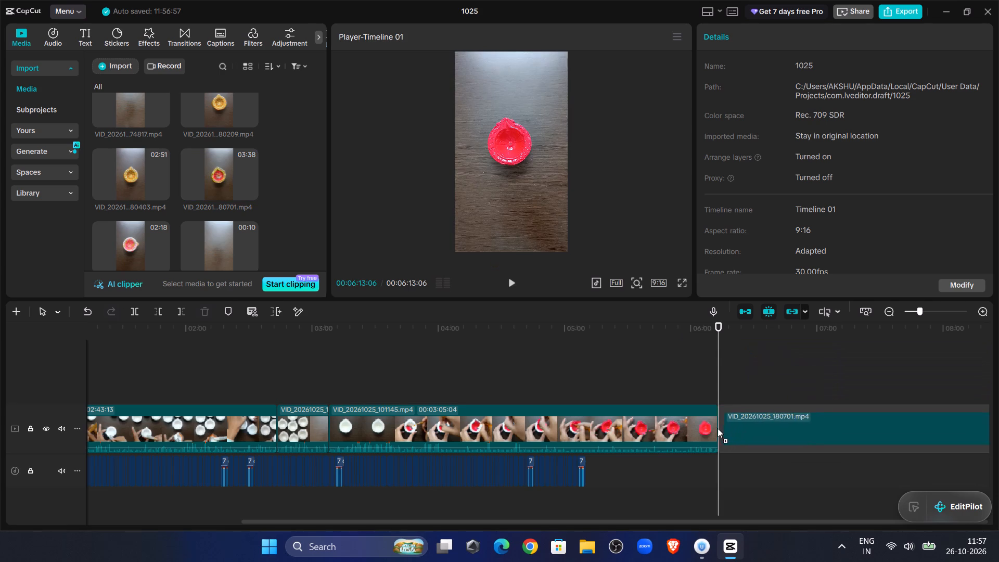
pyautogui.moveTo(718, 428); pyautogui.dragTo(716, 428)
# Preview clip VID_20261025_101523.mp4 and place it at the end of the main track, directly after VID_20261025_180701.mp4.
pyautogui.click(142, 241)
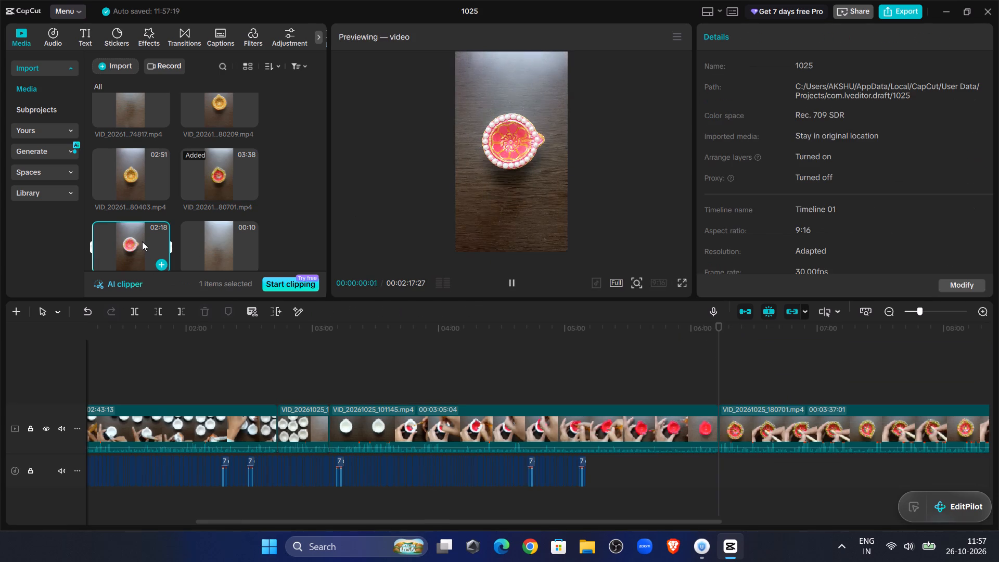
pyautogui.scroll(20, 225, 191)
pyautogui.scroll(2, 225, 191)
pyautogui.click(213, 190)
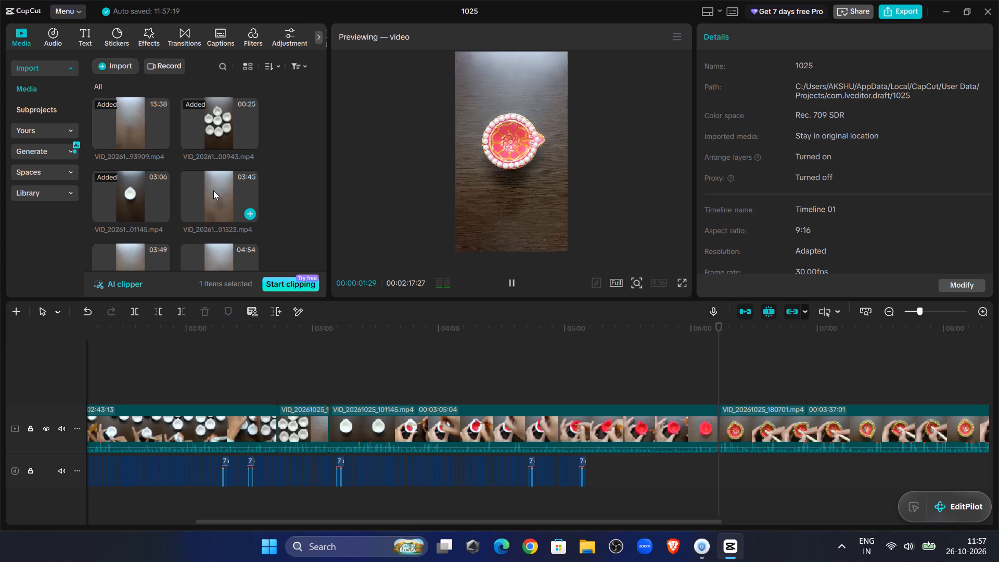
pyautogui.click(223, 195)
pyautogui.click(235, 201)
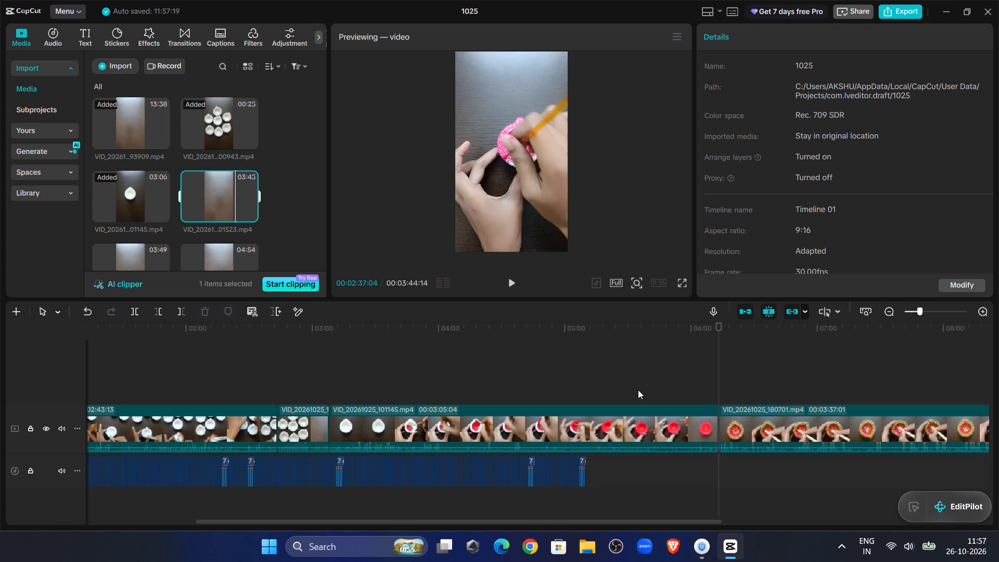
pyautogui.click(613, 376)
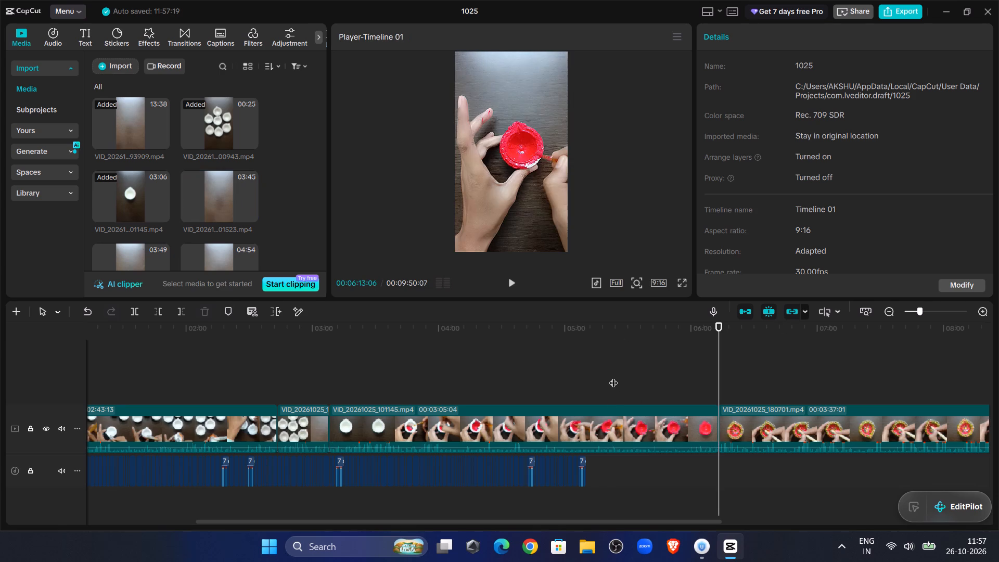
pyautogui.moveTo(613, 376); pyautogui.dragTo(596, 432)
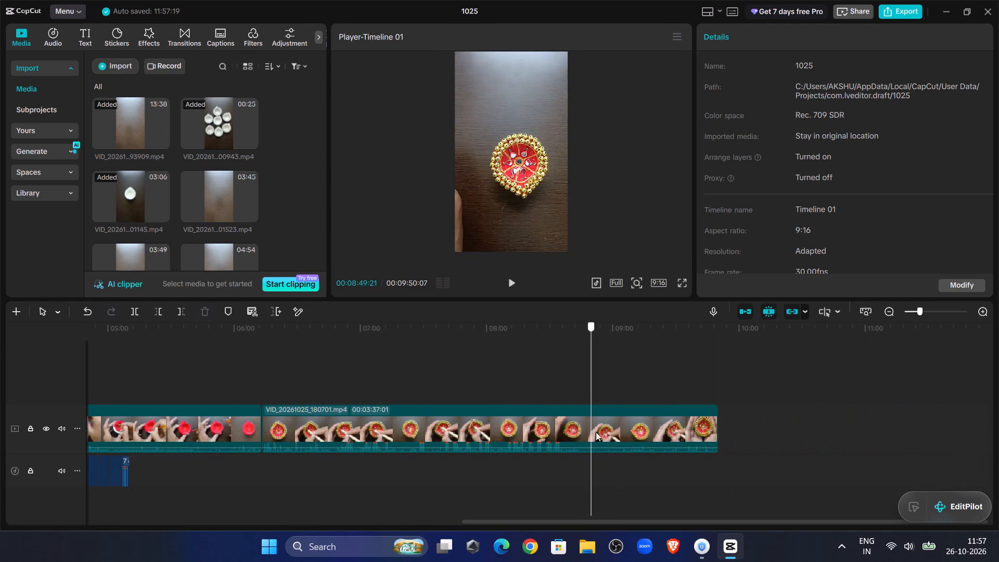
pyautogui.moveTo(596, 432); pyautogui.dragTo(769, 380)
pyautogui.click(194, 205)
pyautogui.click(217, 194)
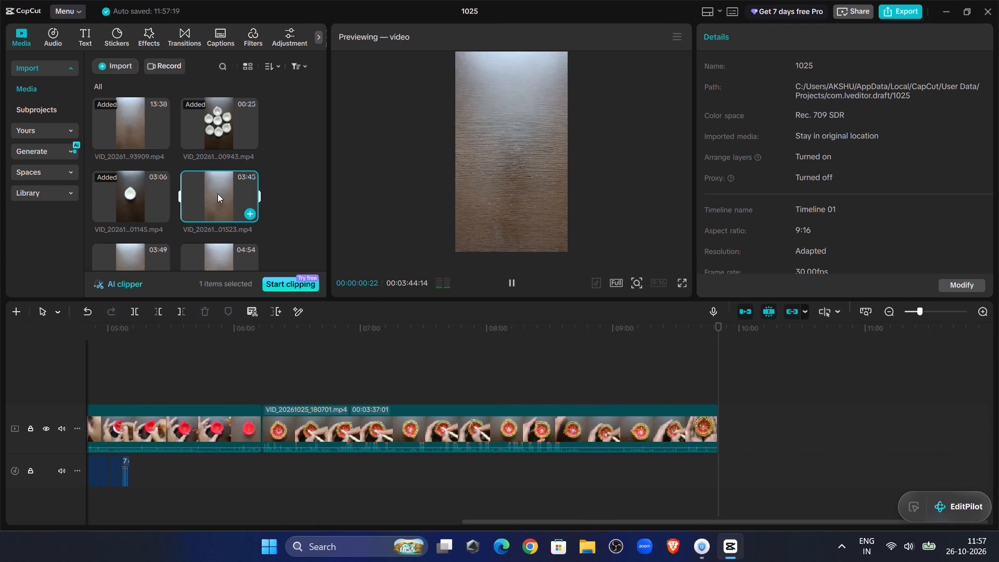
pyautogui.moveTo(209, 202); pyautogui.dragTo(731, 423)
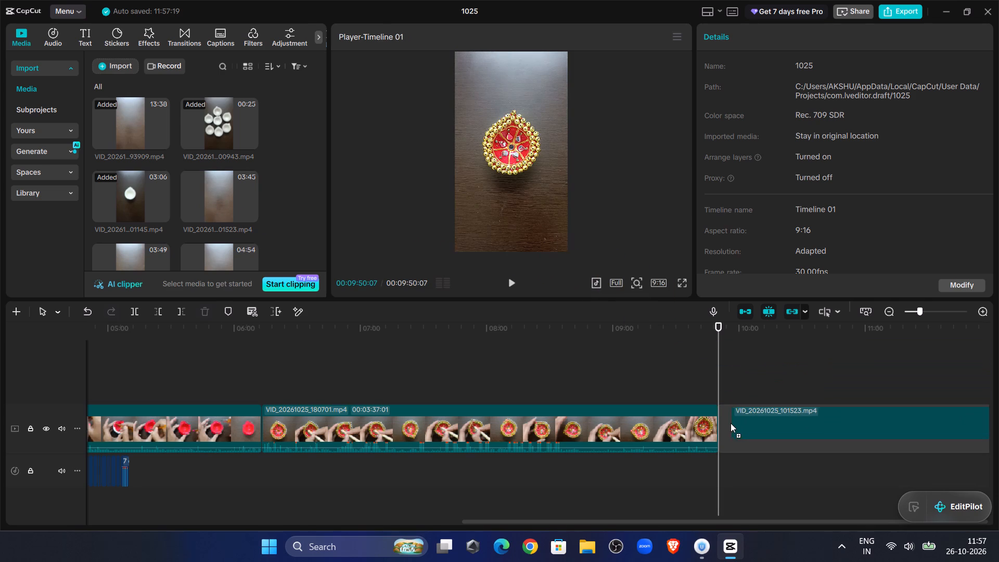
pyautogui.moveTo(731, 423); pyautogui.dragTo(715, 423)
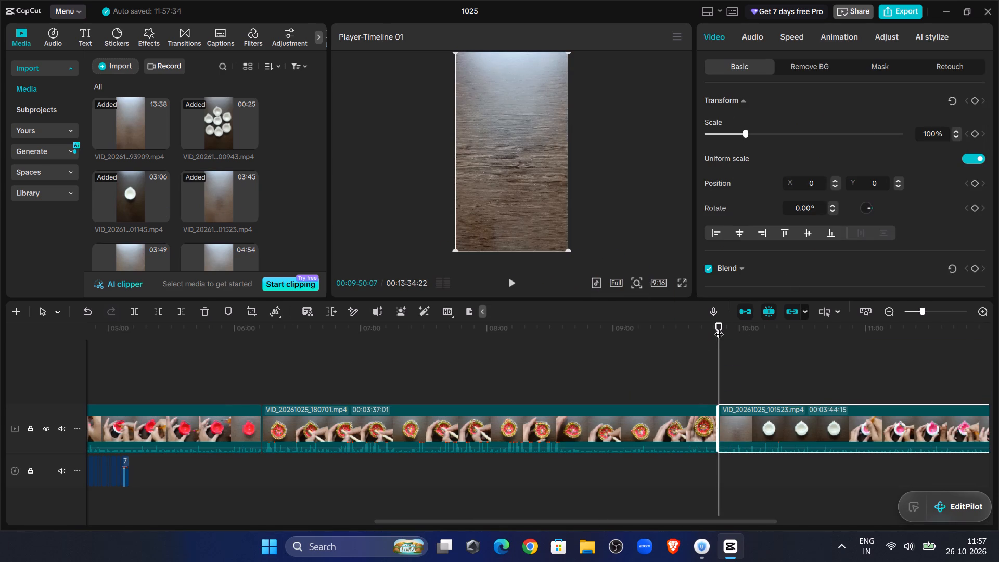
# Scrub the main track to its end and preview the unused library clips, from the 03:49 clip through the 03:29 clip.
pyautogui.moveTo(720, 327); pyautogui.dragTo(995, 416)
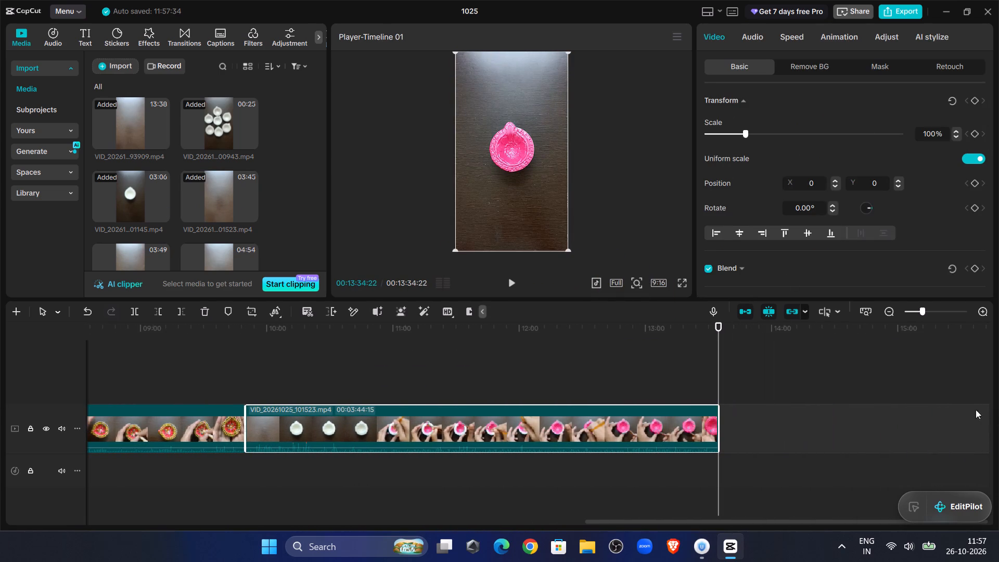
pyautogui.scroll(-1, 212, 218)
pyautogui.click(110, 209)
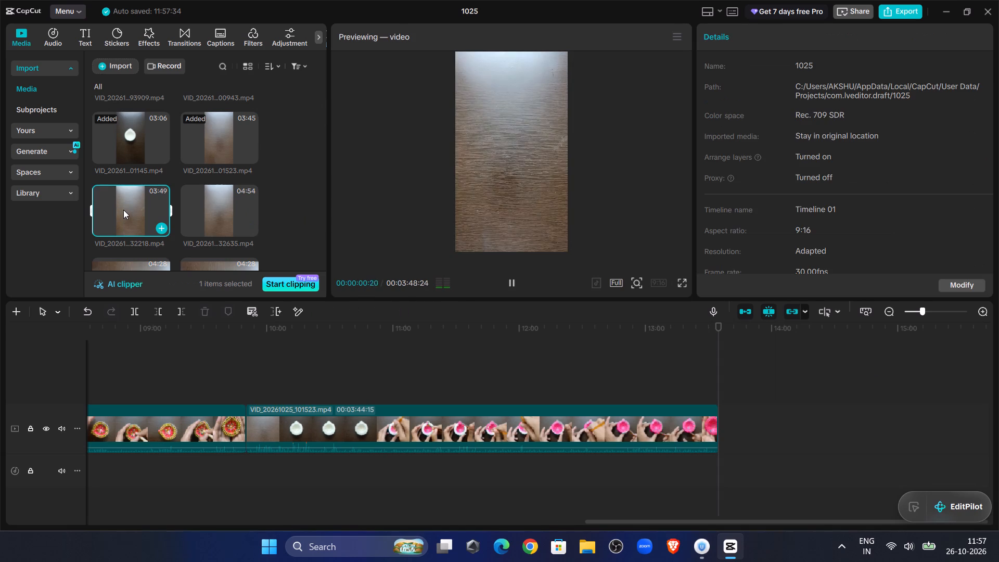
pyautogui.click(123, 210)
pyautogui.click(137, 205)
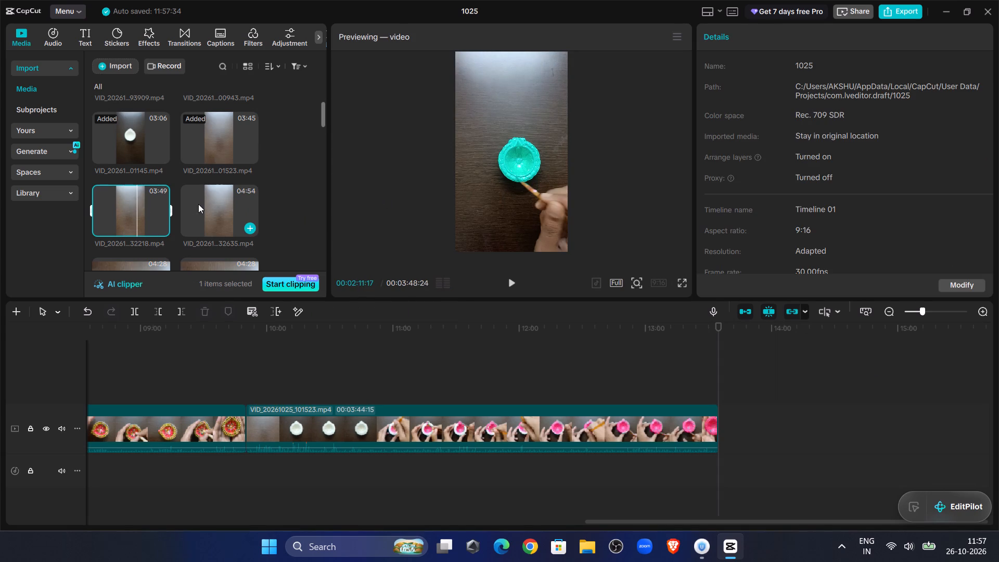
pyautogui.click(238, 203)
pyautogui.click(226, 206)
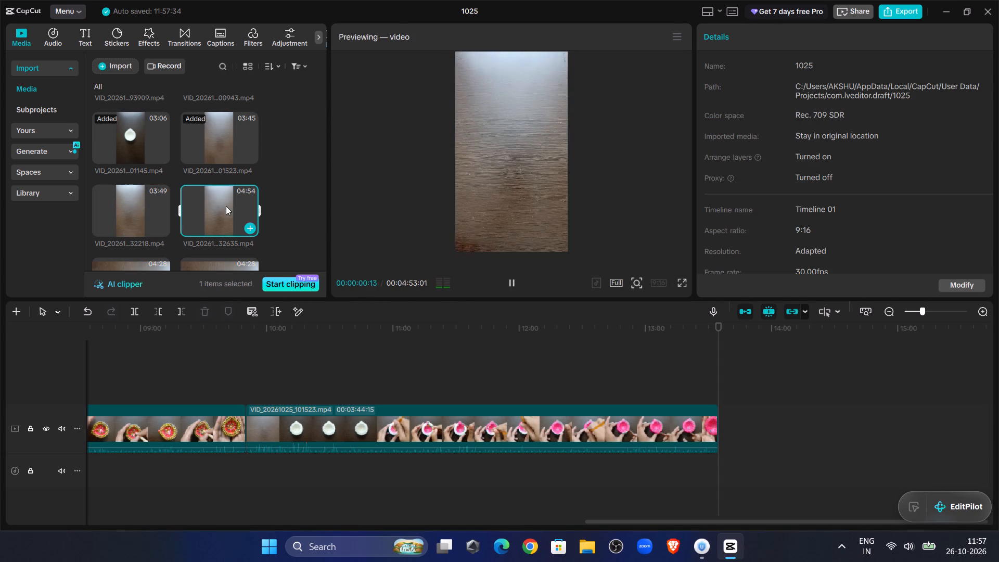
pyautogui.click(238, 206)
pyautogui.scroll(-2, 239, 206)
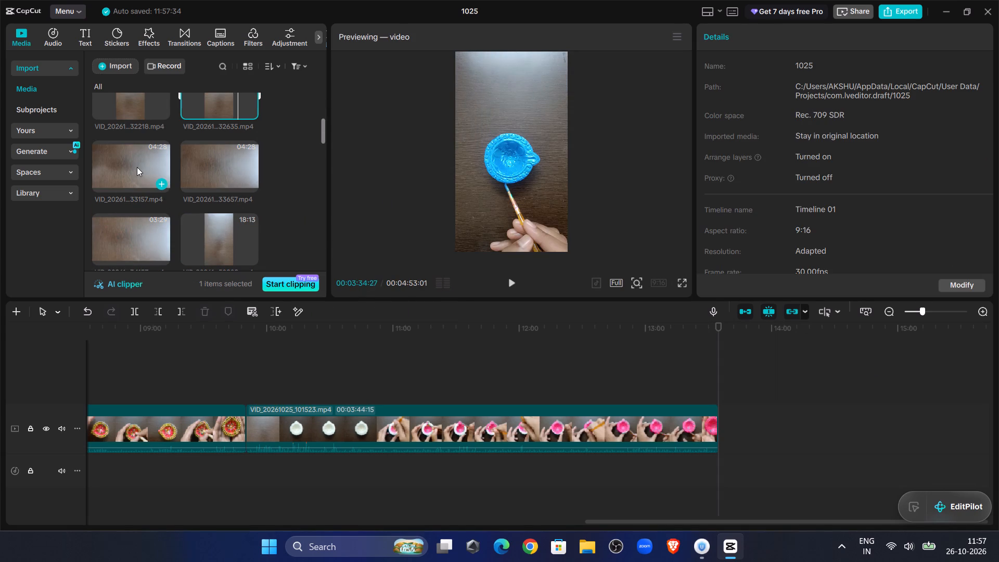
pyautogui.click(137, 167)
pyautogui.click(137, 167)
pyautogui.click(193, 176)
pyautogui.click(201, 175)
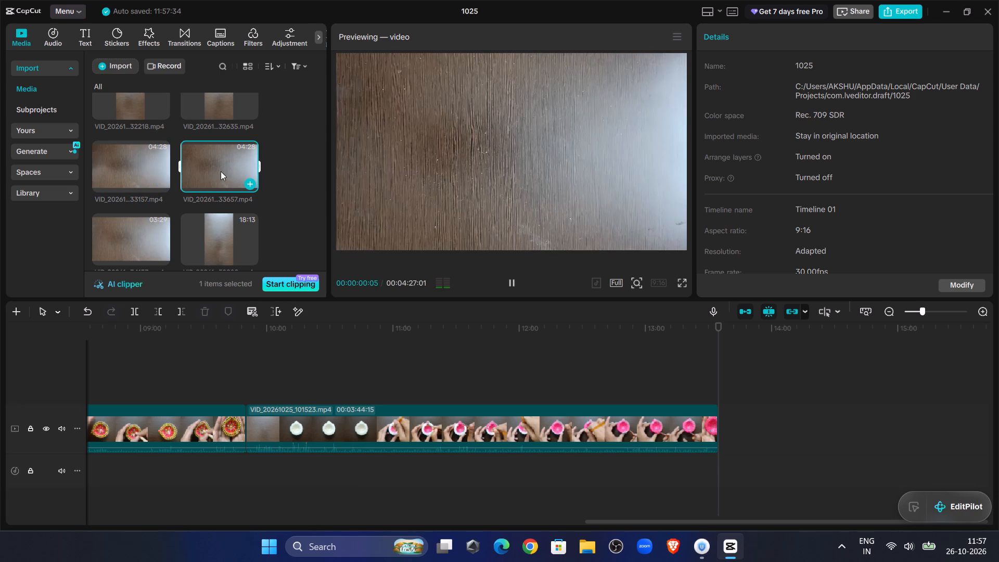
pyautogui.click(222, 169)
pyautogui.click(154, 221)
pyautogui.click(140, 232)
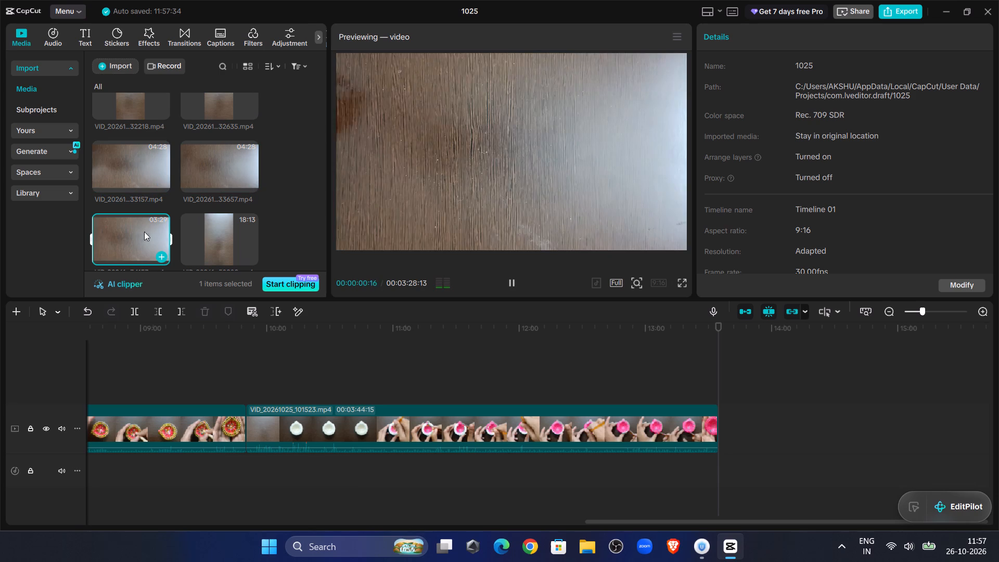
pyautogui.click(155, 231)
# Preview the 18:13 clip VID_20261025_150909.mp4 and place it on the main track directly after the 25-second clip.
pyautogui.click(230, 239)
pyautogui.click(215, 241)
pyautogui.click(235, 239)
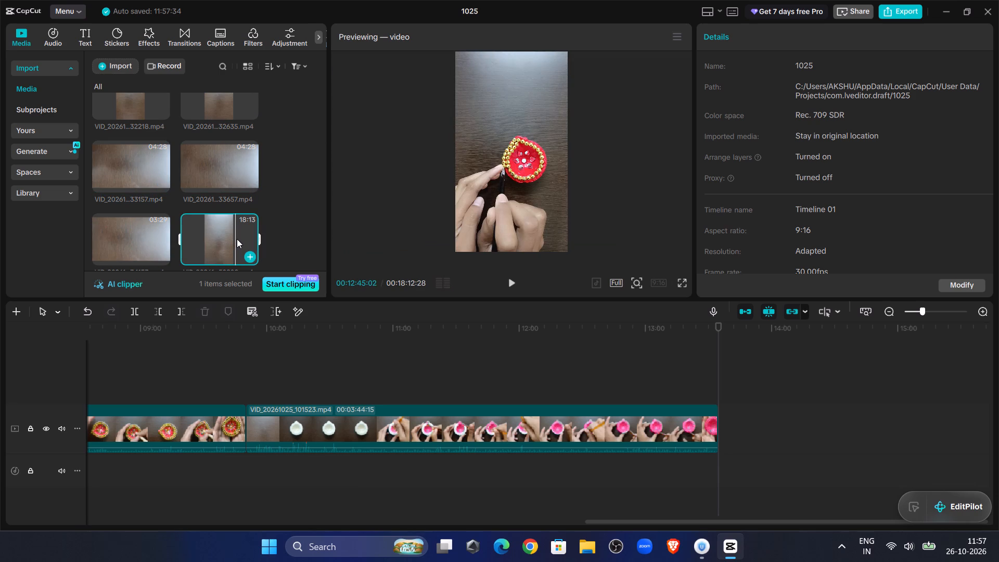
pyautogui.moveTo(231, 240); pyautogui.dragTo(0, 414)
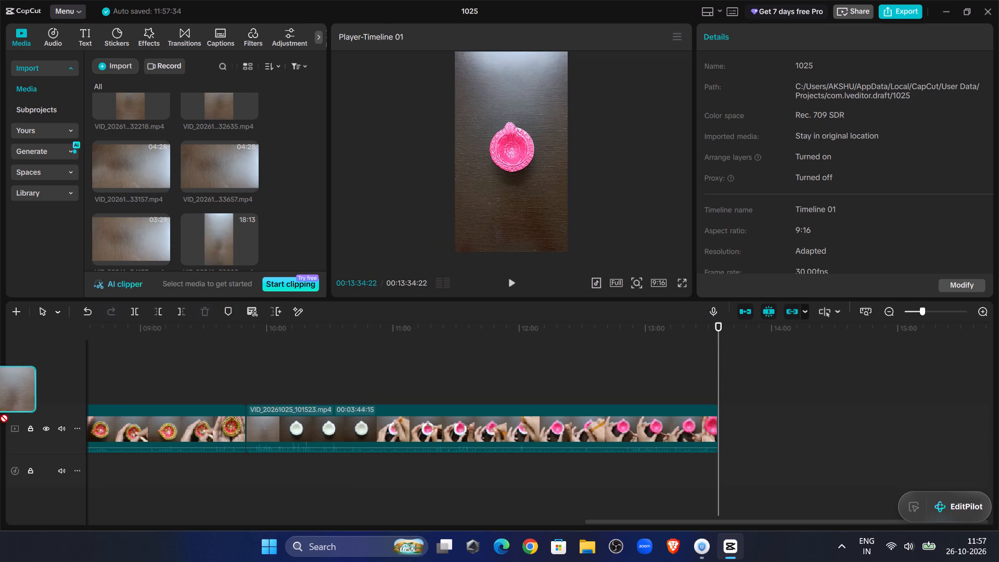
pyautogui.moveTo(0, 414); pyautogui.dragTo(308, 377)
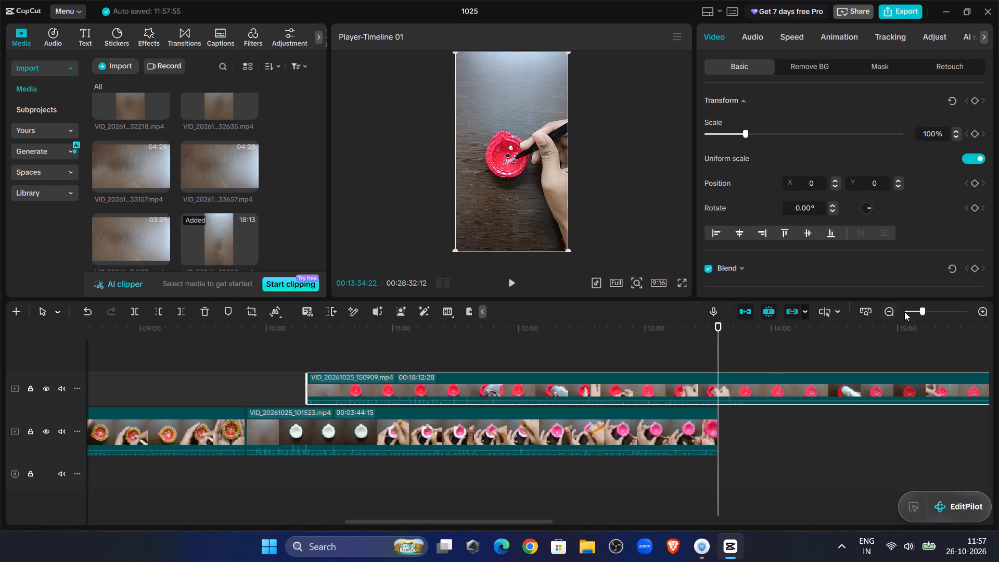
pyautogui.click(915, 310)
pyautogui.moveTo(663, 384); pyautogui.dragTo(630, 416)
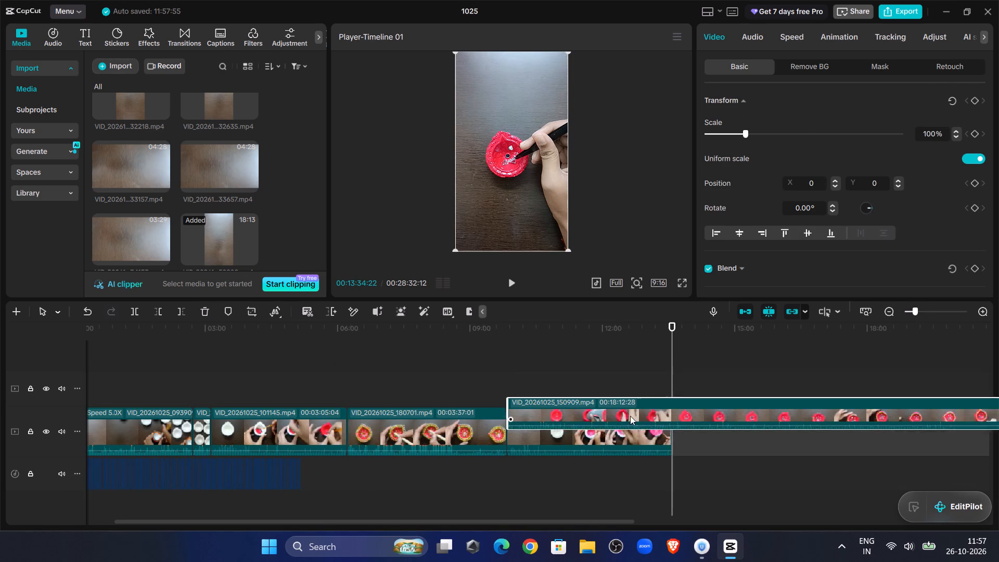
pyautogui.moveTo(630, 416); pyautogui.dragTo(265, 424)
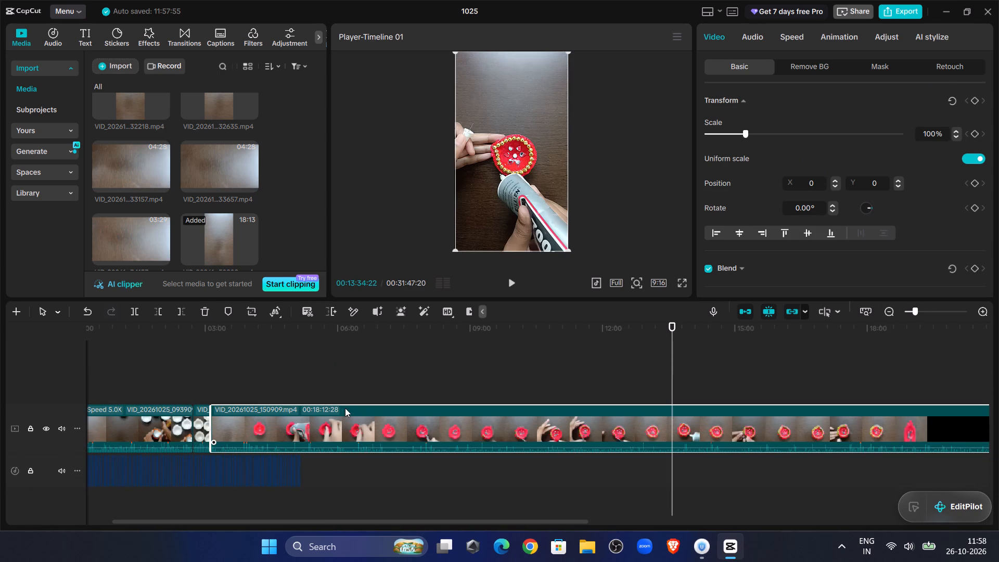
# Check the clip order on the main track and move VID_20261025_101145.mp4 between the 25-second clip and VID_20261025_150909.mp4.
pyautogui.click(206, 370)
pyautogui.moveTo(209, 370); pyautogui.dragTo(428, 403)
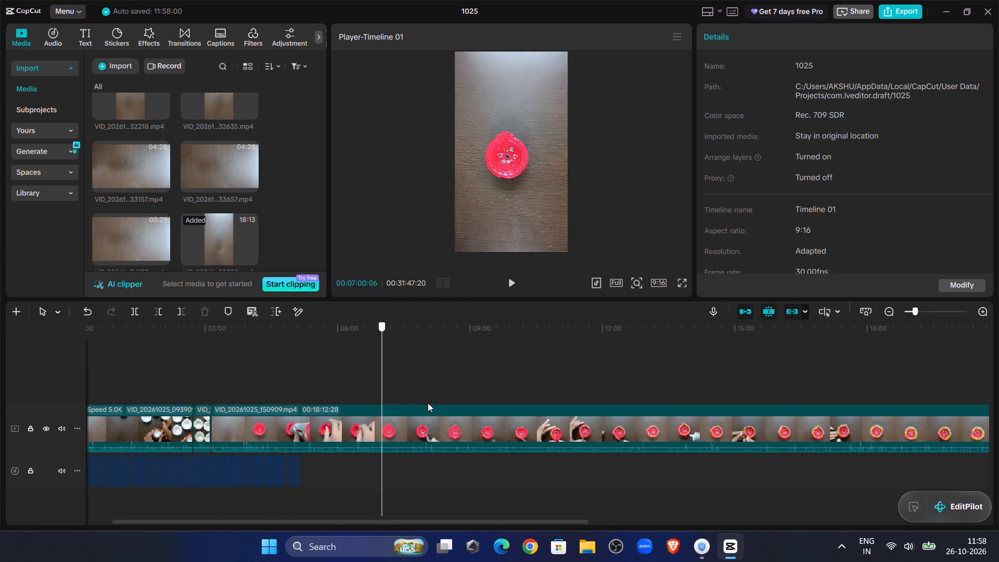
pyautogui.moveTo(428, 403); pyautogui.dragTo(924, 416)
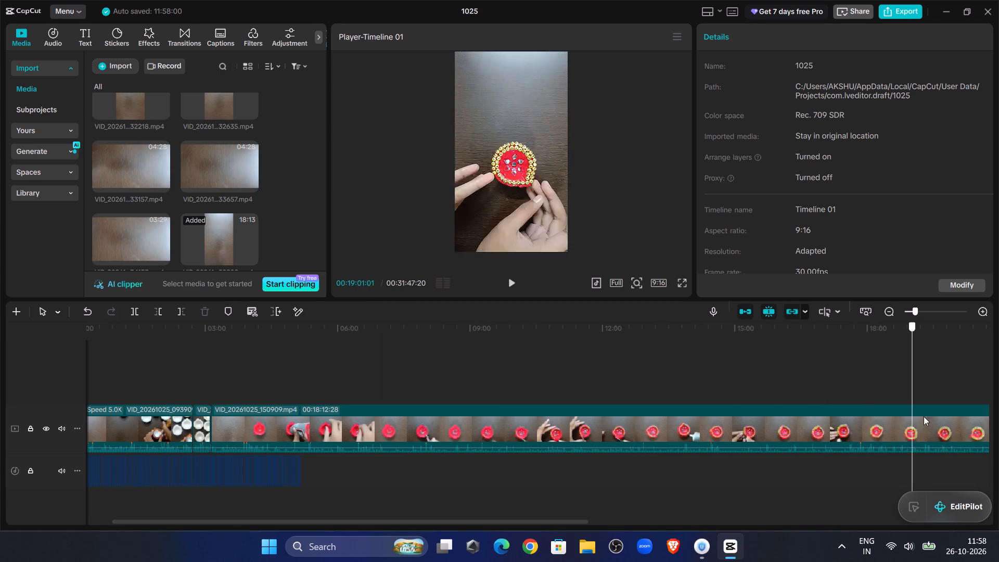
pyautogui.moveTo(924, 416); pyautogui.dragTo(798, 405)
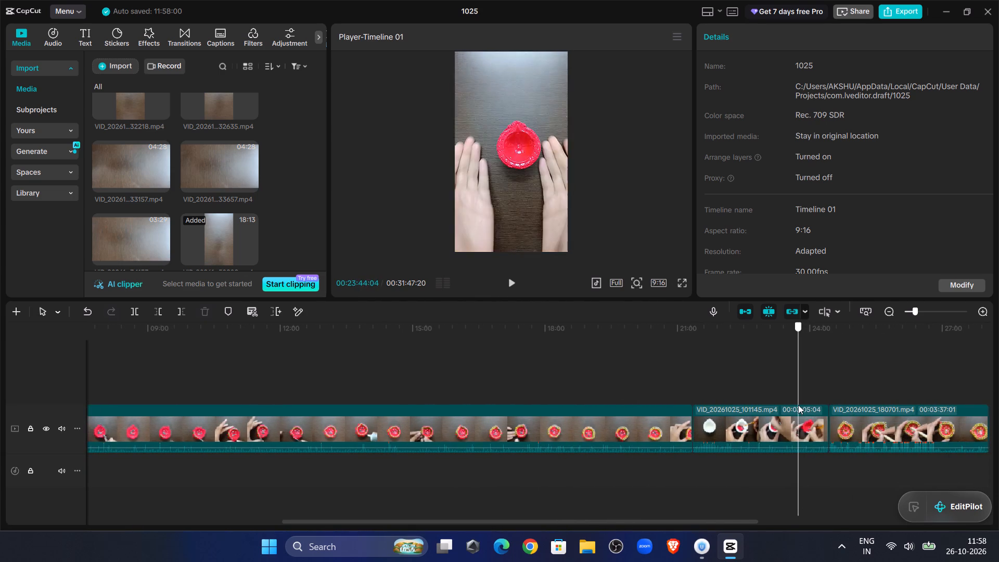
pyautogui.moveTo(798, 405); pyautogui.dragTo(859, 412)
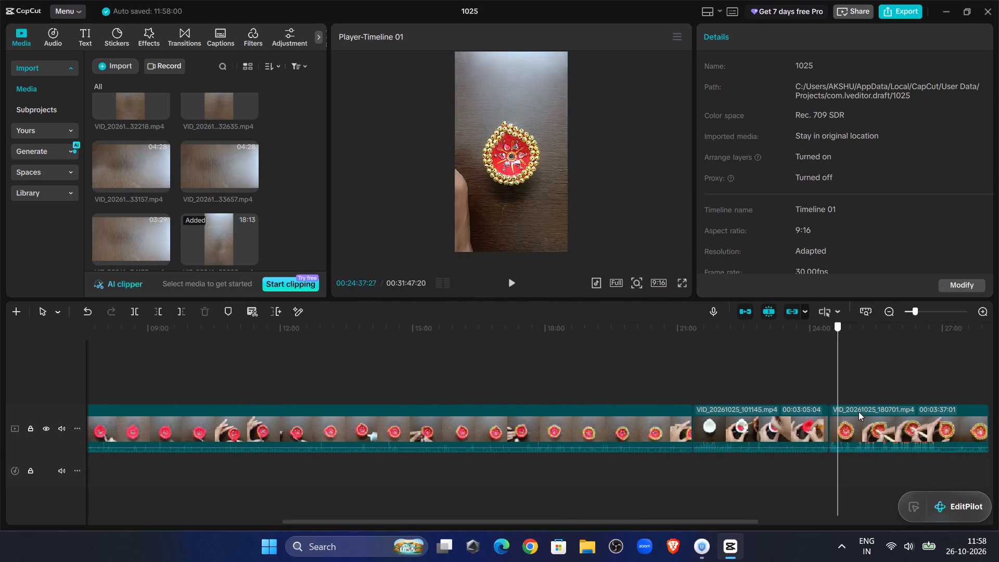
pyautogui.moveTo(859, 412); pyautogui.dragTo(895, 414)
pyautogui.click(759, 443)
pyautogui.moveTo(765, 429); pyautogui.dragTo(0, 400)
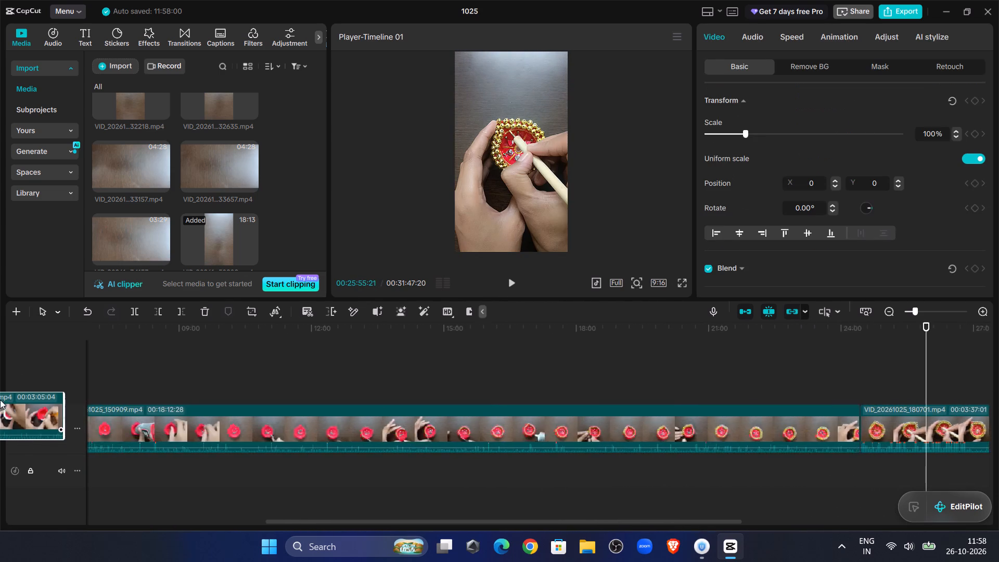
pyautogui.moveTo(0, 400); pyautogui.dragTo(322, 448)
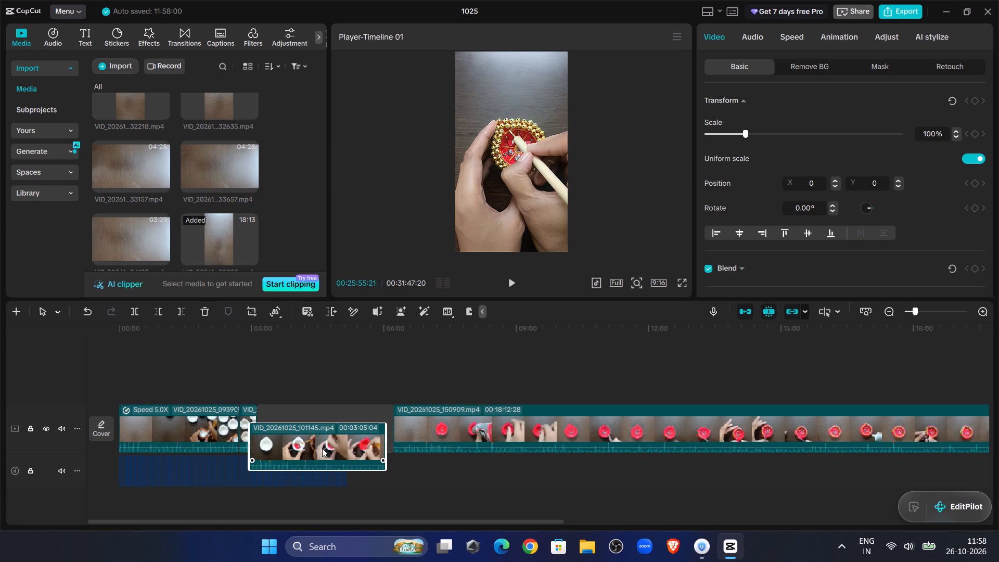
pyautogui.moveTo(322, 448); pyautogui.dragTo(341, 437)
# Scrub through the reordered main track from about the 3-minute mark to its end to examine the clip sequence.
pyautogui.click(254, 368)
pyautogui.click(251, 366)
pyautogui.moveTo(259, 365); pyautogui.dragTo(262, 365)
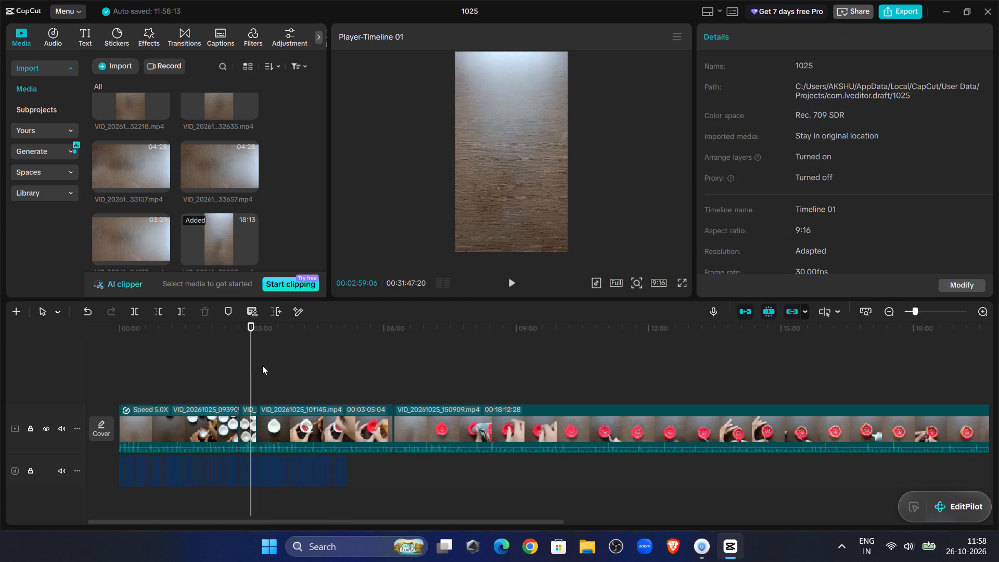
pyautogui.moveTo(262, 365); pyautogui.dragTo(276, 371)
pyautogui.click(276, 371)
pyautogui.moveTo(276, 371); pyautogui.dragTo(549, 428)
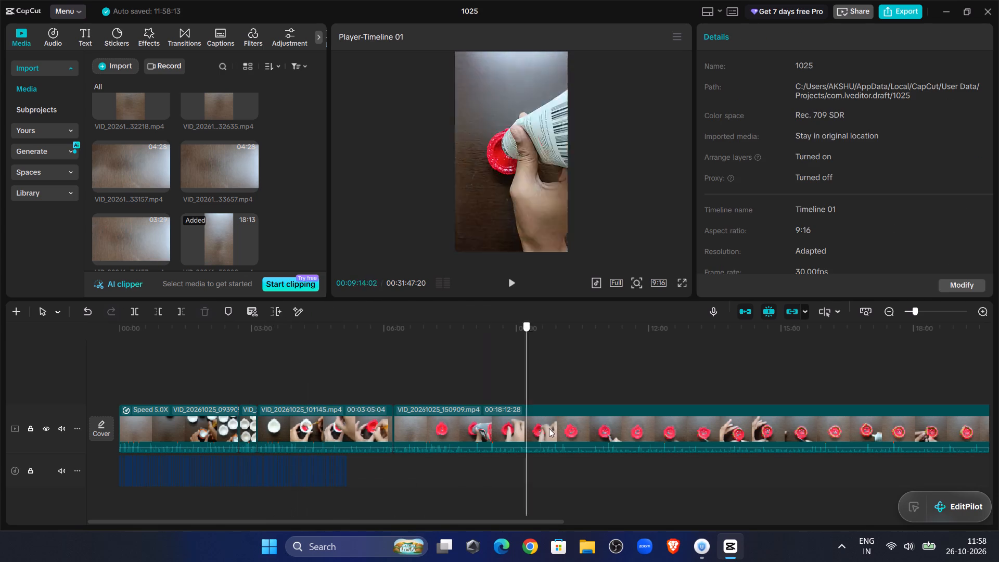
pyautogui.moveTo(549, 428); pyautogui.dragTo(998, 388)
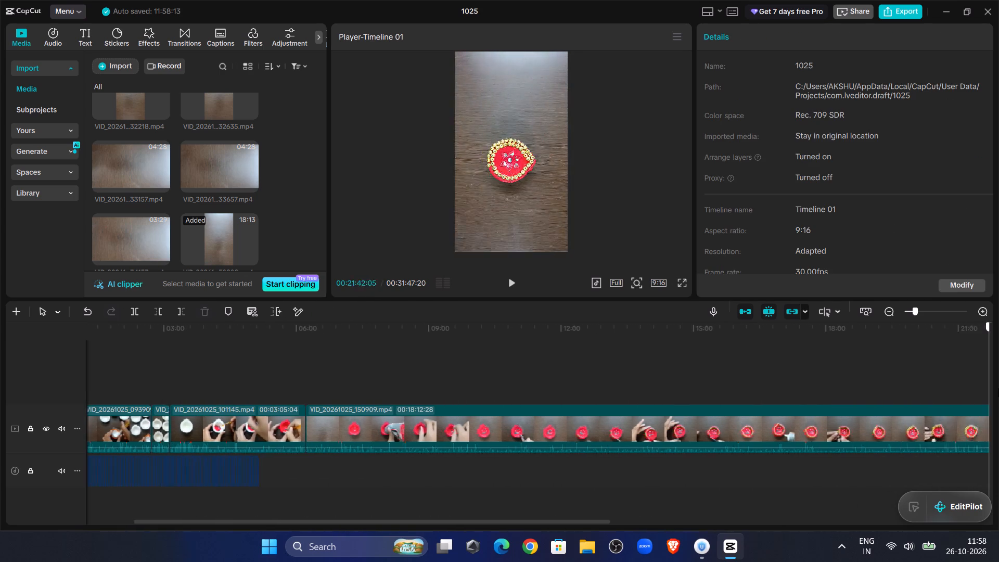
pyautogui.moveTo(998, 388); pyautogui.dragTo(796, 424)
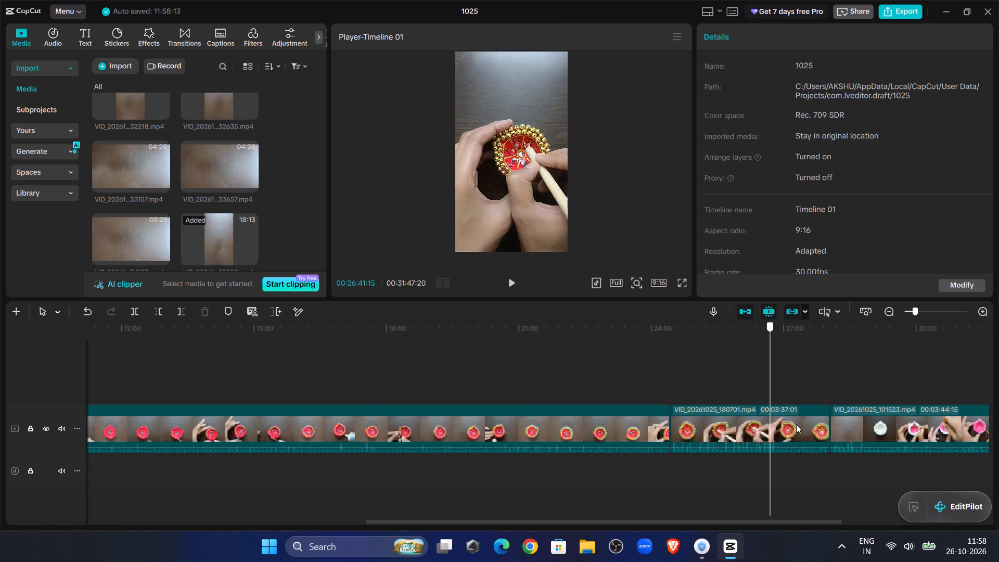
pyautogui.moveTo(796, 424); pyautogui.dragTo(998, 423)
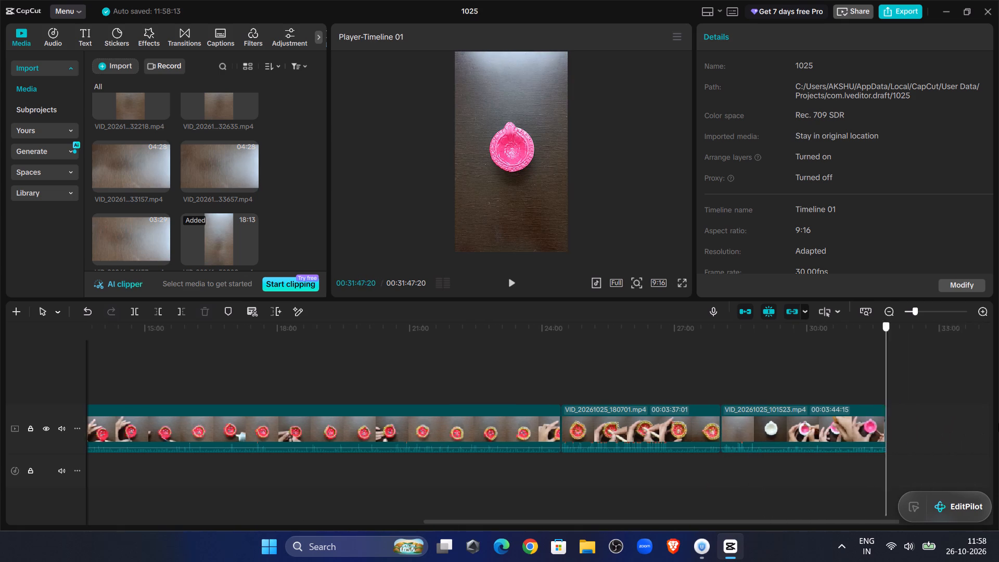
pyautogui.moveTo(998, 423); pyautogui.dragTo(993, 423)
# Browse the library and preview the unused 04:54 clip, the two 04:28 clips and the 06:54 clip.
pyautogui.scroll(7, 232, 244)
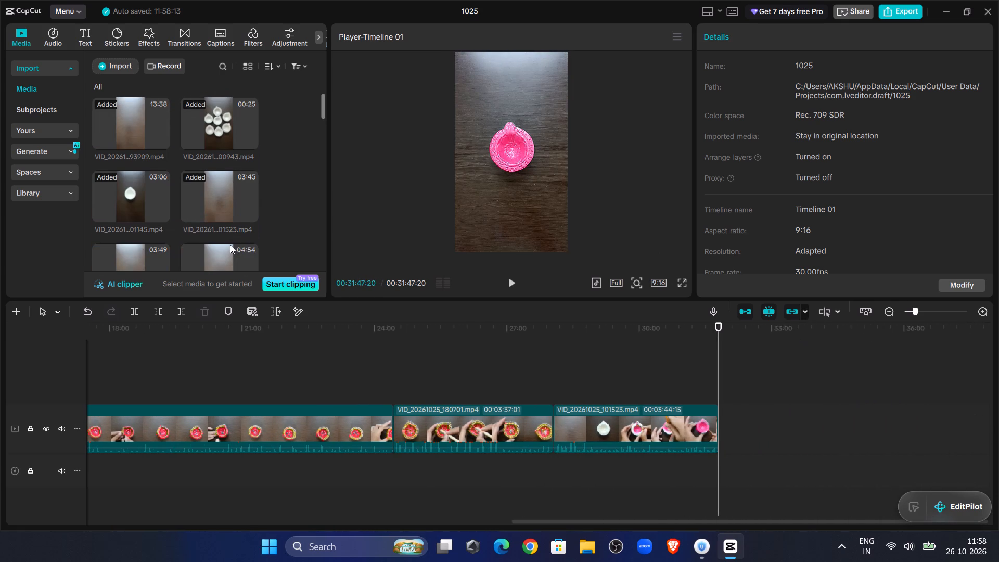
pyautogui.scroll(-2, 196, 200)
pyautogui.click(212, 144)
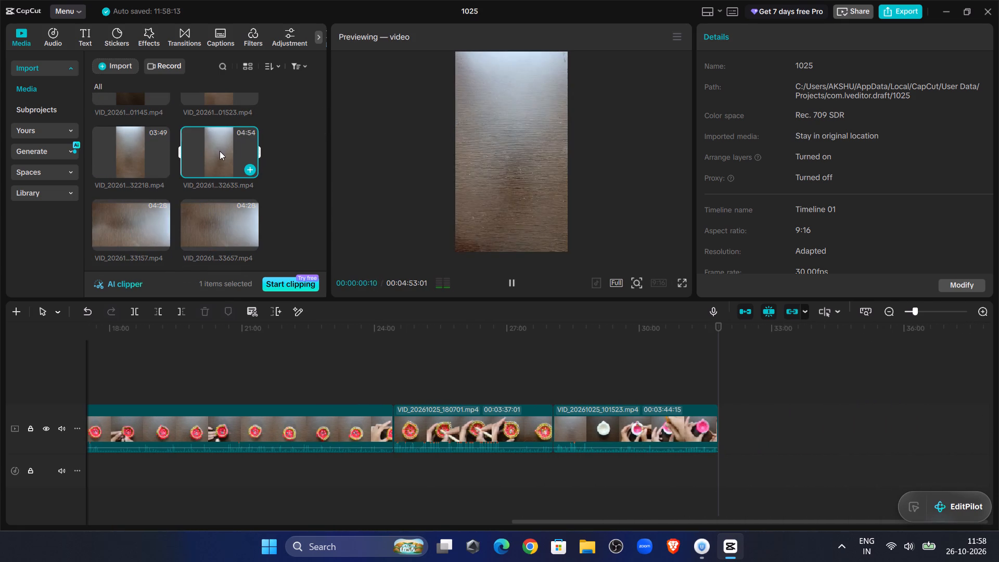
pyautogui.click(223, 160)
pyautogui.click(144, 216)
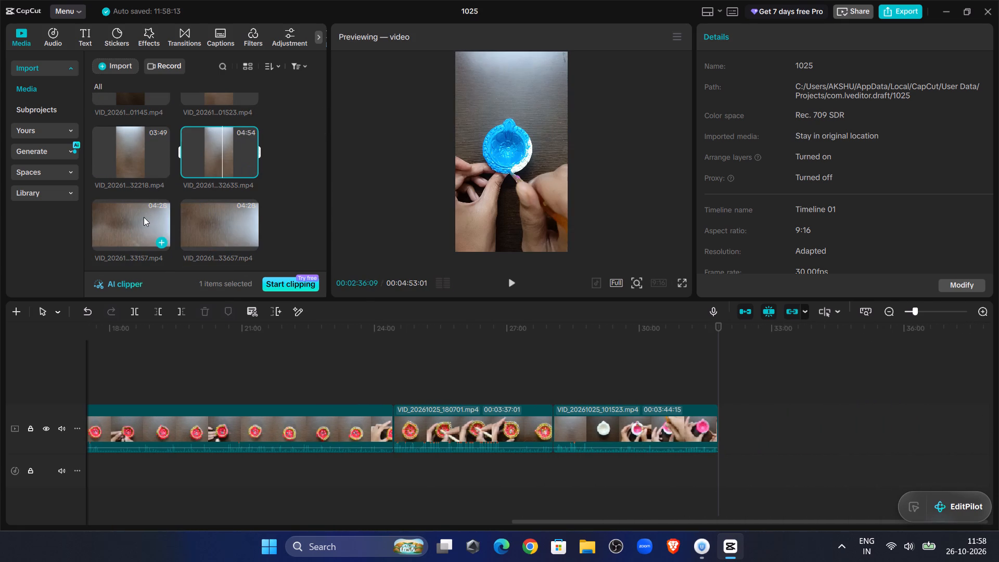
pyautogui.click(130, 224)
pyautogui.click(251, 219)
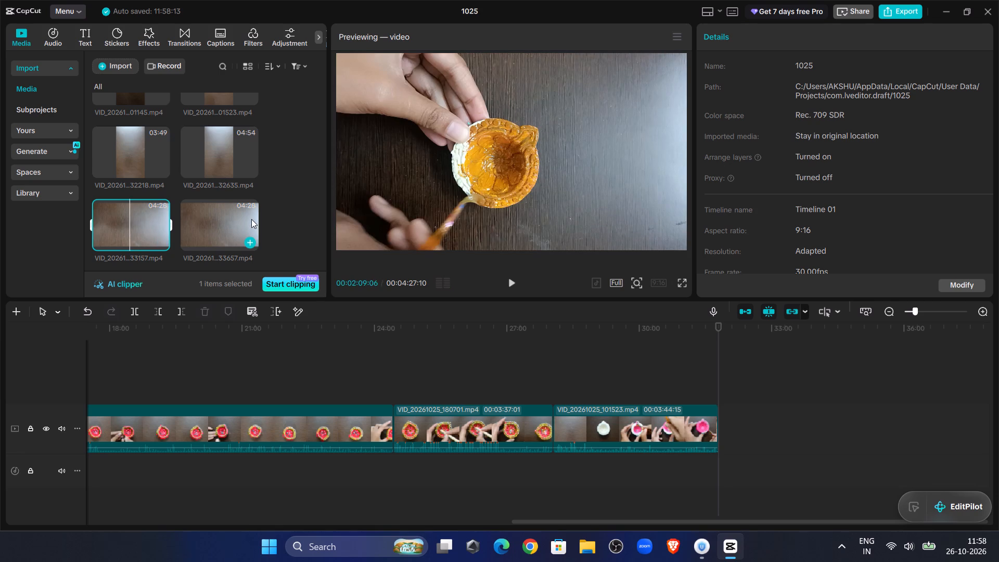
pyautogui.click(235, 221)
pyautogui.click(239, 223)
pyautogui.scroll(-3, 221, 223)
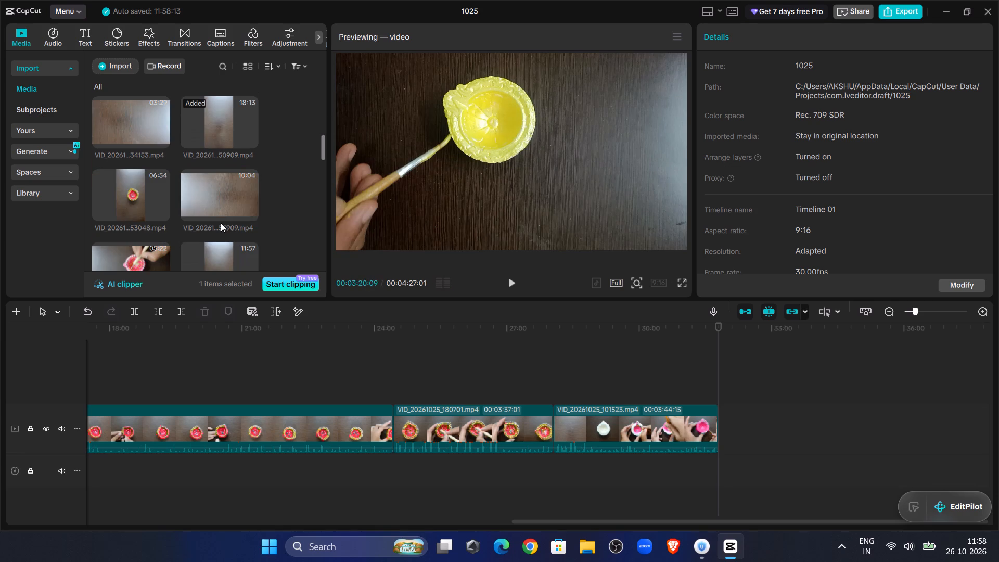
pyautogui.click(142, 182)
# Preview the 10:04 clip VID_20261025_153909.mp4 and place it on the main track directly after VID_20261025_101523.mp4.
pyautogui.click(222, 196)
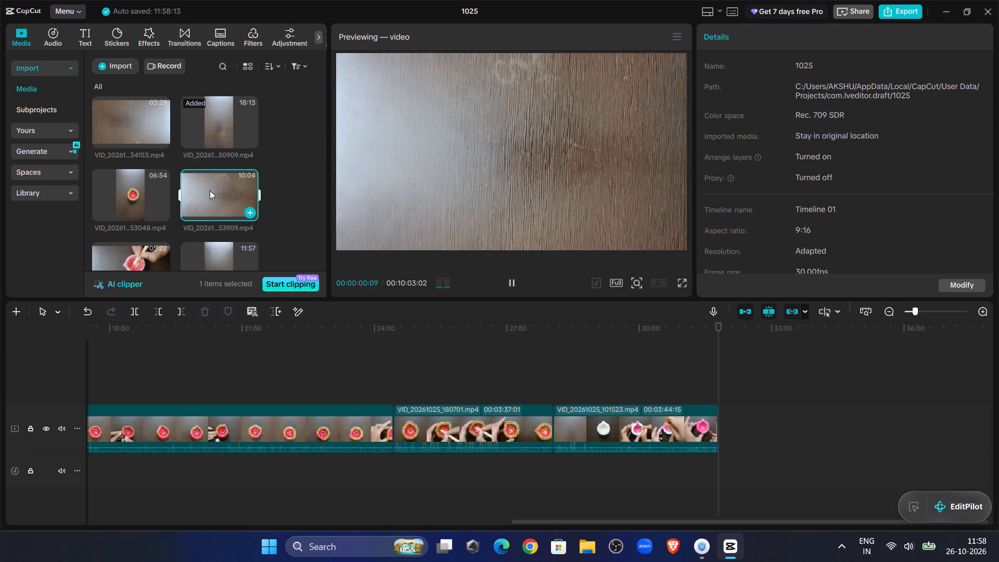
pyautogui.click(210, 190)
pyautogui.click(252, 199)
pyautogui.click(253, 193)
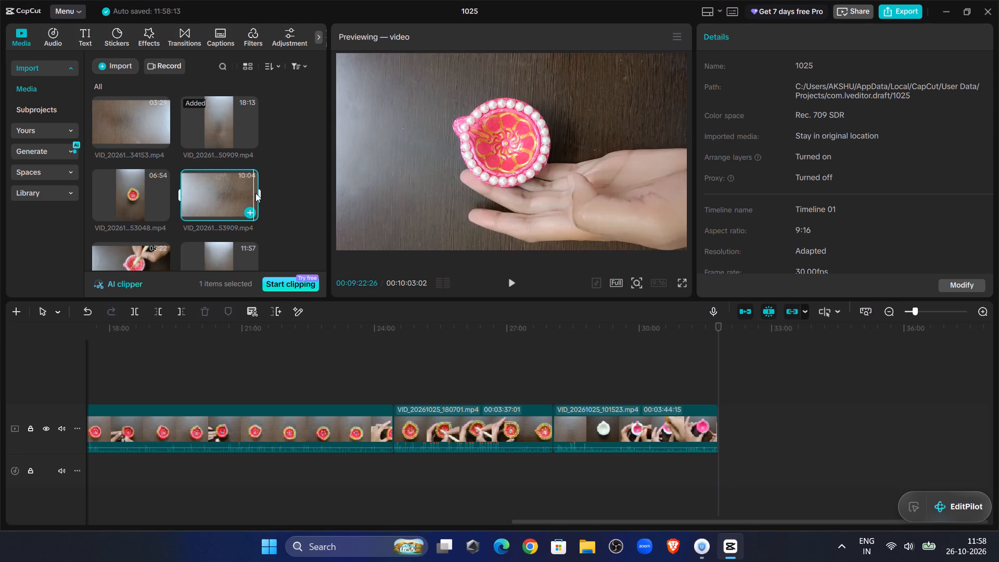
pyautogui.click(259, 195)
pyautogui.moveTo(223, 192); pyautogui.dragTo(742, 371)
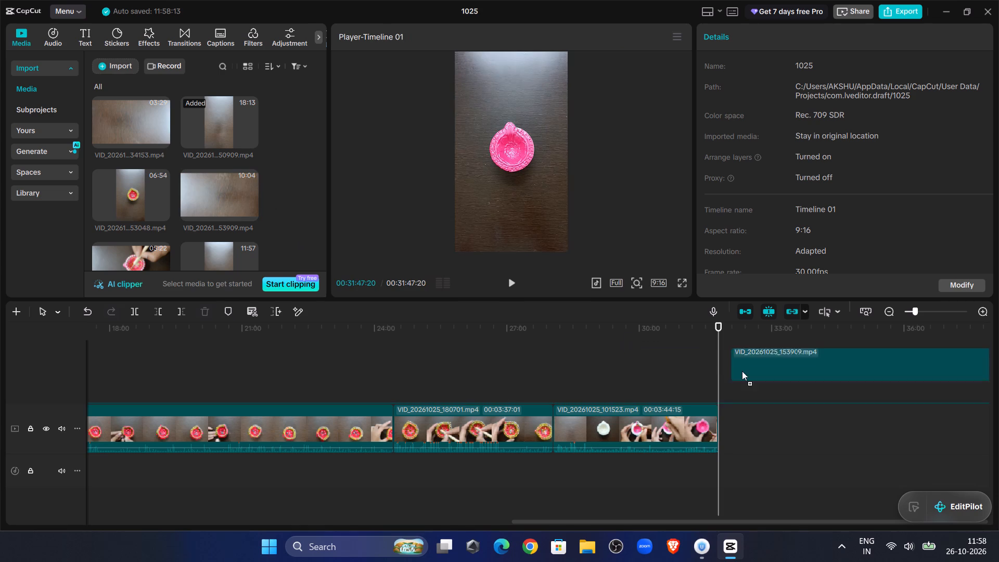
pyautogui.moveTo(742, 371); pyautogui.dragTo(721, 423)
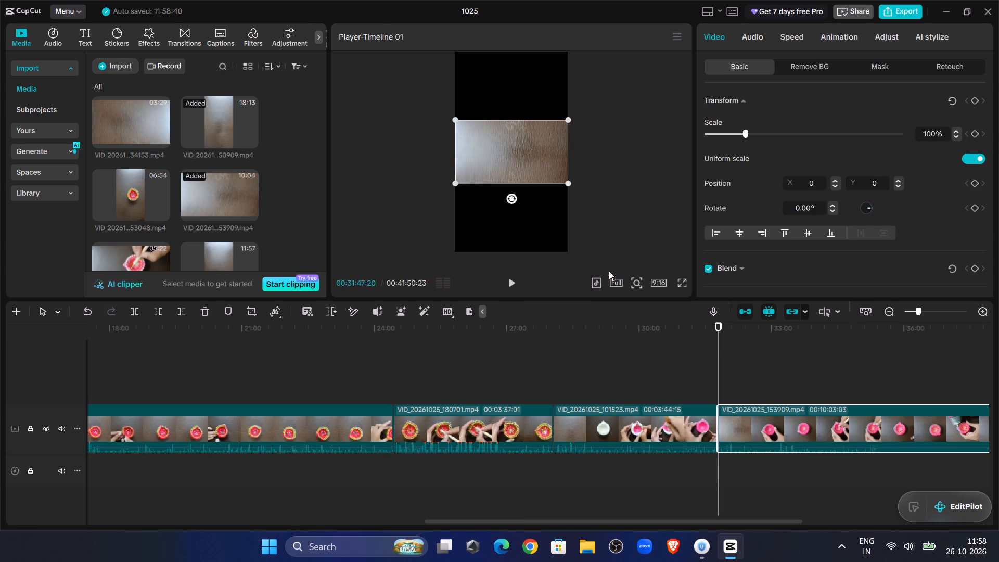
# Rotate VID_20261025_153909.mp4 to 90° and scale it to 179% so it fills the vertical frame.
pyautogui.click(516, 286)
pyautogui.click(513, 282)
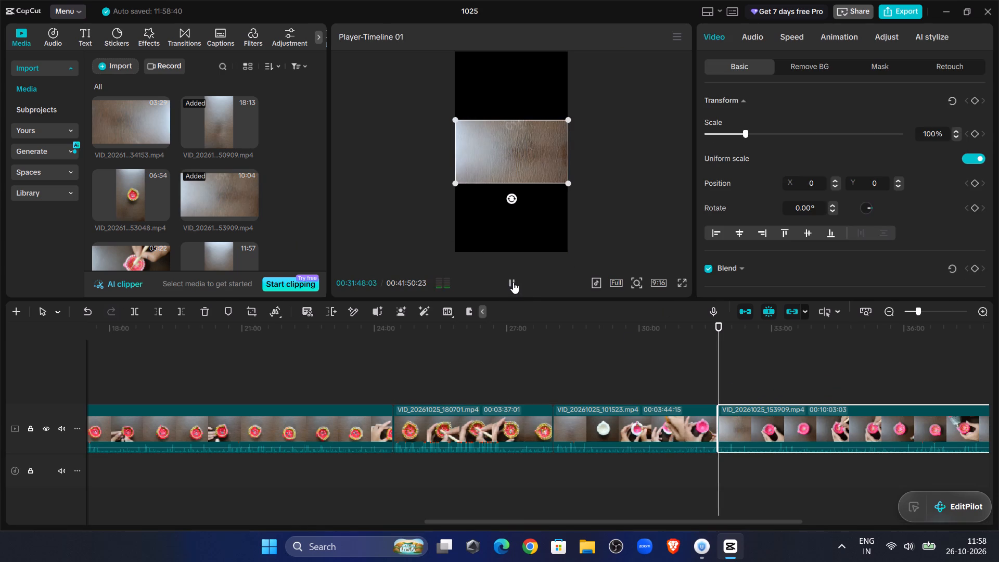
pyautogui.click(513, 282)
pyautogui.moveTo(510, 201); pyautogui.dragTo(409, 151)
pyautogui.moveTo(544, 207); pyautogui.dragTo(590, 264)
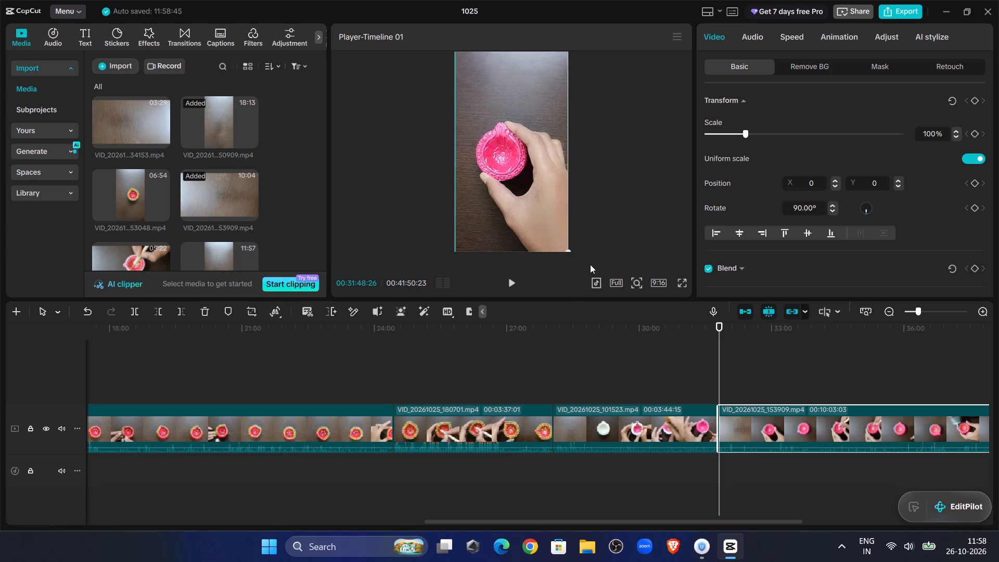
pyautogui.moveTo(590, 264); pyautogui.dragTo(591, 265)
# Preview the 05:22 clip VID_20261025_154921.mp4 and place it on the main track directly after VID_20261025_153909.mp4.
pyautogui.moveTo(716, 329); pyautogui.dragTo(906, 342)
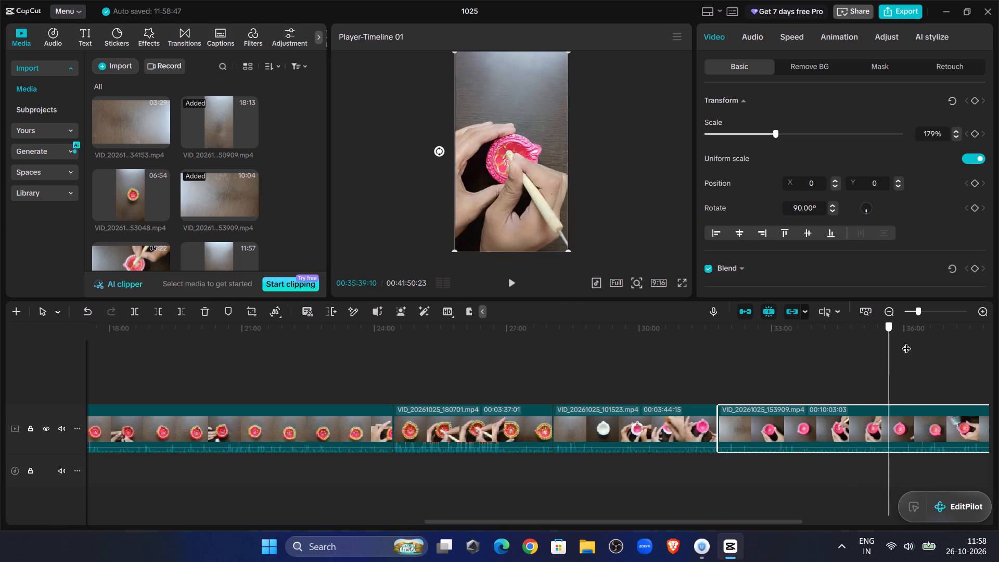
pyautogui.moveTo(906, 342); pyautogui.dragTo(994, 273)
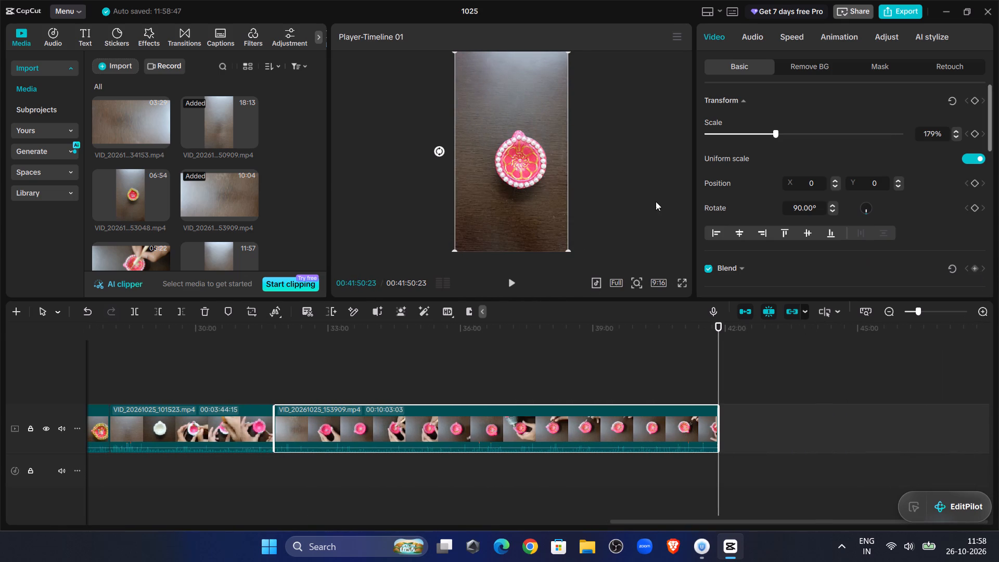
pyautogui.scroll(-1, 156, 186)
pyautogui.click(126, 205)
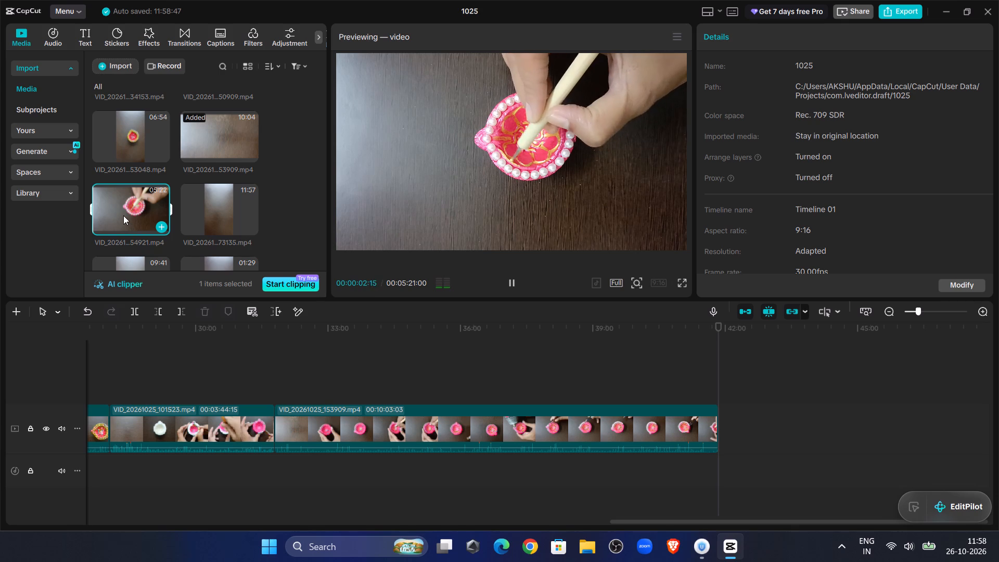
pyautogui.click(155, 200)
pyautogui.click(163, 201)
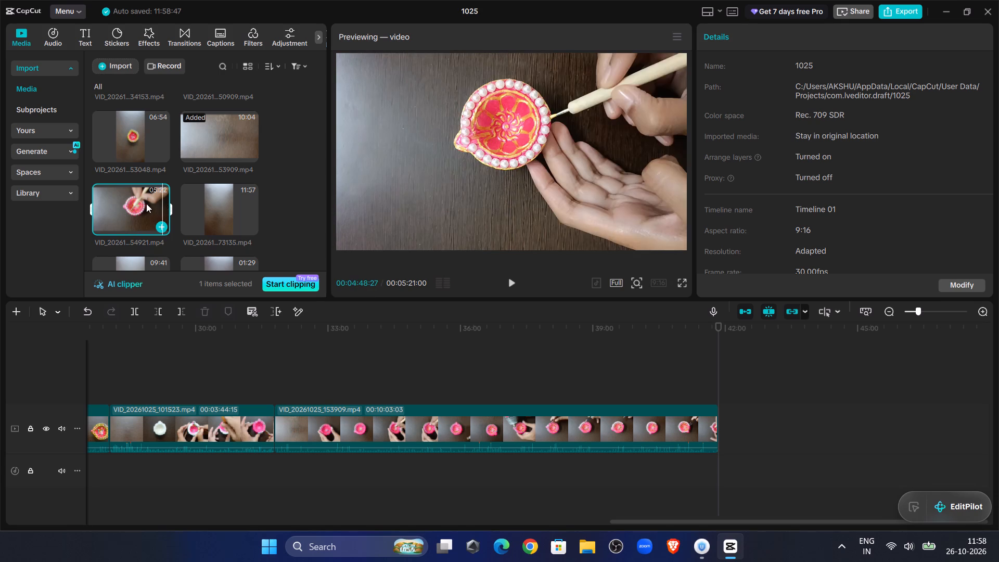
pyautogui.moveTo(142, 203); pyautogui.dragTo(719, 419)
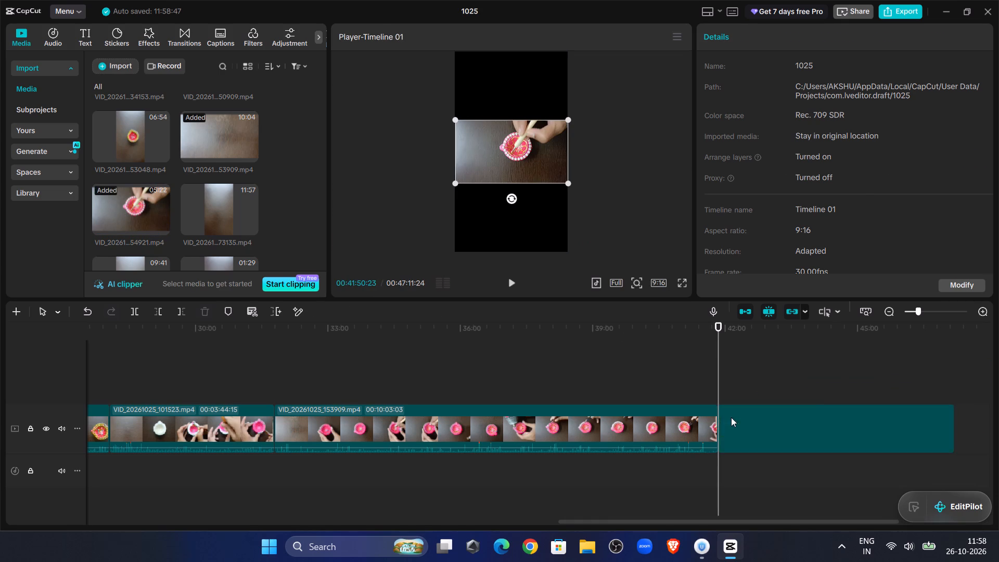
# Rotate VID_20261025_154921.mp4 to 90° and scale it to 179% so it fills the vertical frame.
pyautogui.moveTo(509, 200); pyautogui.dragTo(465, 150)
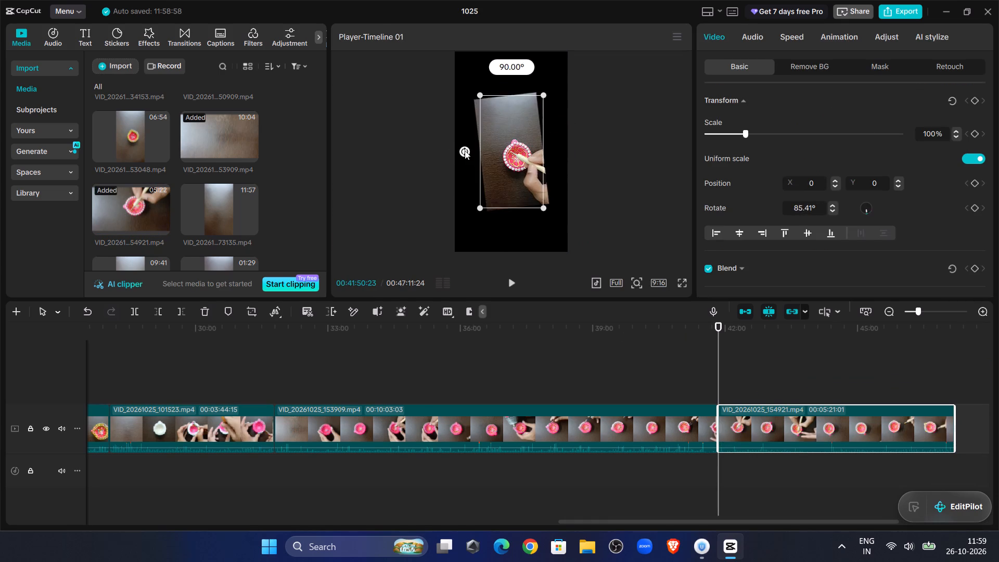
pyautogui.moveTo(465, 150); pyautogui.dragTo(468, 152)
pyautogui.moveTo(546, 207); pyautogui.dragTo(571, 247)
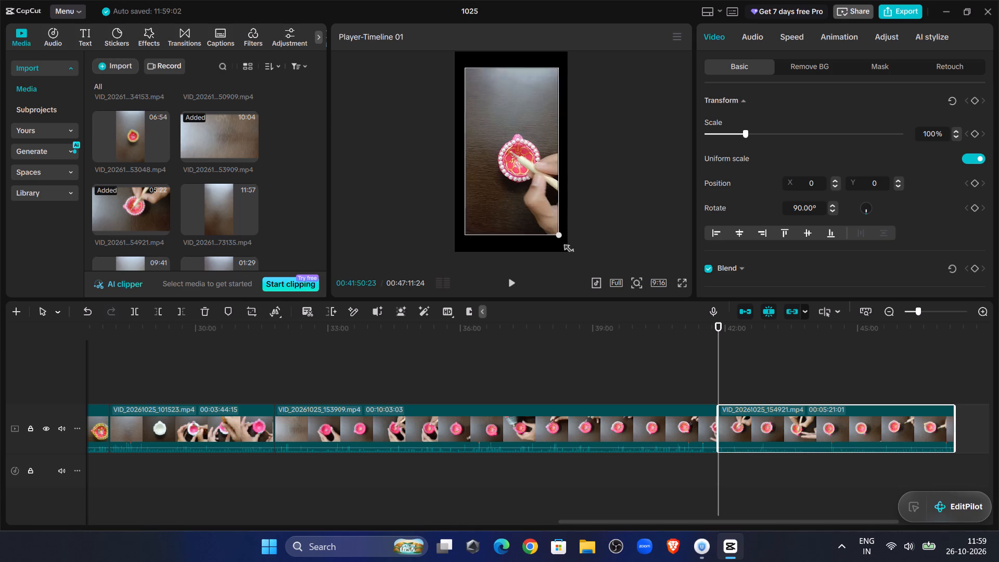
pyautogui.moveTo(571, 247); pyautogui.dragTo(584, 268)
# Preview the 11:57, 02:18 and 00:10 clips, and place the 02:18 clip VID_20261025_181056.mp4 on the main track directly after VID_20261025_154921.mp4.
pyautogui.moveTo(719, 346); pyautogui.dragTo(759, 352)
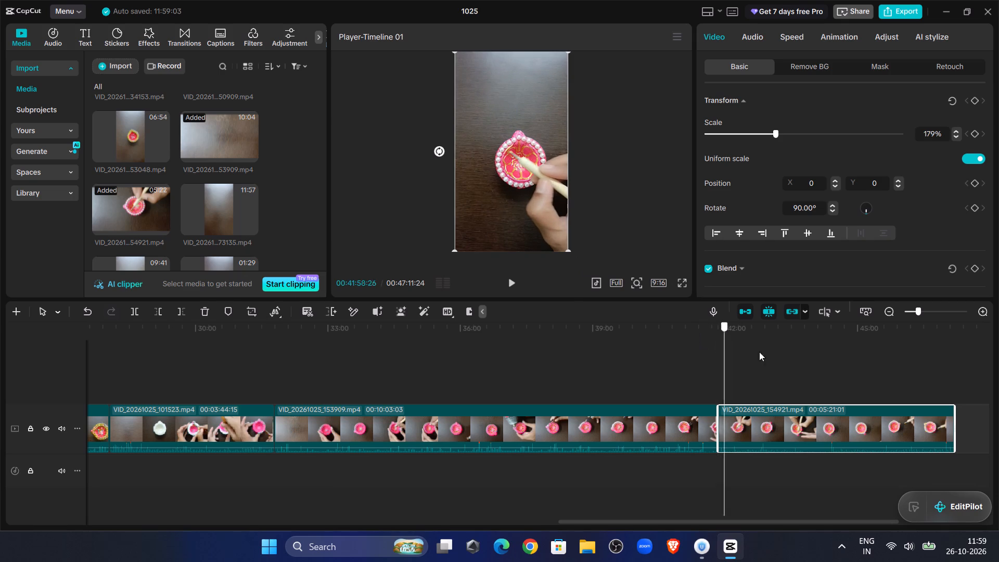
pyautogui.moveTo(759, 352); pyautogui.dragTo(998, 356)
pyautogui.click(208, 208)
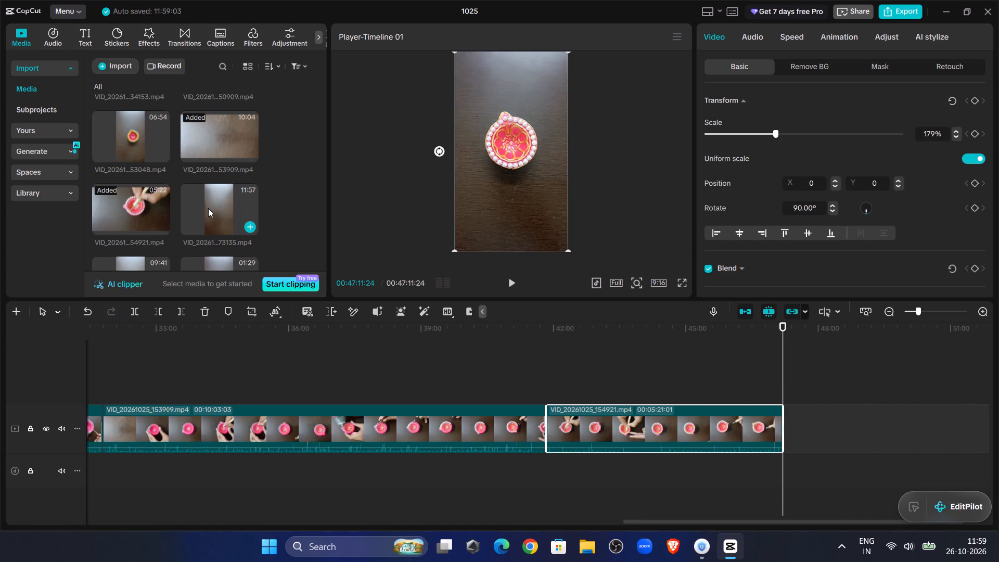
pyautogui.click(230, 202)
pyautogui.scroll(-3, 219, 199)
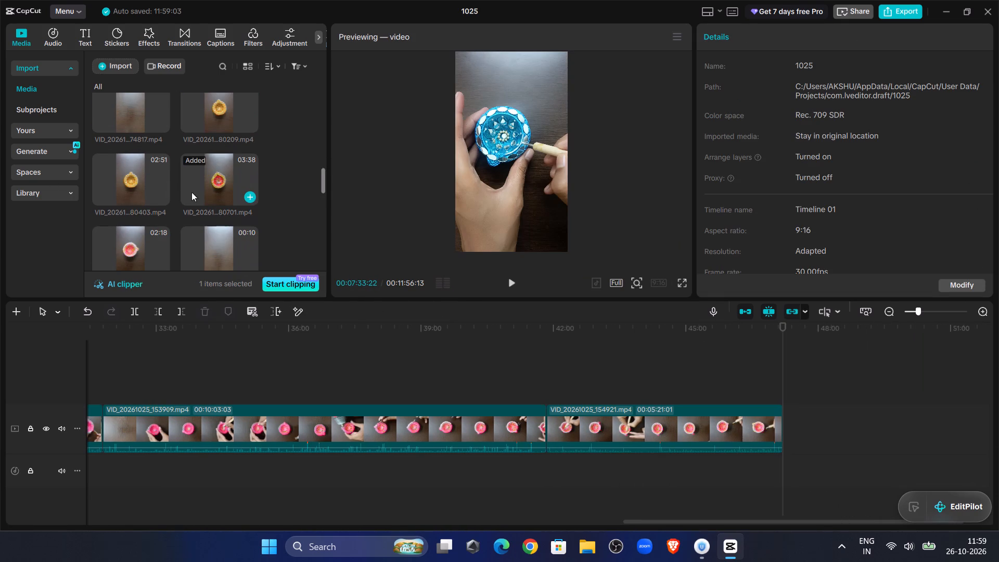
pyautogui.click(135, 241)
pyautogui.click(136, 246)
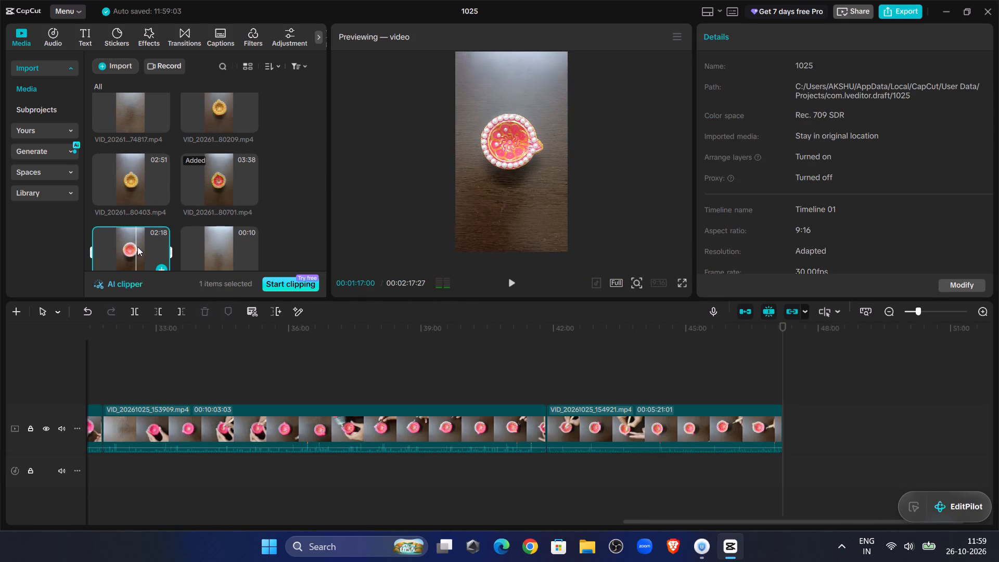
pyautogui.click(160, 254)
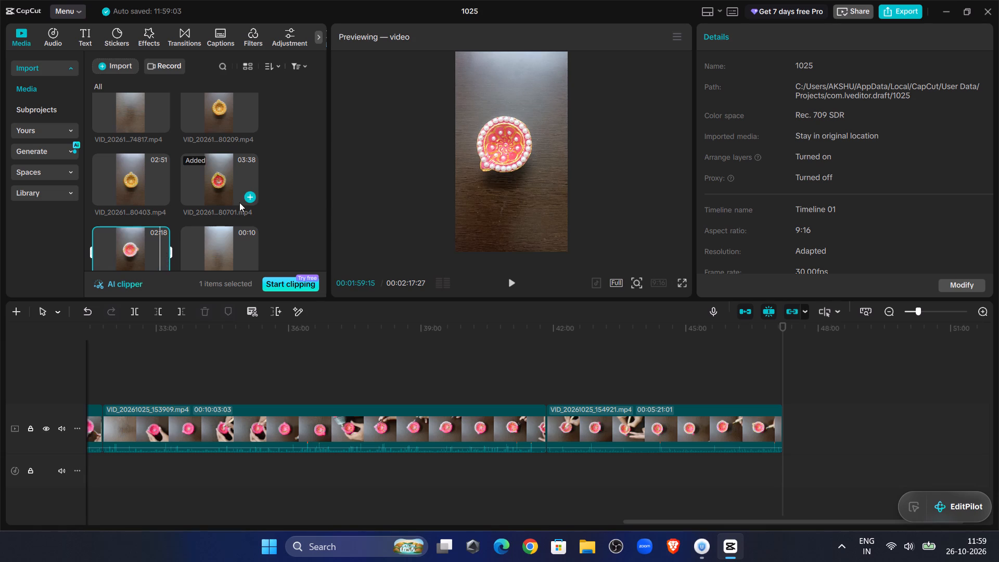
pyautogui.scroll(-1, 239, 202)
pyautogui.click(224, 188)
pyautogui.click(224, 188)
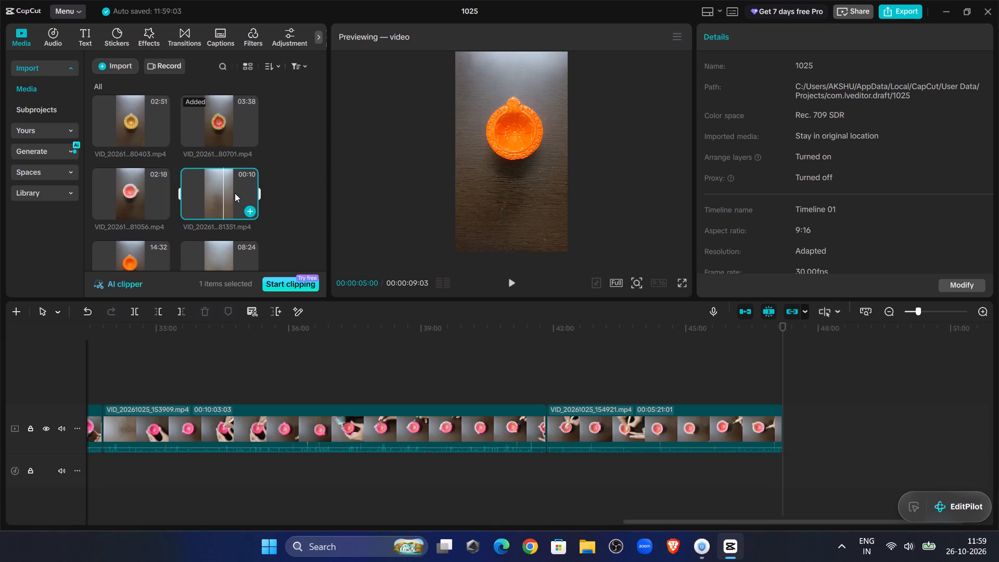
pyautogui.moveTo(134, 193); pyautogui.dragTo(786, 422)
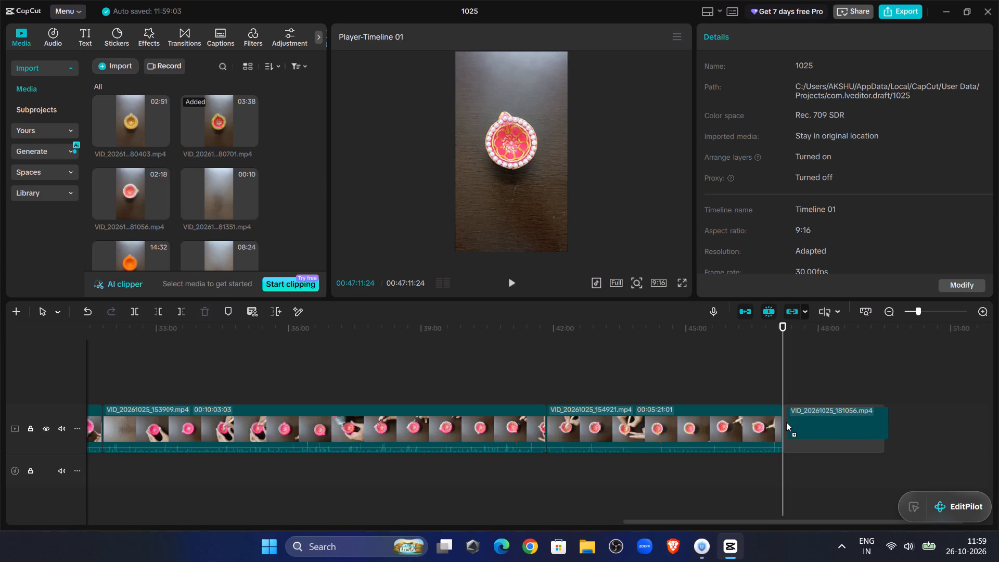
pyautogui.moveTo(786, 422); pyautogui.dragTo(786, 421)
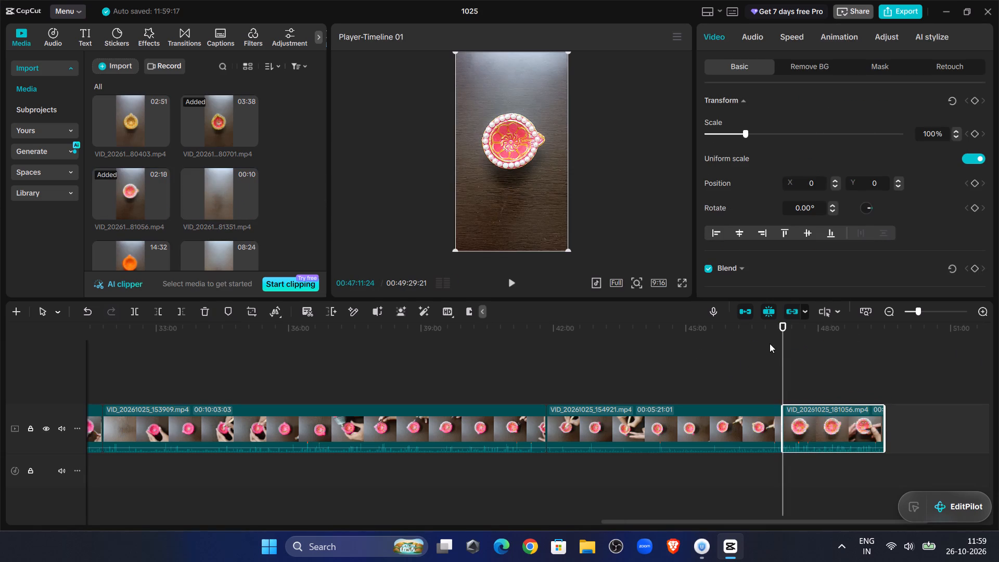
pyautogui.moveTo(783, 340); pyautogui.dragTo(926, 428)
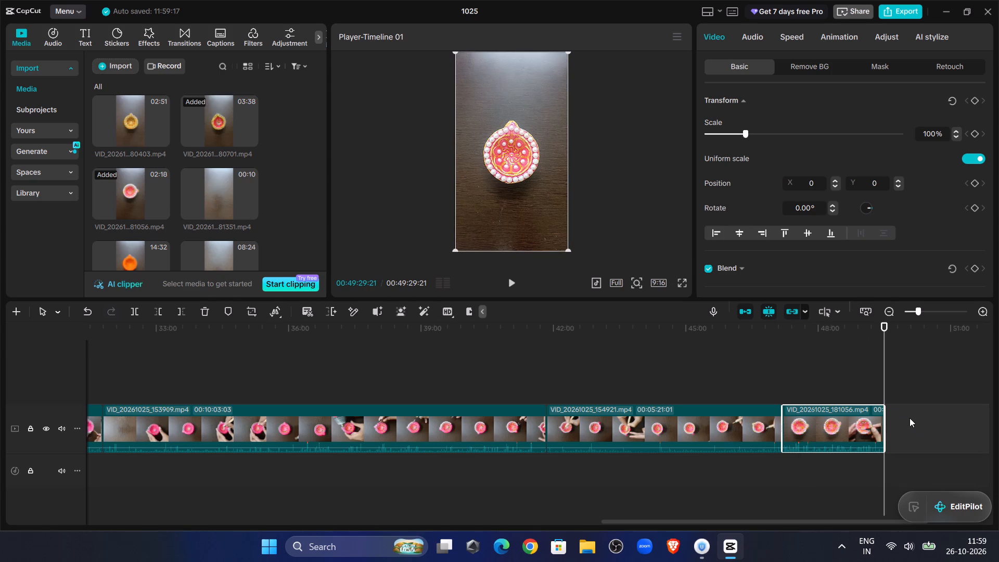
pyautogui.scroll(6, 195, 233)
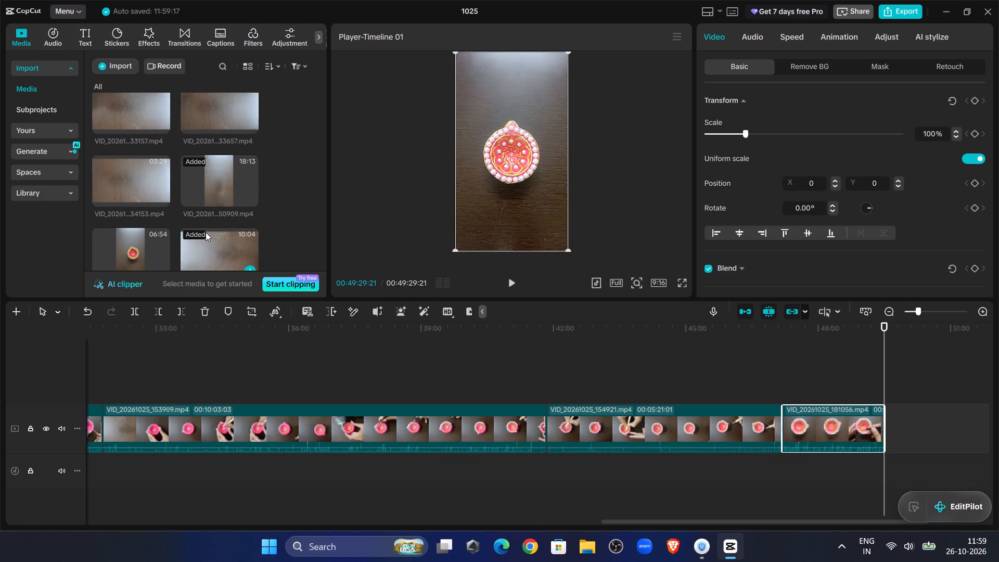
# Switch to Microsoft Edge, replace the Workona tab with a new one and open the Cinematic Hooks for Healing Palette bookmark from the Tools folder.
pyautogui.click(492, 537)
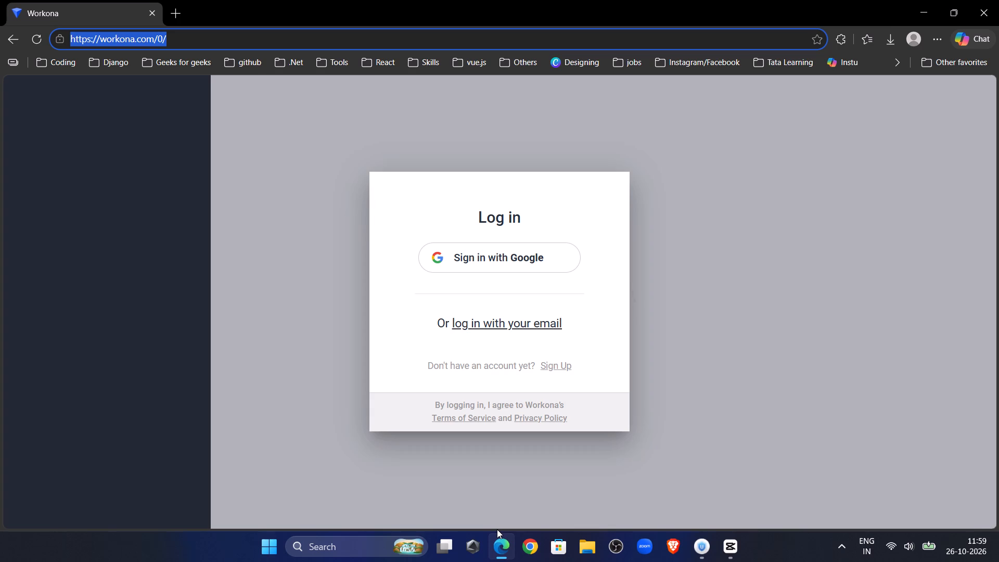
pyautogui.click(173, 10)
pyautogui.click(157, 12)
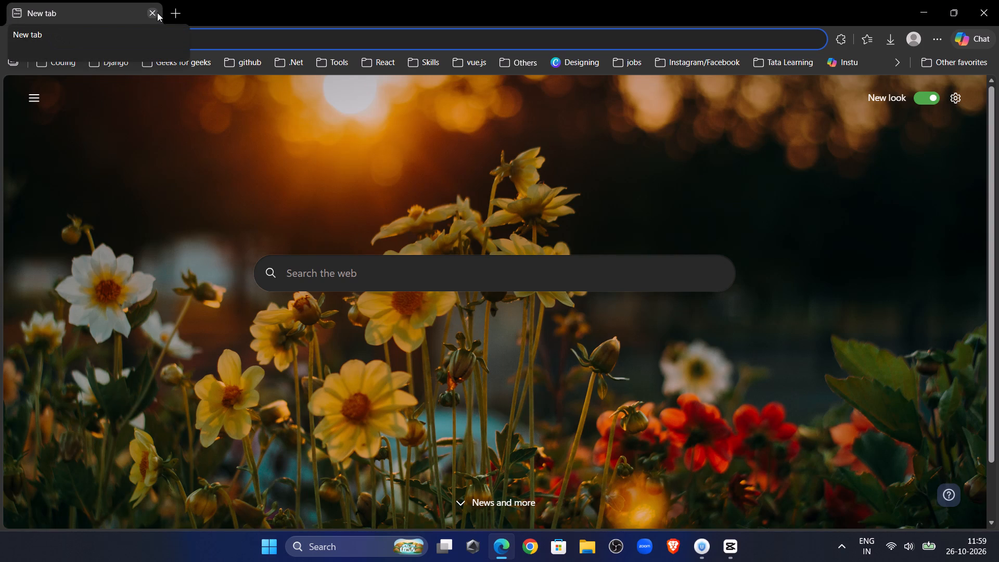
pyautogui.click(334, 69)
pyautogui.scroll(-8, 413, 414)
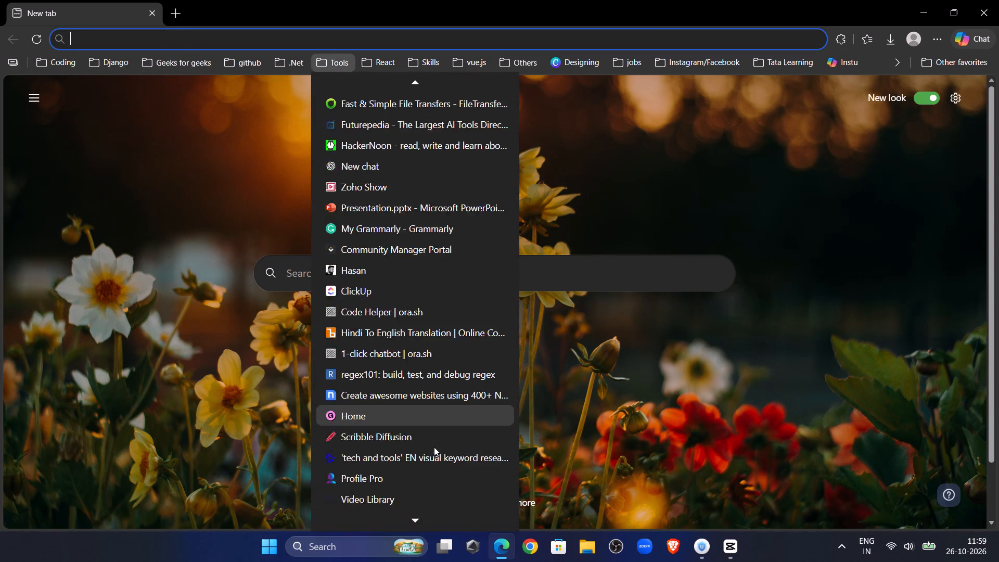
pyautogui.scroll(-20, 447, 491)
pyautogui.scroll(-20, 447, 491)
pyautogui.scroll(-1, 447, 491)
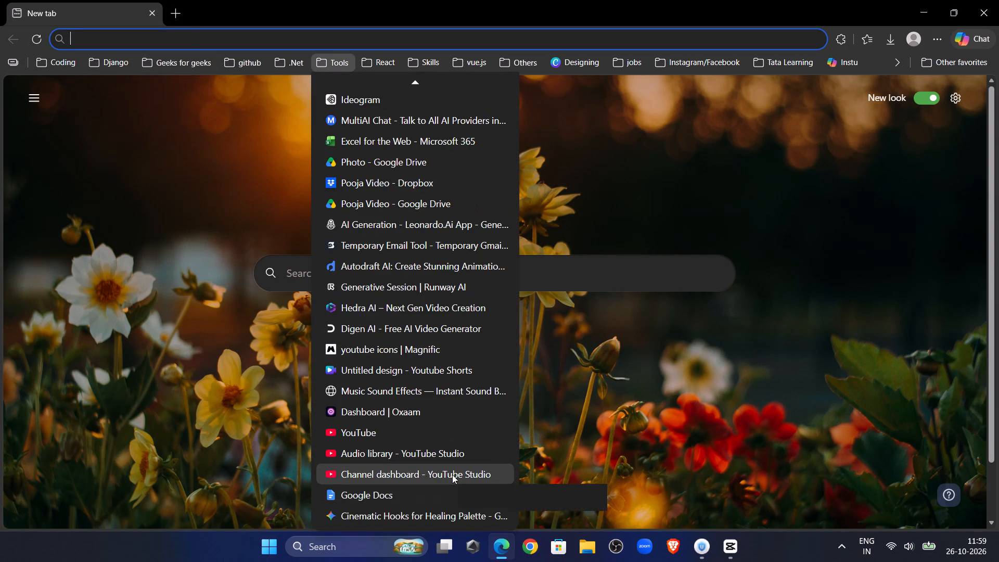
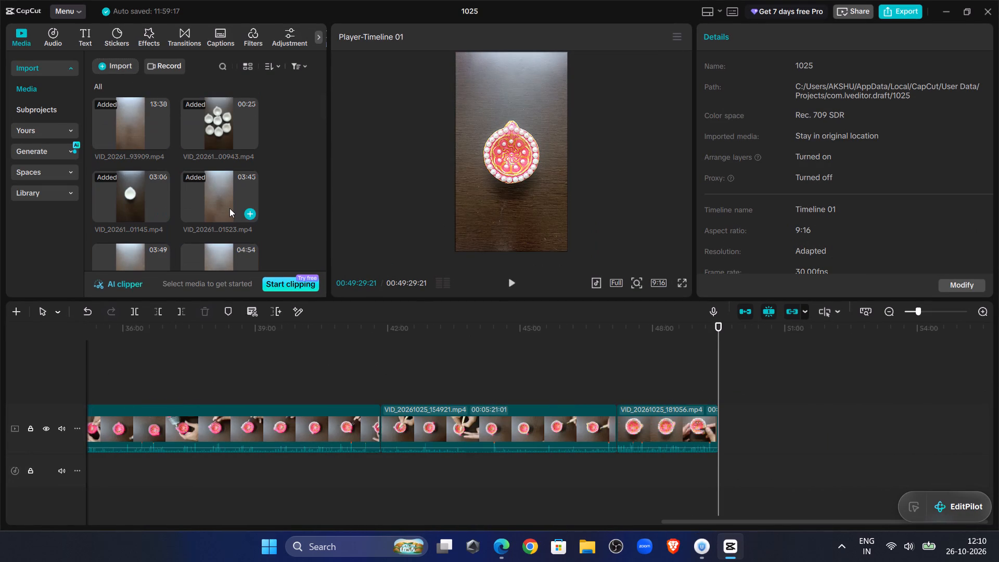
pyautogui.click(225, 186)
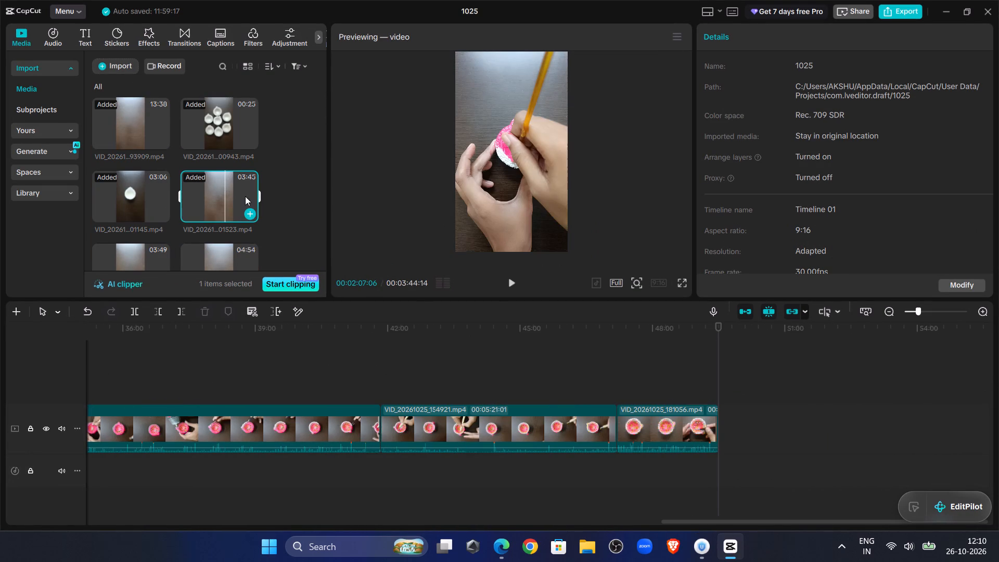
pyautogui.scroll(-3, 232, 193)
pyautogui.scroll(4, 173, 155)
pyautogui.scroll(-4, 164, 182)
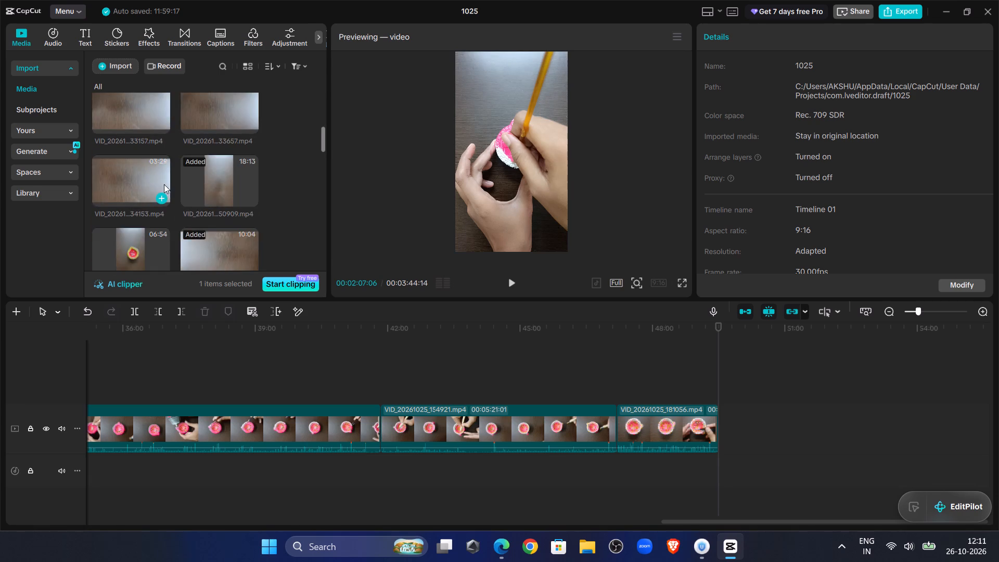
pyautogui.scroll(2, 148, 150)
pyautogui.click(135, 154)
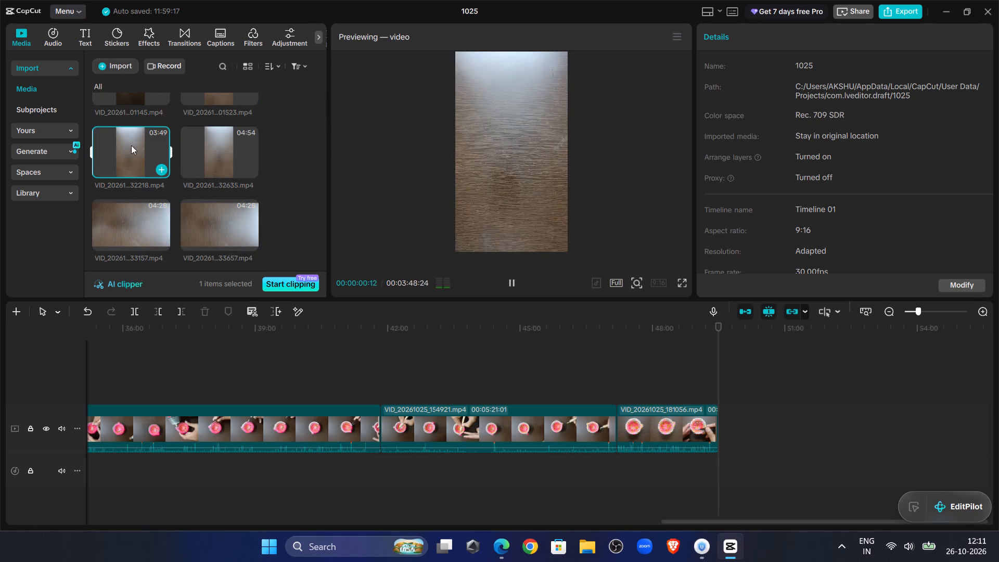
pyautogui.click(131, 145)
pyautogui.click(142, 145)
pyautogui.click(150, 147)
pyautogui.click(159, 150)
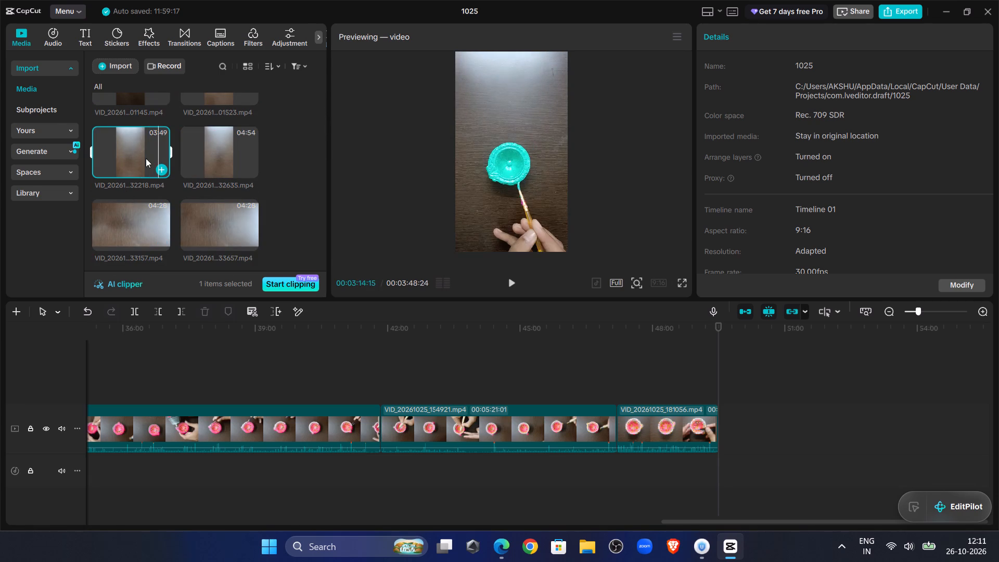
pyautogui.moveTo(127, 156); pyautogui.dragTo(717, 417)
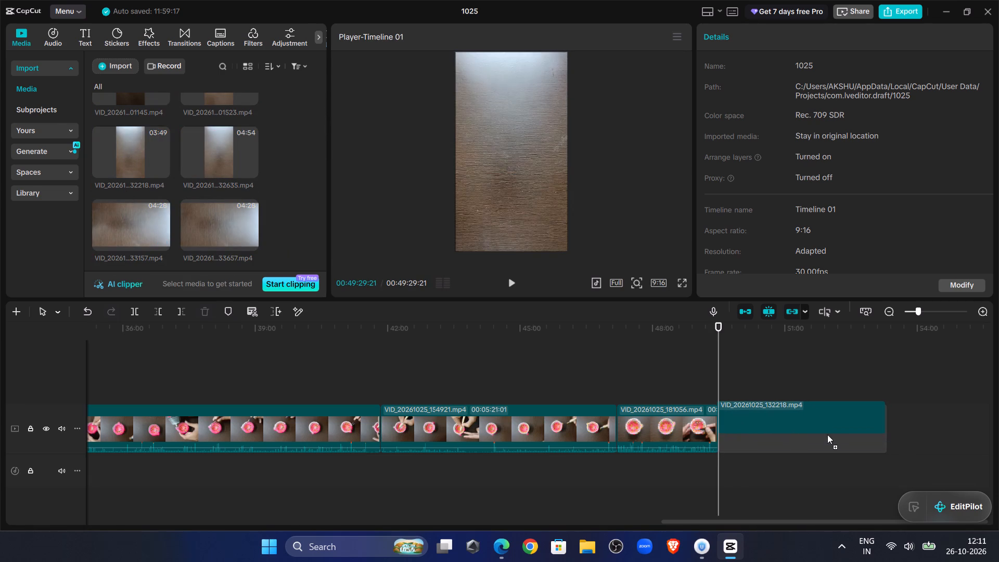
pyautogui.click(776, 359)
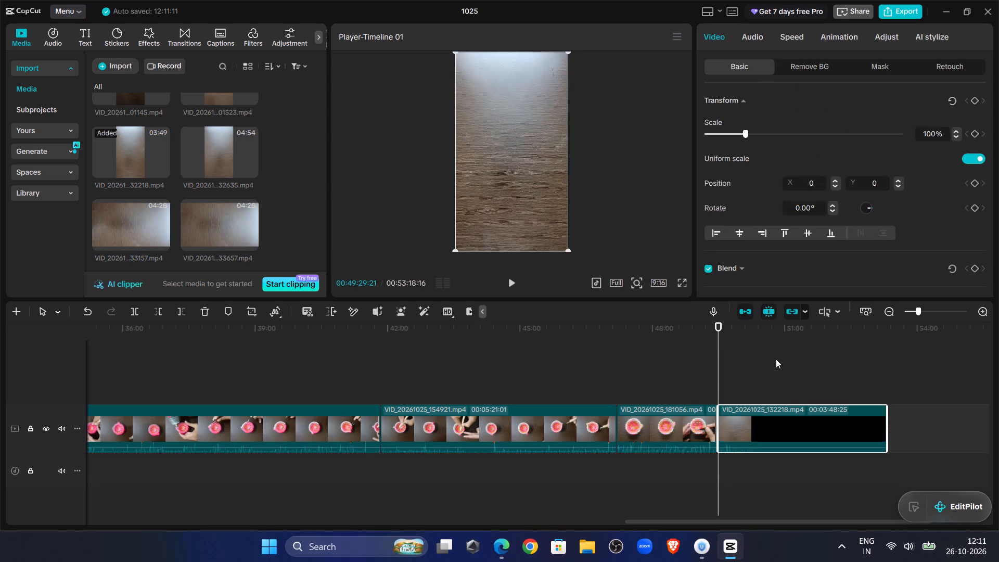
pyautogui.moveTo(776, 359); pyautogui.dragTo(998, 454)
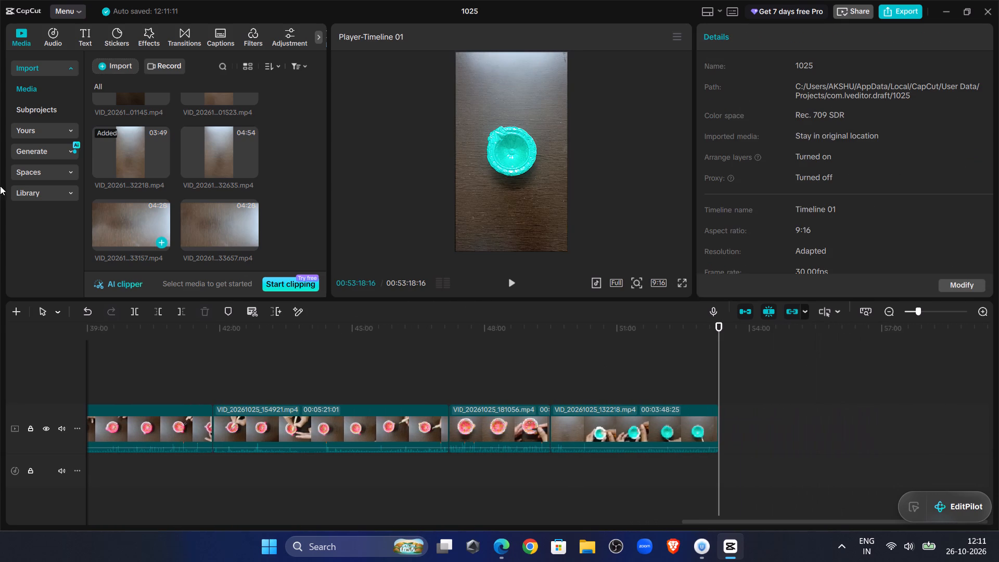
# Preview the base-painting clips from VID_20261025_132218.mp4 through the 134153 clip in the media pool, checking which diya each one shows.
pyautogui.click(142, 140)
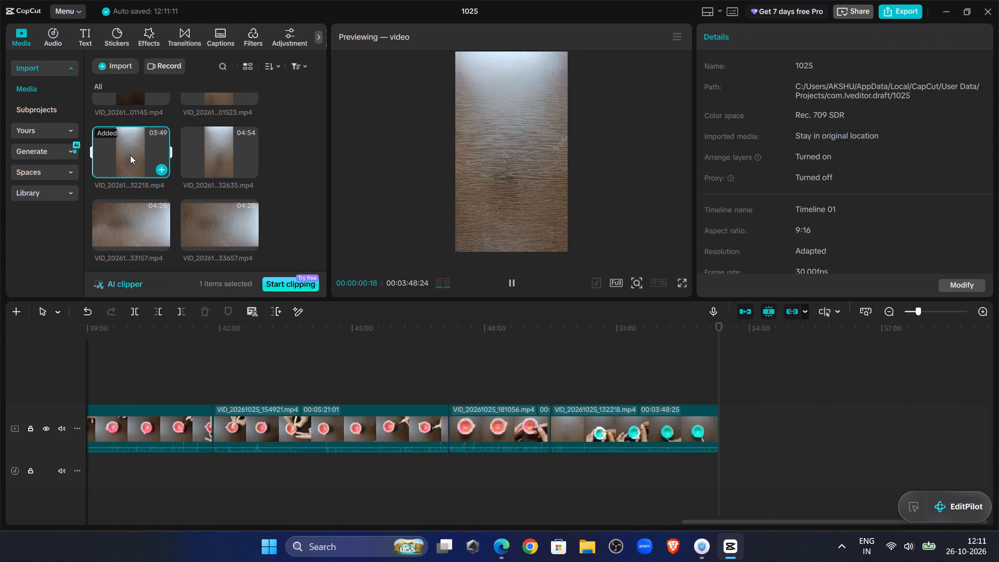
pyautogui.click(130, 154)
pyautogui.click(137, 155)
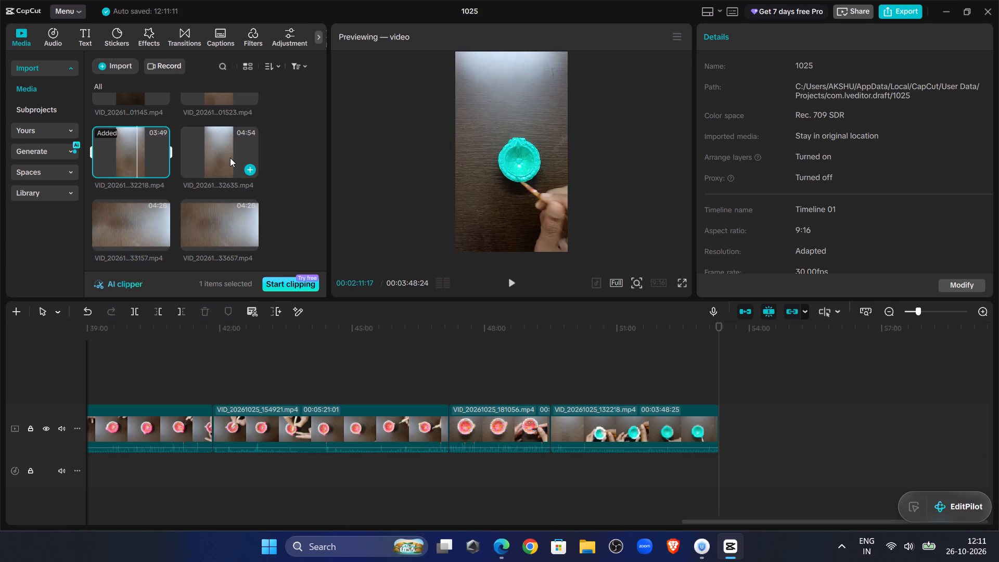
pyautogui.click(230, 158)
pyautogui.click(220, 151)
pyautogui.click(237, 152)
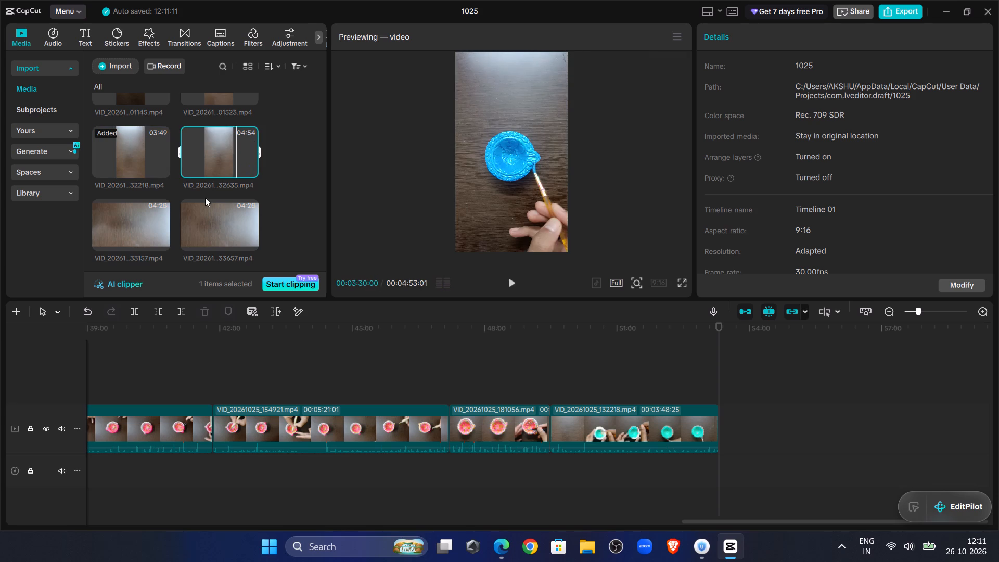
pyautogui.click(118, 219)
pyautogui.click(145, 222)
pyautogui.click(207, 221)
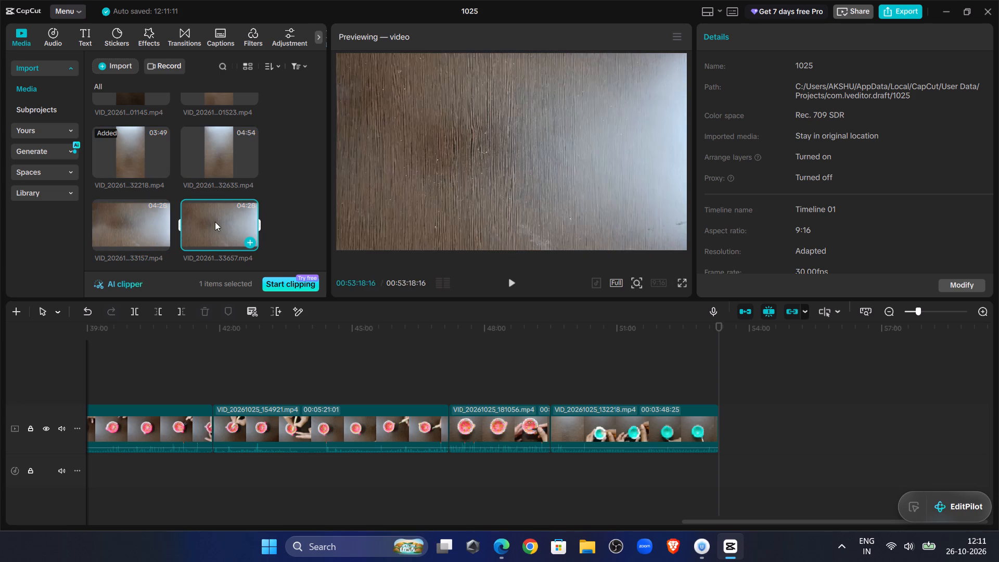
pyautogui.click(224, 220)
pyautogui.scroll(-3, 213, 205)
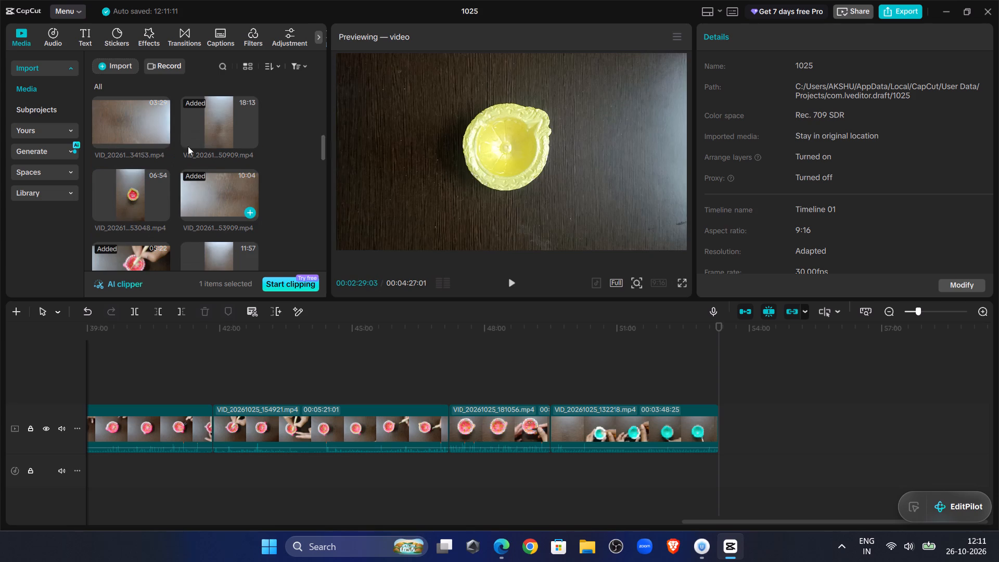
pyautogui.scroll(2, 243, 127)
pyautogui.scroll(-1, 234, 159)
pyautogui.click(117, 167)
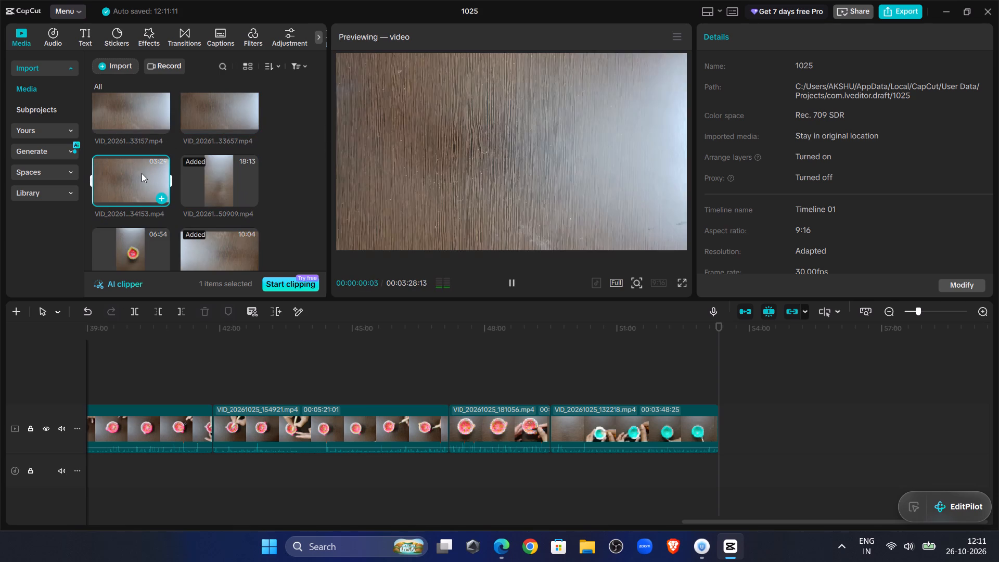
pyautogui.click(142, 173)
# Preview the decorating clips from 150909 through 183206 in the media pool to look for the teal diya's decoration footage.
pyautogui.click(227, 188)
pyautogui.click(225, 171)
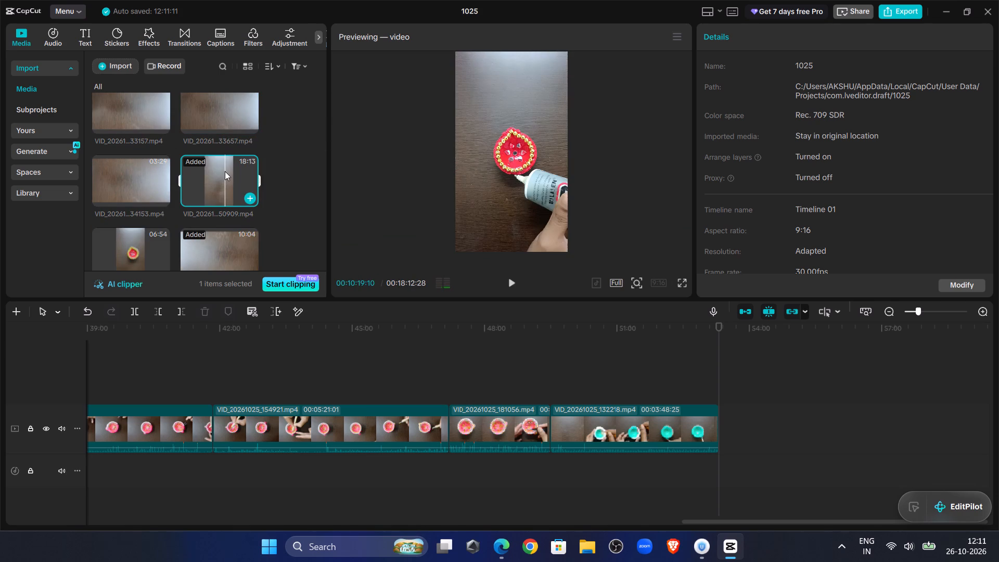
pyautogui.click(199, 248)
pyautogui.scroll(-2, 202, 244)
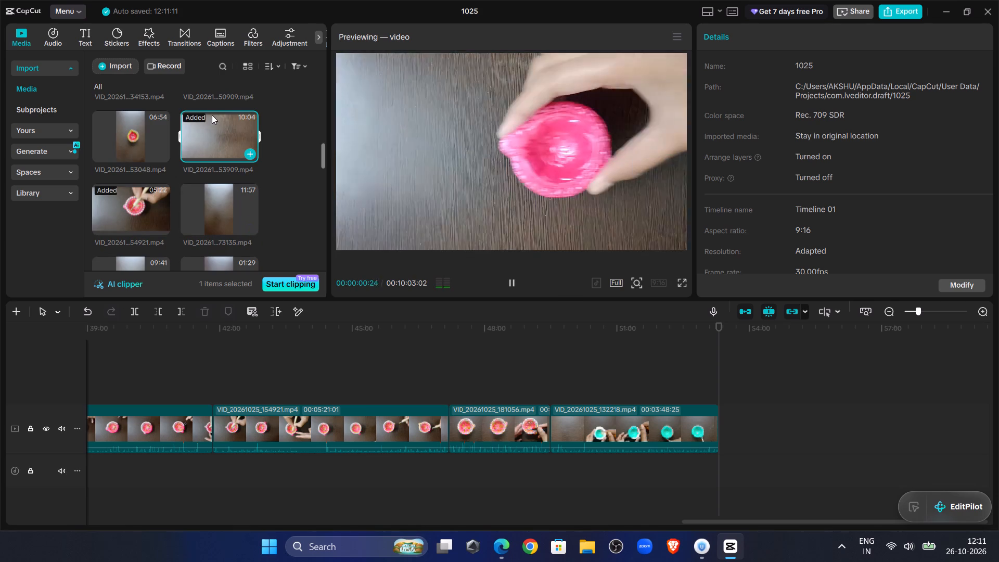
pyautogui.click(136, 193)
pyautogui.click(139, 205)
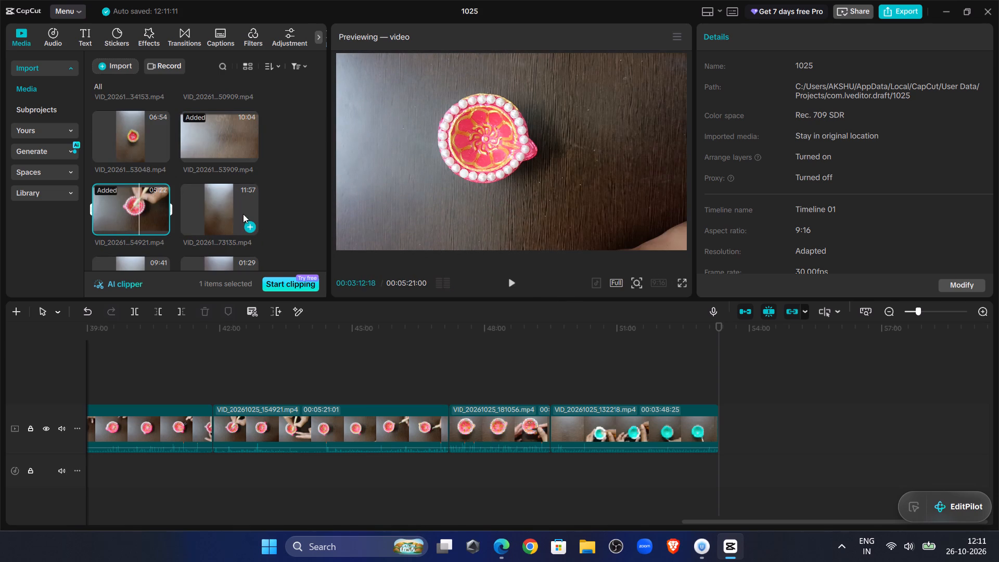
pyautogui.click(214, 194)
pyautogui.click(211, 195)
pyautogui.scroll(-1, 211, 195)
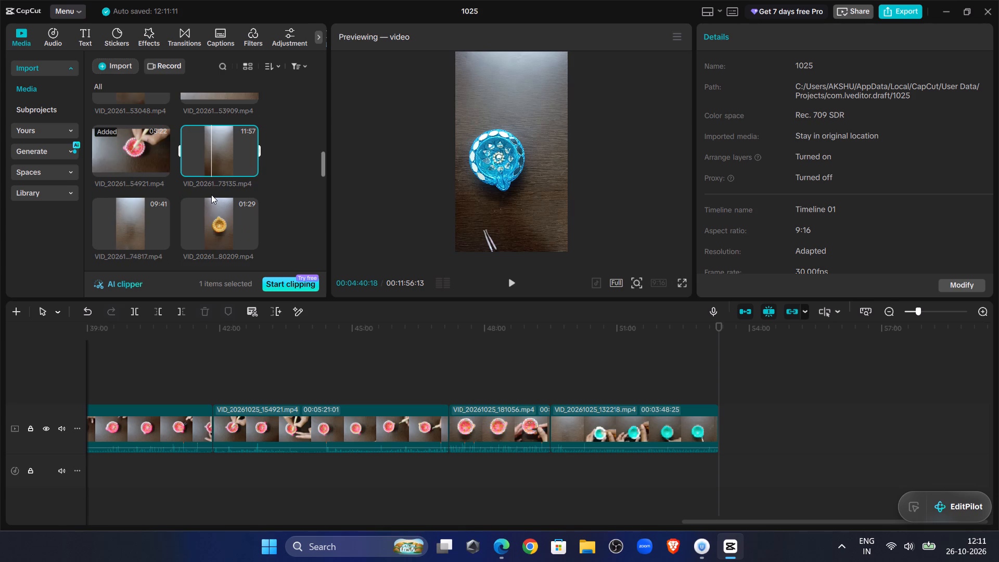
pyautogui.click(152, 214)
pyautogui.click(152, 214)
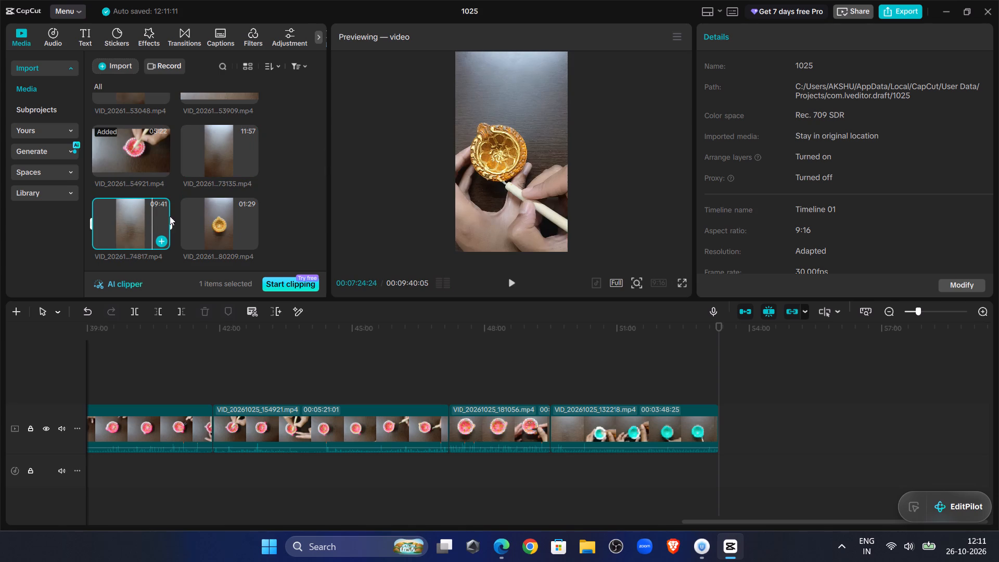
pyautogui.click(239, 229)
pyautogui.click(238, 228)
pyautogui.scroll(-1, 238, 228)
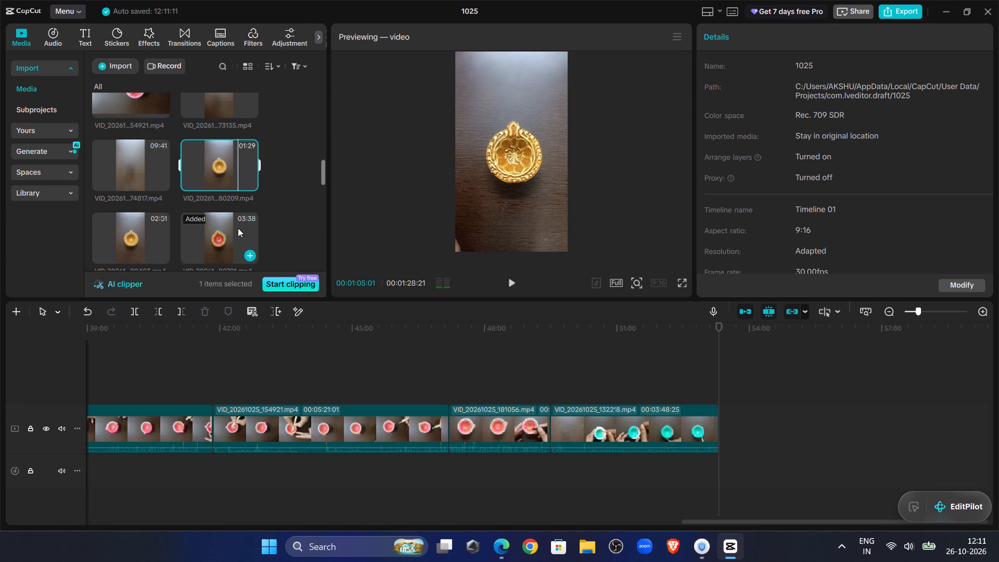
pyautogui.scroll(-4, 149, 234)
pyautogui.click(191, 160)
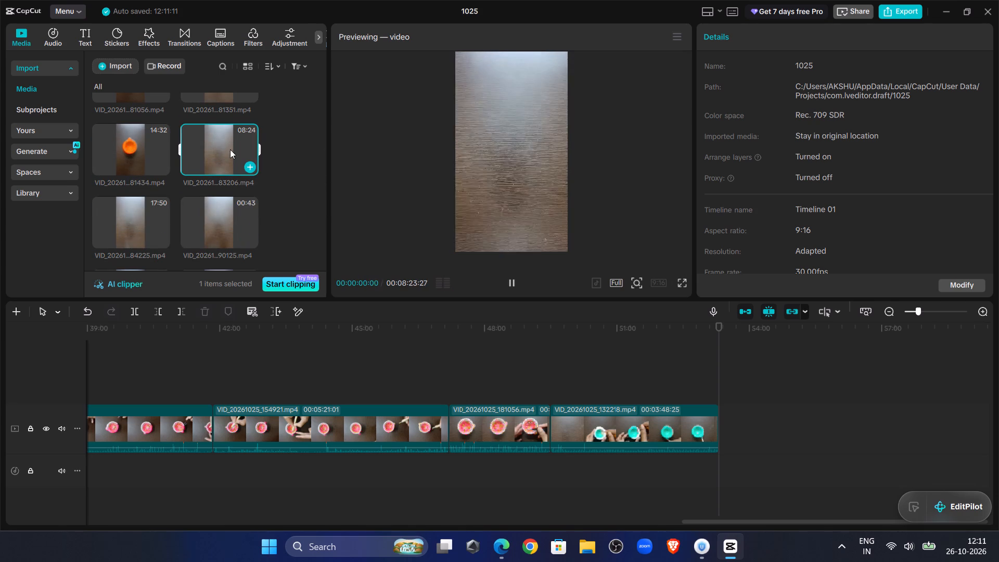
pyautogui.click(224, 146)
# Append the teal diya decorating clip VID_20261025_184225.mp4 after VID_20261025_132218.mp4 and move the playhead to the timeline's end.
pyautogui.click(138, 210)
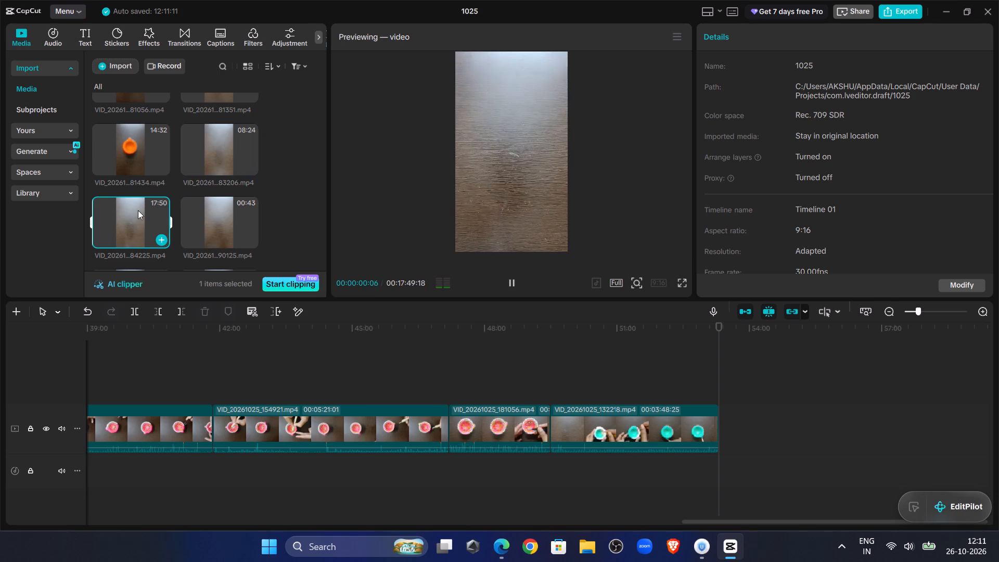
pyautogui.click(138, 210)
pyautogui.moveTo(136, 212); pyautogui.dragTo(719, 435)
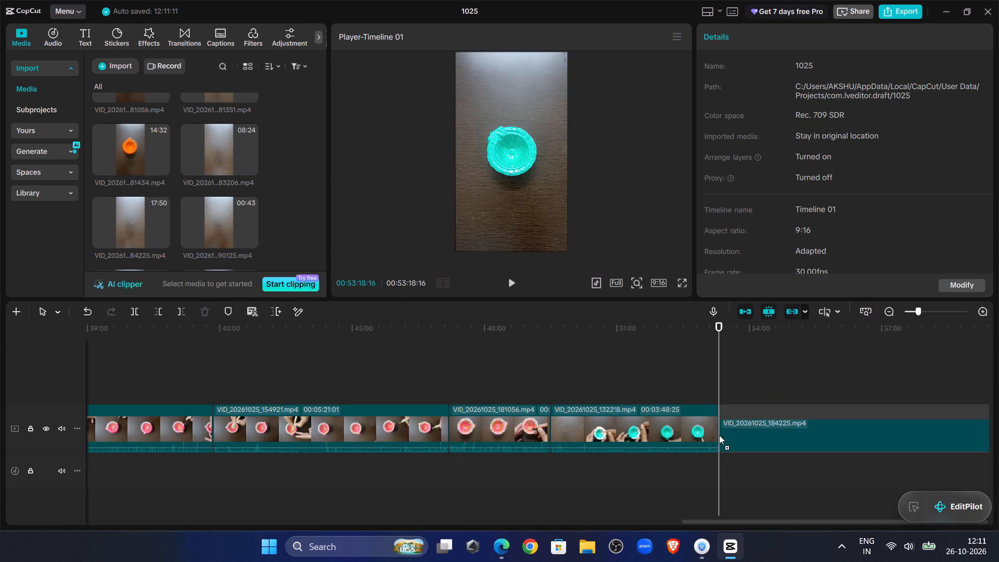
pyautogui.click(753, 354)
pyautogui.moveTo(753, 354); pyautogui.dragTo(998, 401)
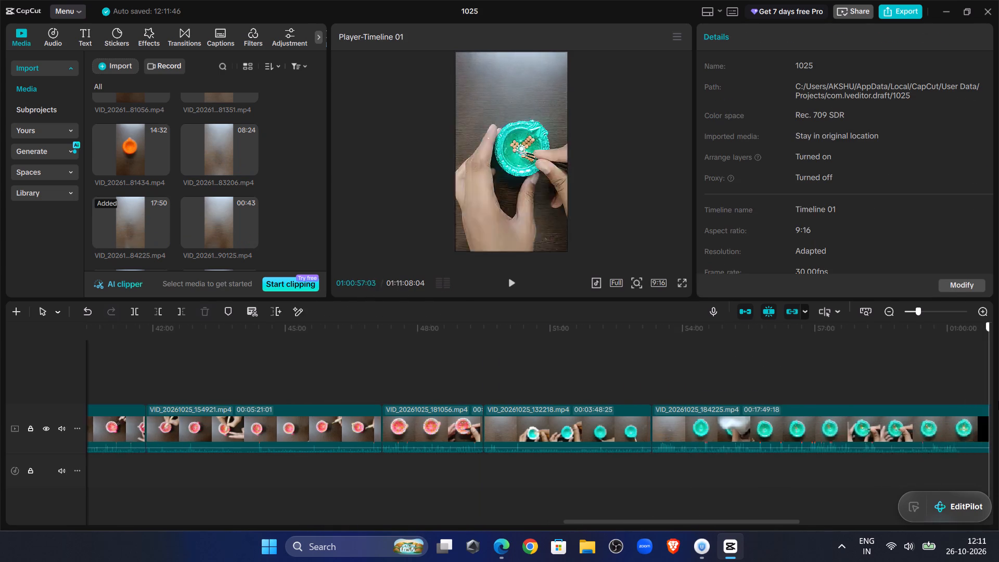
pyautogui.moveTo(998, 401); pyautogui.dragTo(998, 444)
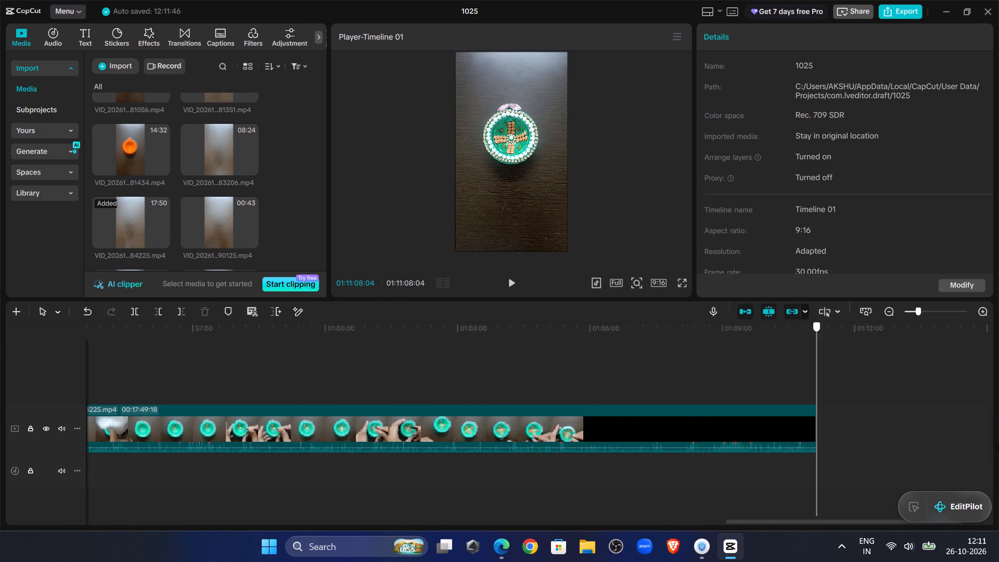
pyautogui.moveTo(998, 444); pyautogui.dragTo(994, 439)
# Preview the teal diya clip VID_20261025_184225.mp4 and the neighbouring group-shot clip ending in 90125 in the media pool.
pyautogui.click(123, 223)
pyautogui.click(197, 224)
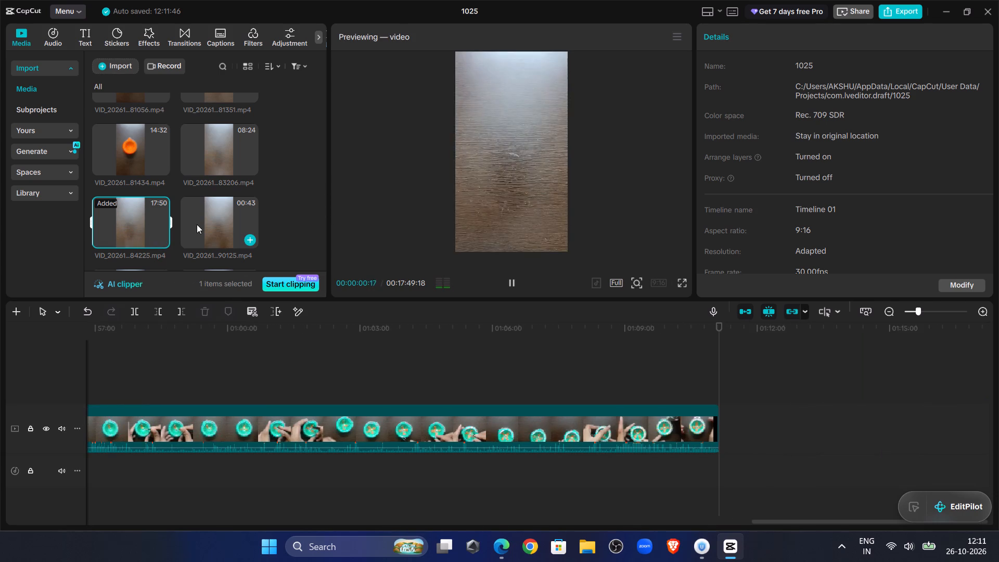
pyautogui.click(215, 220)
pyautogui.click(232, 215)
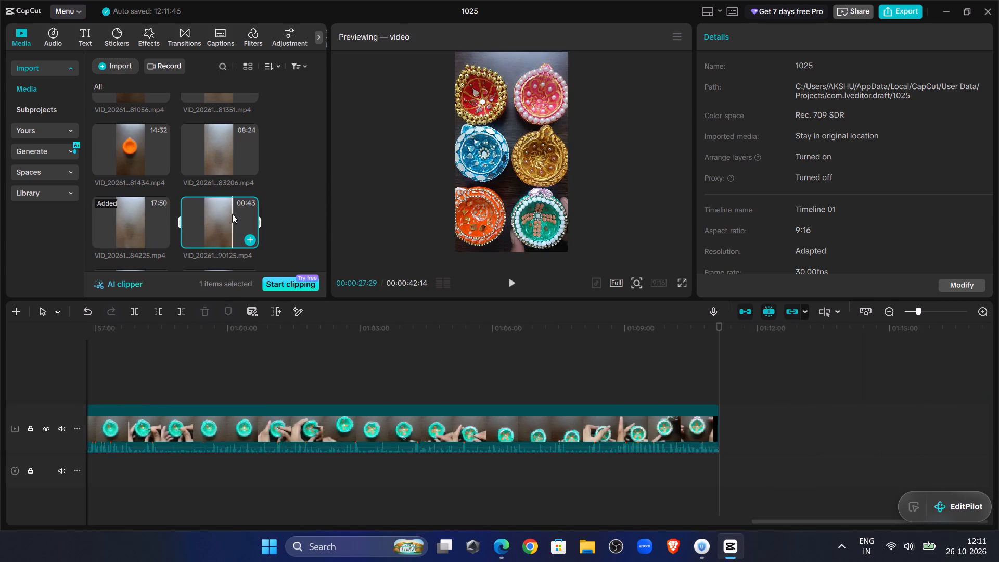
pyautogui.scroll(-2, 232, 214)
pyautogui.scroll(1, 232, 214)
pyautogui.scroll(2, 164, 162)
pyautogui.scroll(-3, 159, 200)
pyautogui.click(119, 95)
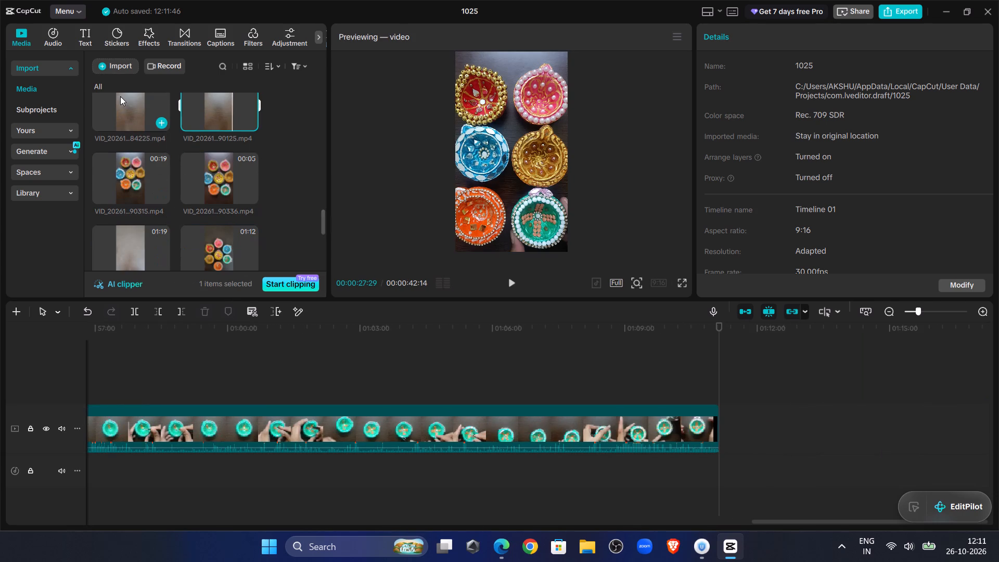
pyautogui.click(126, 106)
pyautogui.click(152, 116)
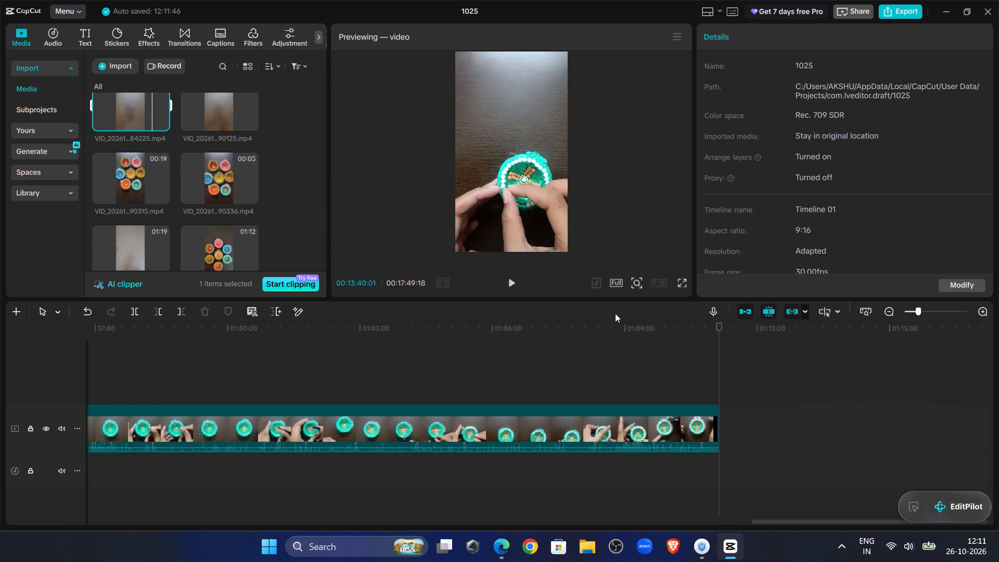
pyautogui.scroll(12, 300, 155)
pyautogui.scroll(2, 246, 200)
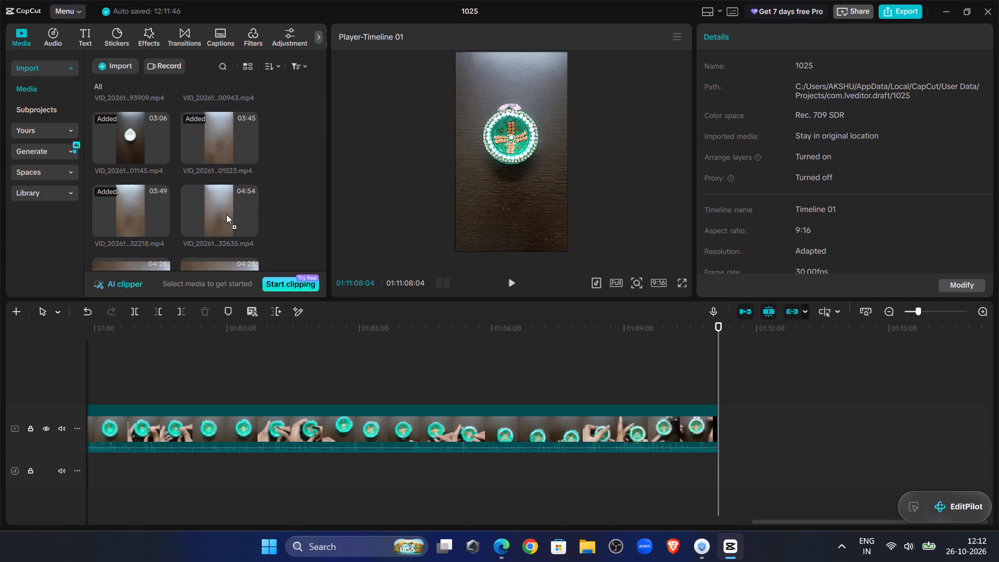
pyautogui.moveTo(226, 214); pyautogui.dragTo(720, 423)
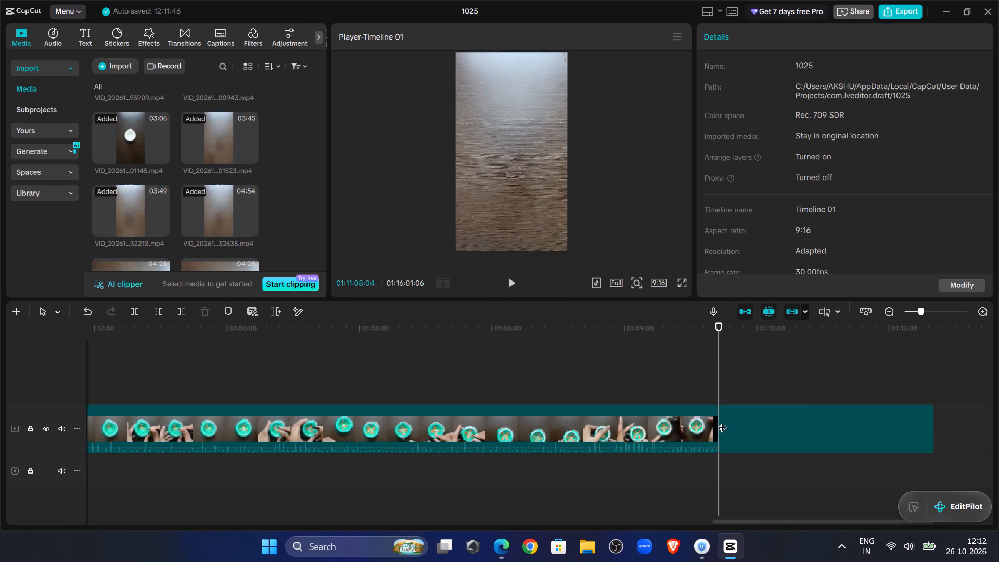
pyautogui.click(772, 341)
pyautogui.moveTo(776, 354); pyautogui.dragTo(998, 399)
# Preview the base-painting clips 132635, 132218 and those ending in 01523 and 01145 in the media pool, checking each diya's colour.
pyautogui.click(227, 205)
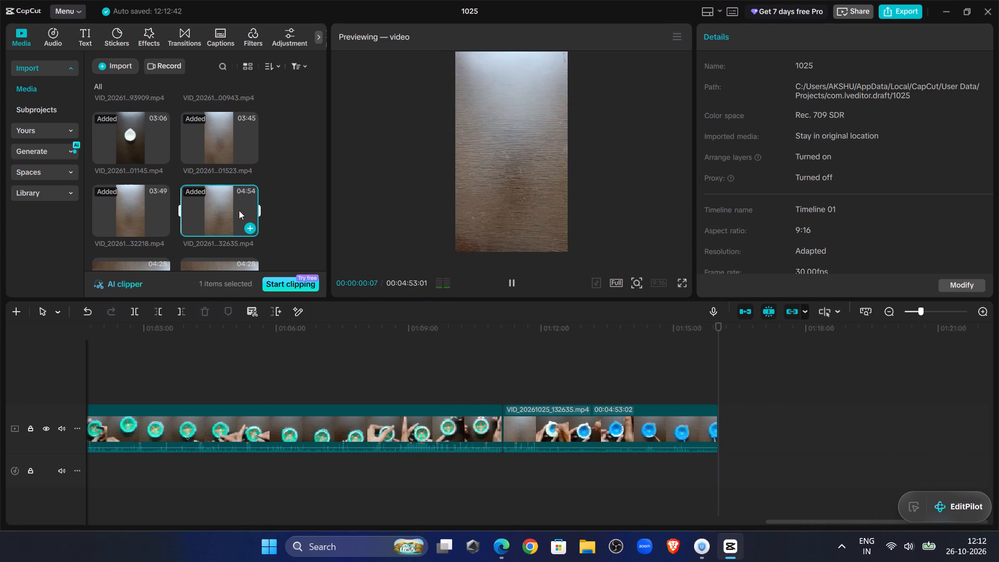
pyautogui.click(227, 206)
pyautogui.click(126, 197)
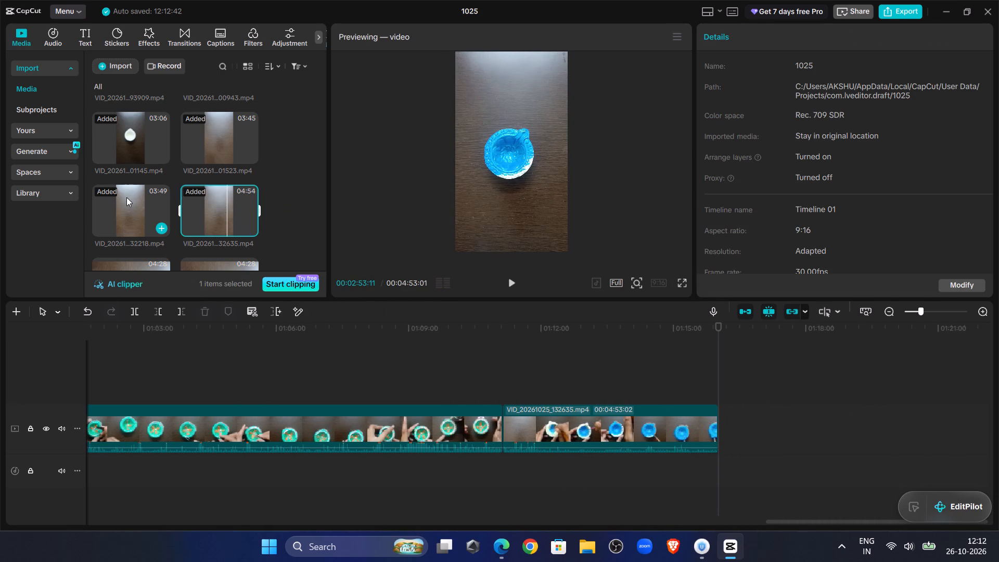
pyautogui.click(132, 200)
pyautogui.click(146, 205)
pyautogui.click(201, 132)
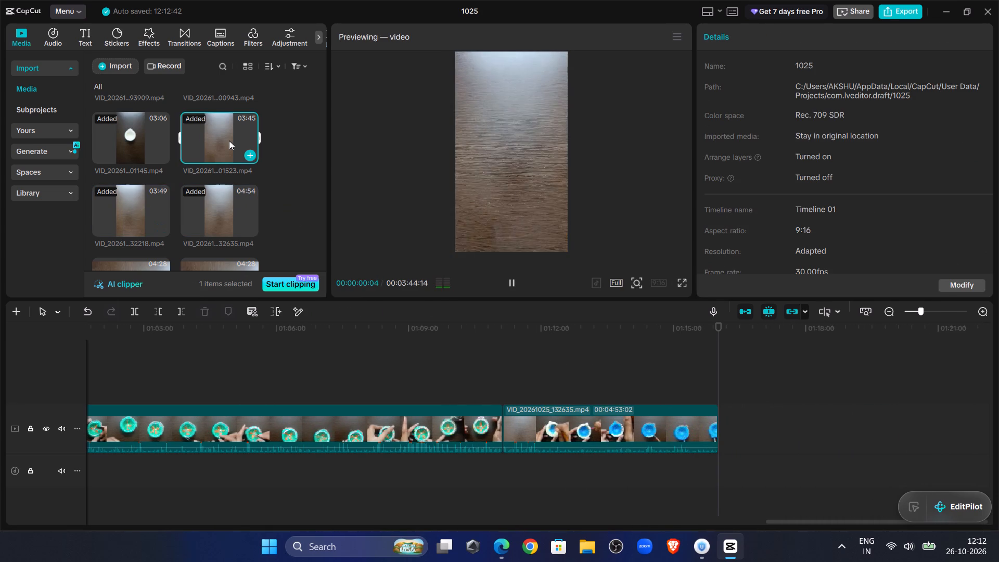
pyautogui.click(229, 140)
pyautogui.click(136, 131)
pyautogui.click(137, 131)
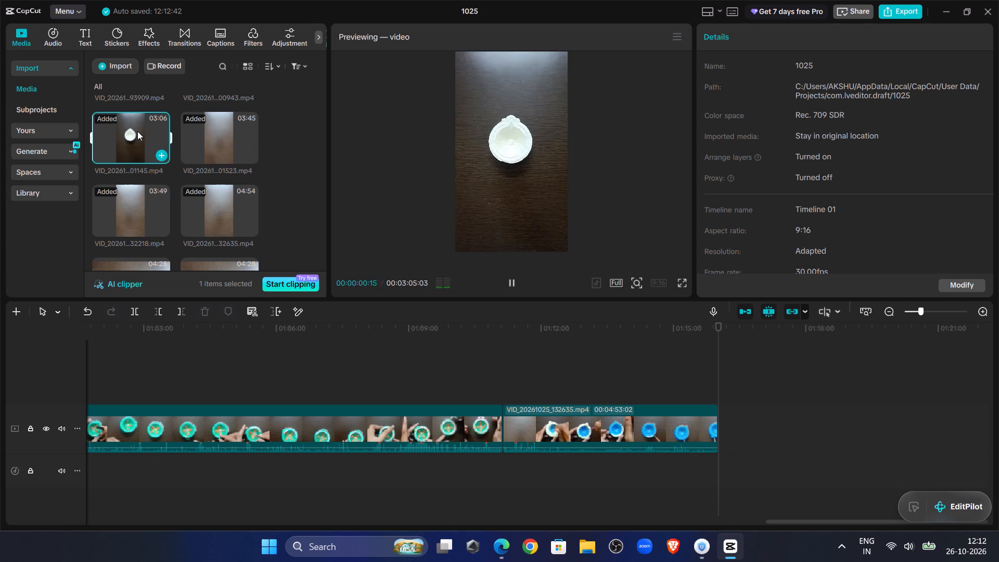
pyautogui.scroll(3, 255, 164)
pyautogui.scroll(-2, 256, 168)
pyautogui.click(225, 153)
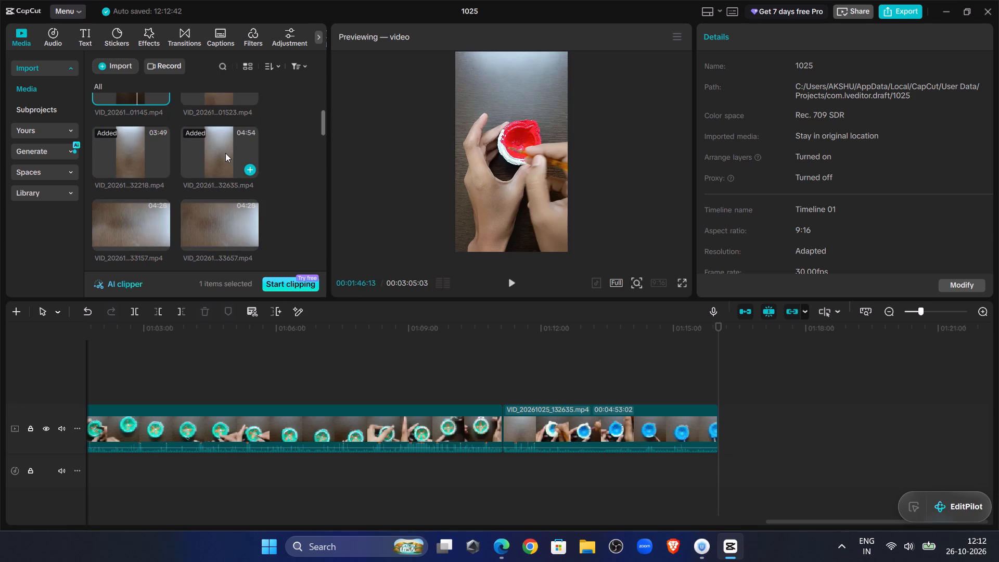
pyautogui.click(225, 153)
# Preview the clips ending in 33157, 33657, 34153 and 50909 in the media pool, looking for the blue diya's decoration footage.
pyautogui.scroll(-1, 225, 152)
pyautogui.doubleClick(126, 171)
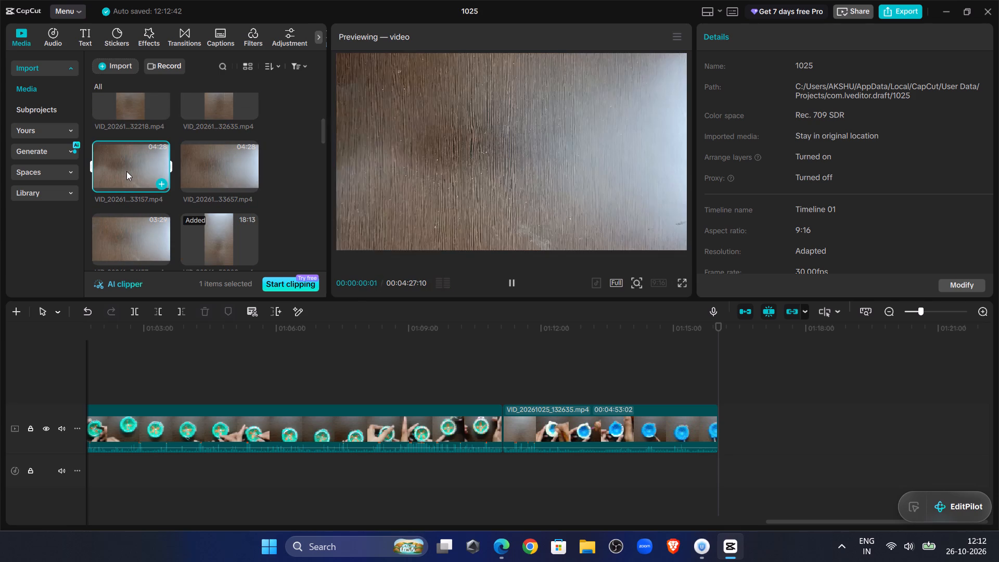
pyautogui.click(134, 164)
pyautogui.click(230, 158)
pyautogui.click(230, 158)
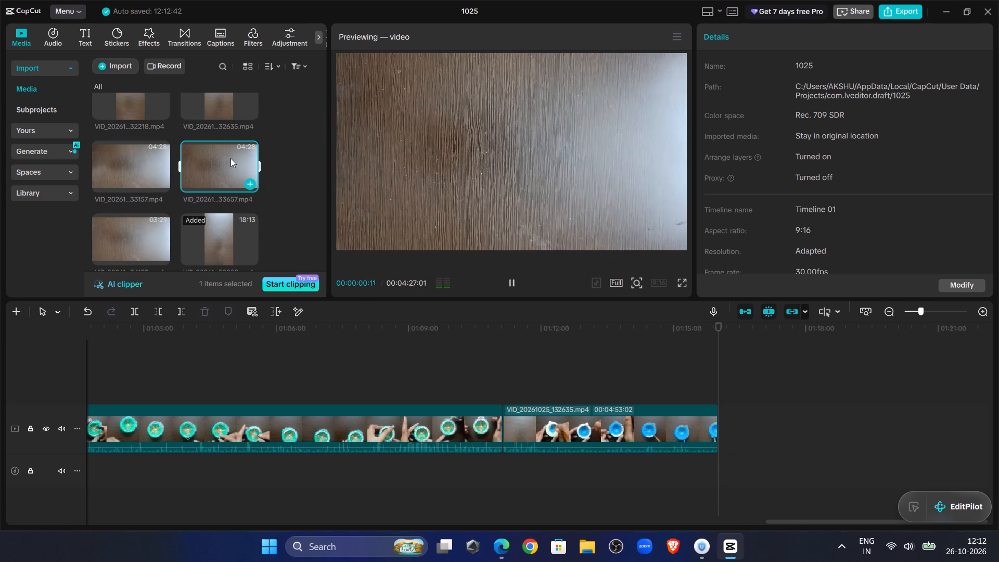
pyautogui.click(121, 230)
pyautogui.click(137, 238)
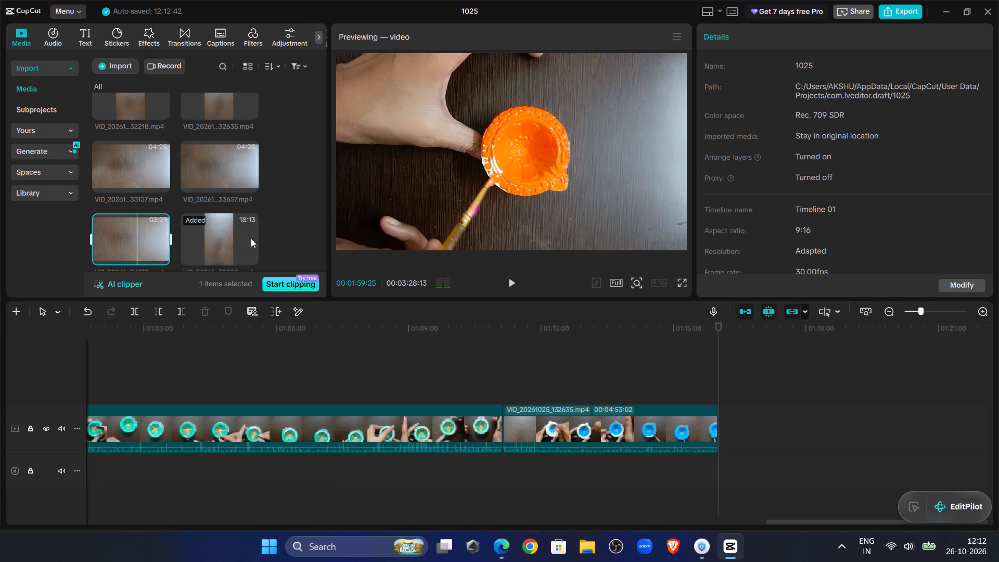
pyautogui.click(243, 232)
pyautogui.click(239, 230)
# Find the blue diya decorating clip VID_20261025_173135.mp4, append it after VID_20261025_132635.mp4, and move the playhead toward the timeline's end.
pyautogui.scroll(-2, 239, 230)
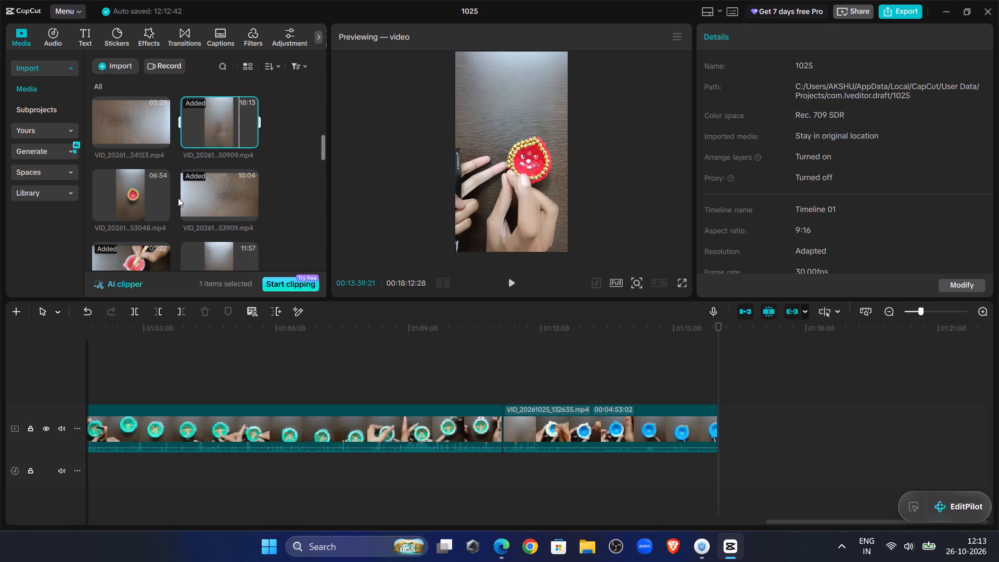
pyautogui.click(178, 198)
pyautogui.click(224, 187)
pyautogui.click(224, 187)
pyautogui.scroll(-2, 233, 191)
pyautogui.click(219, 163)
pyautogui.click(219, 160)
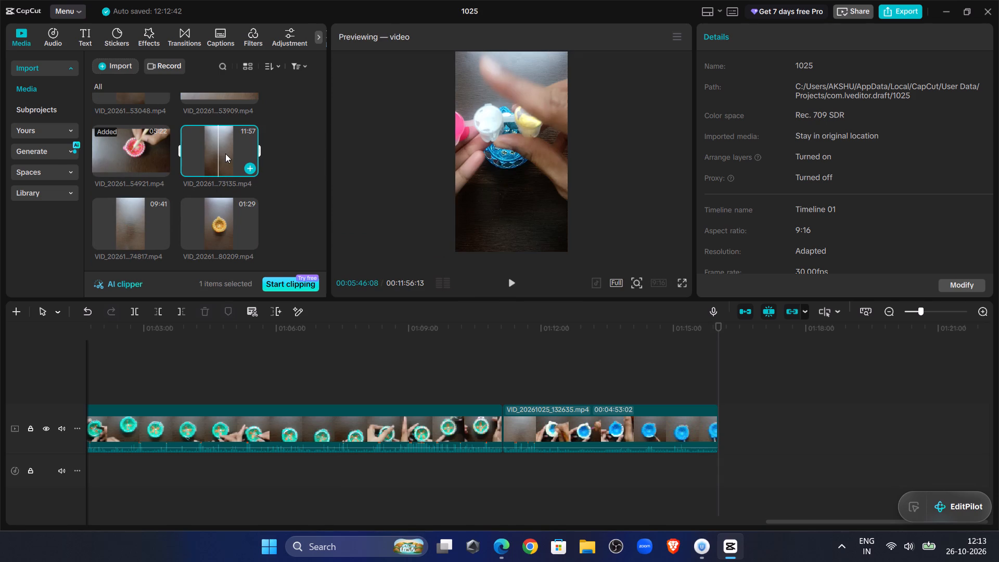
pyautogui.click(215, 143)
pyautogui.click(207, 144)
pyautogui.click(202, 144)
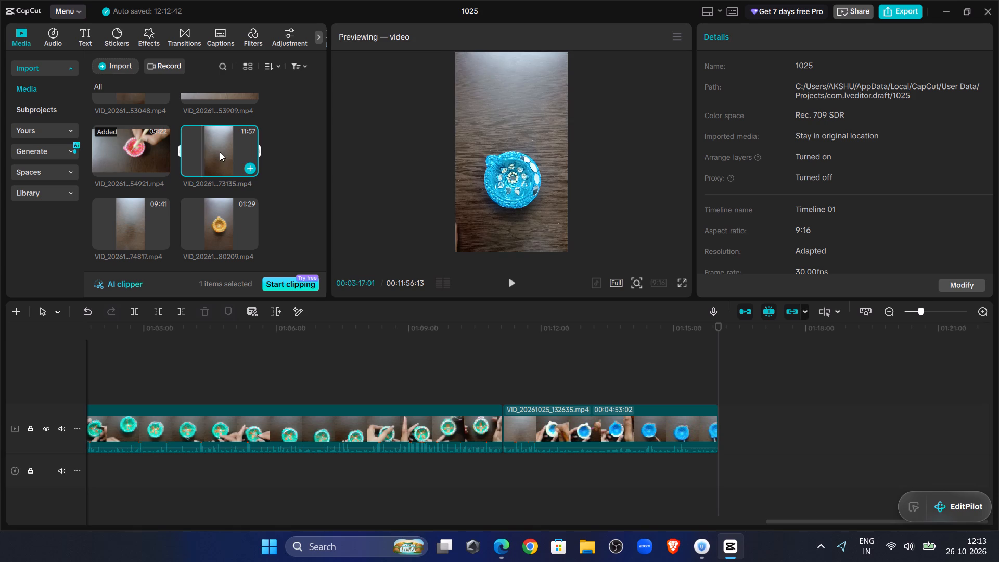
pyautogui.moveTo(220, 152); pyautogui.dragTo(718, 422)
pyautogui.click(779, 370)
pyautogui.moveTo(779, 370); pyautogui.dragTo(998, 394)
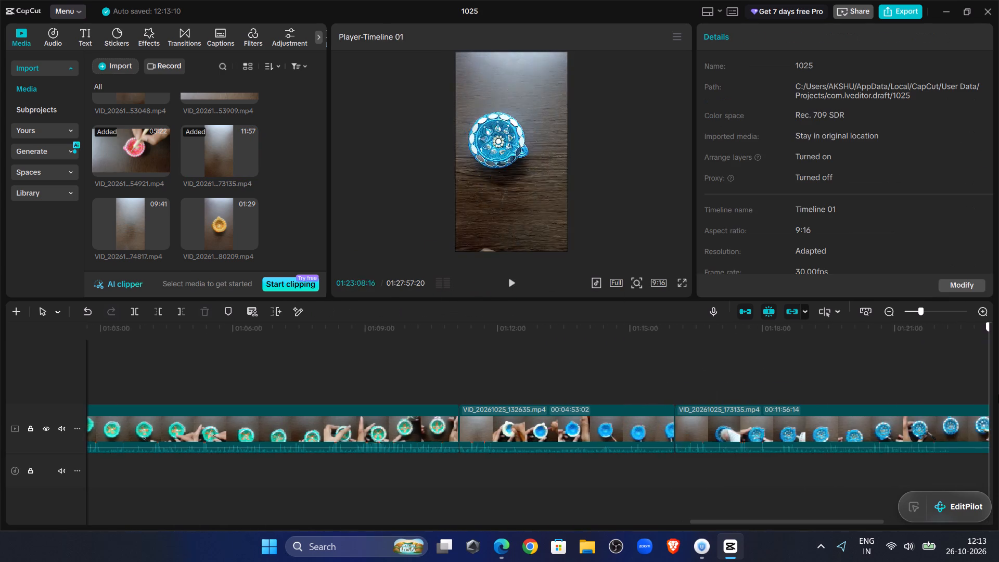
# Move the playhead to the end of the timeline, after VID_20261025_173135.mp4.
pyautogui.moveTo(998, 394); pyautogui.dragTo(998, 375)
# Preview the clips ending in 74817, 80209, 81351 and 83206 in the media pool, checking which diya each one shows.
pyautogui.click(133, 218)
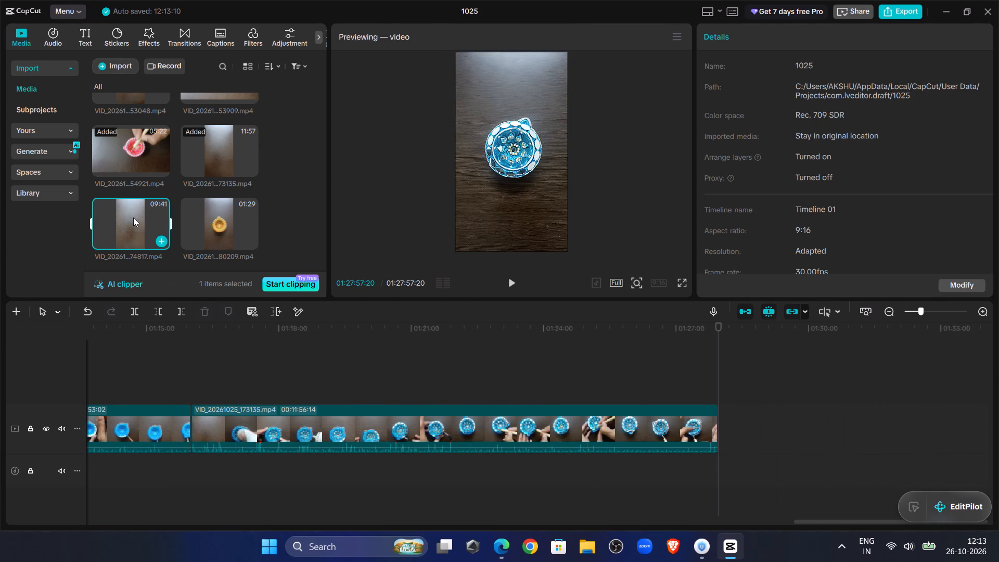
pyautogui.click(133, 215)
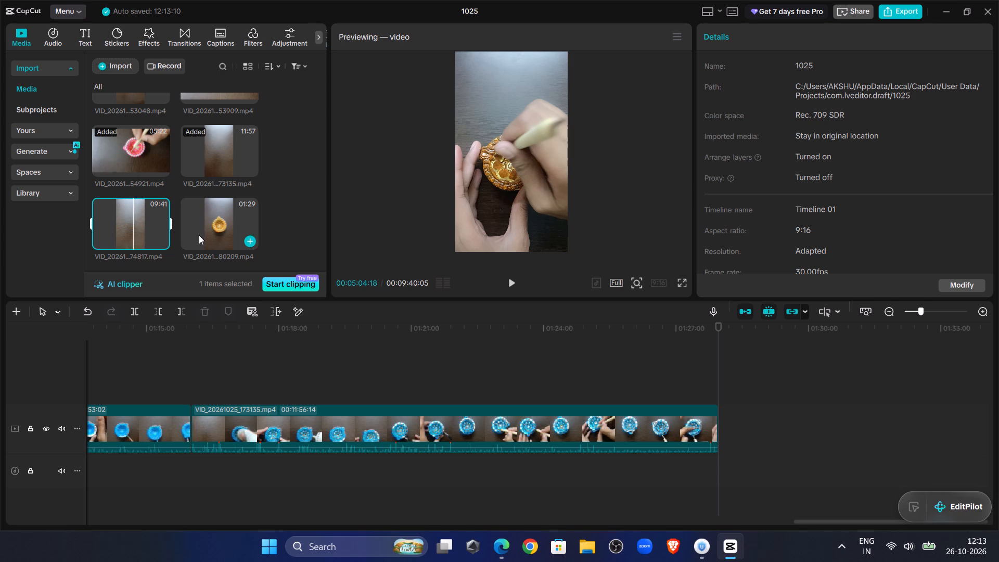
pyautogui.click(145, 214)
pyautogui.click(203, 213)
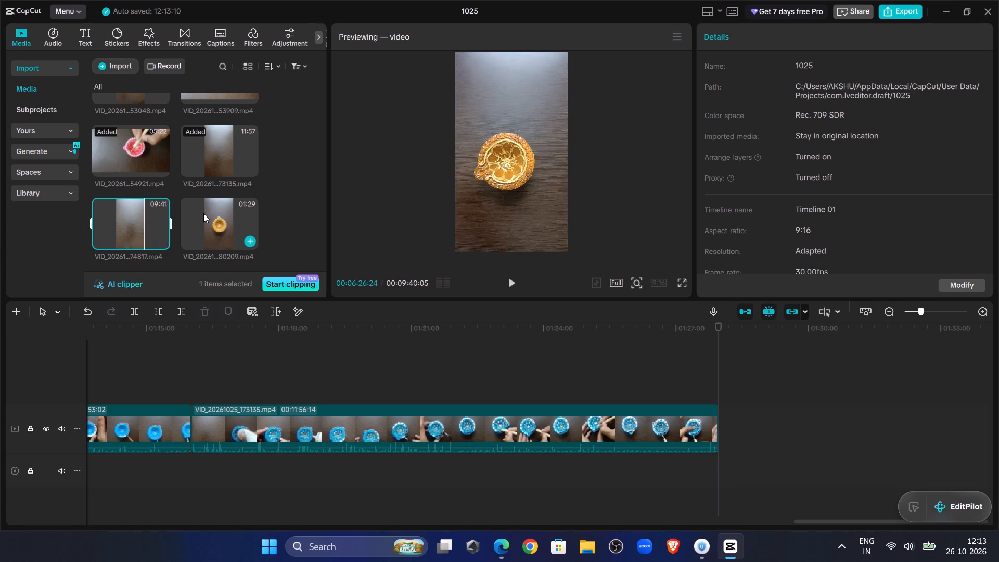
pyautogui.click(219, 215)
pyautogui.click(237, 218)
pyautogui.scroll(-2, 219, 213)
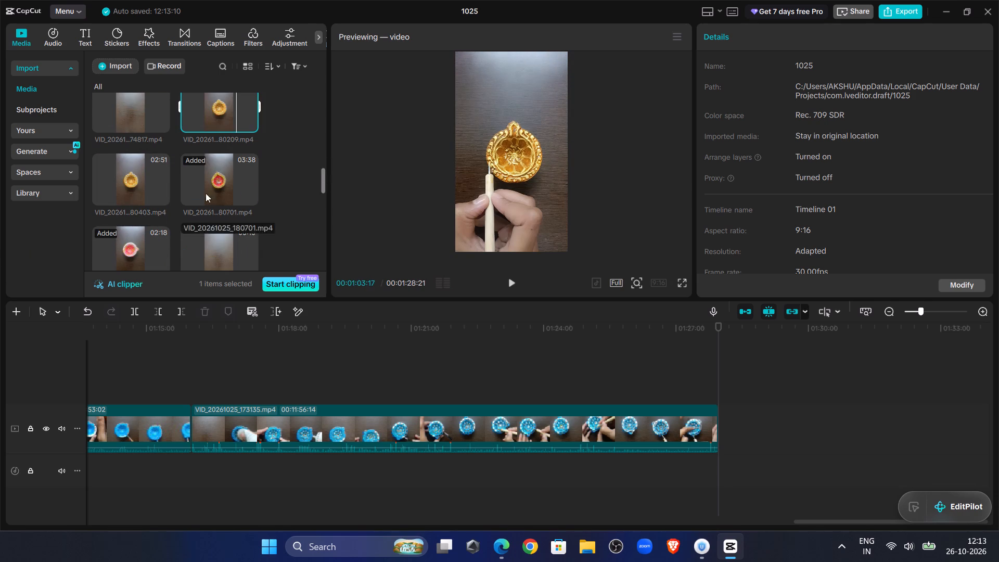
pyautogui.scroll(-1, 168, 154)
pyautogui.click(211, 188)
pyautogui.click(218, 193)
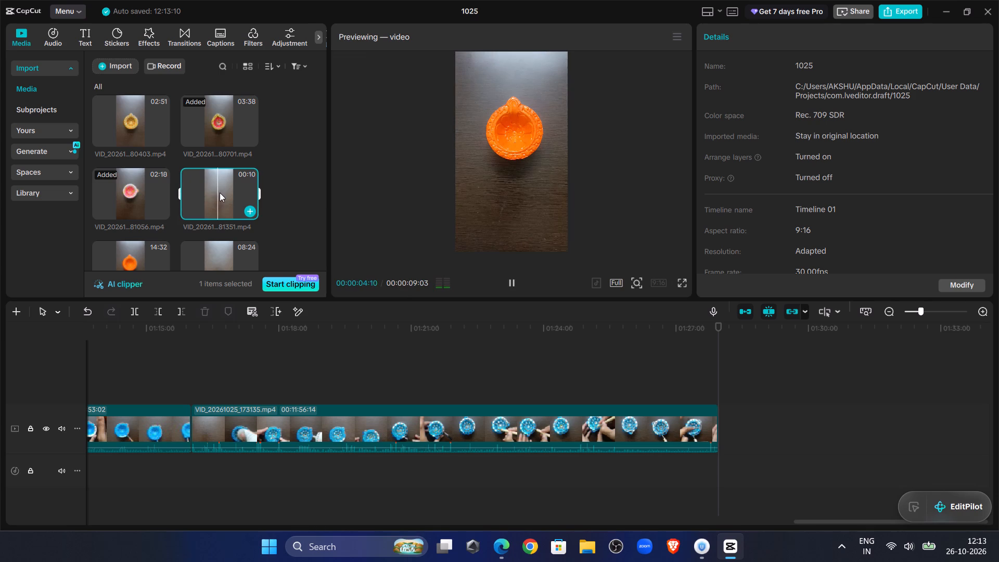
pyautogui.scroll(-1, 230, 208)
pyautogui.click(230, 208)
pyautogui.click(228, 208)
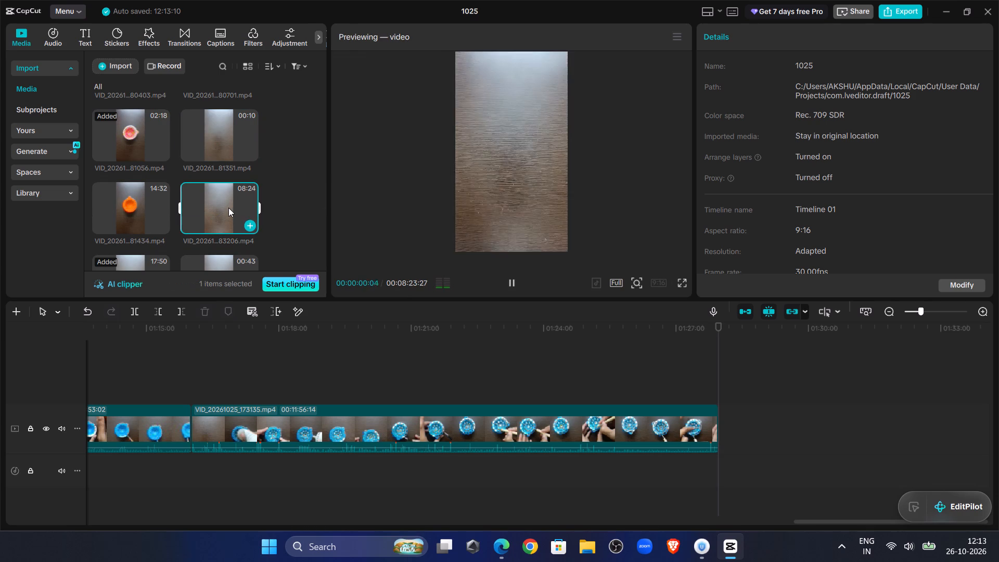
pyautogui.click(224, 200)
# Preview the clips ending in 84225, 90125 and 23232 in the media pool, then return to the timeline's end.
pyautogui.scroll(-1, 229, 200)
pyautogui.click(139, 226)
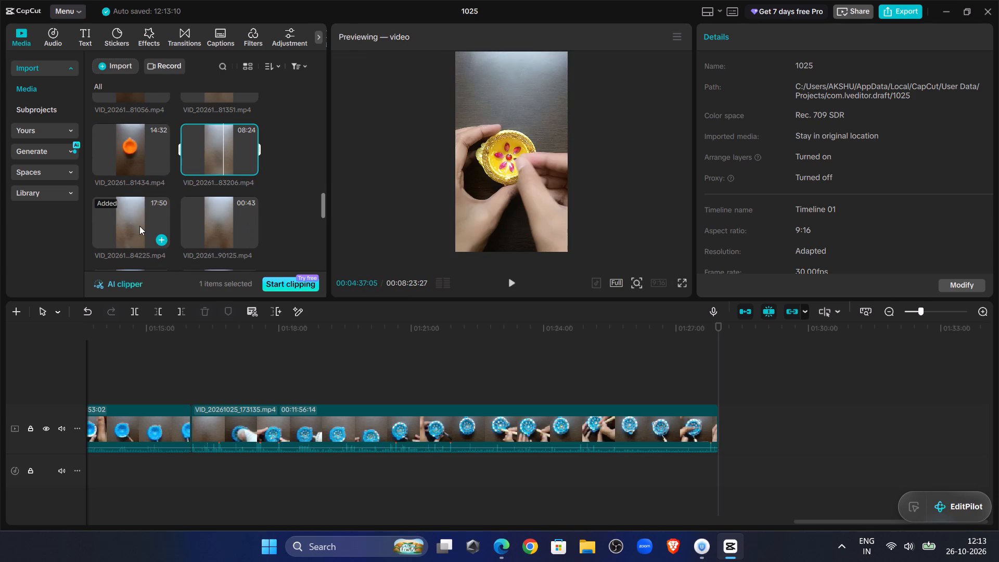
pyautogui.click(142, 227)
pyautogui.click(138, 209)
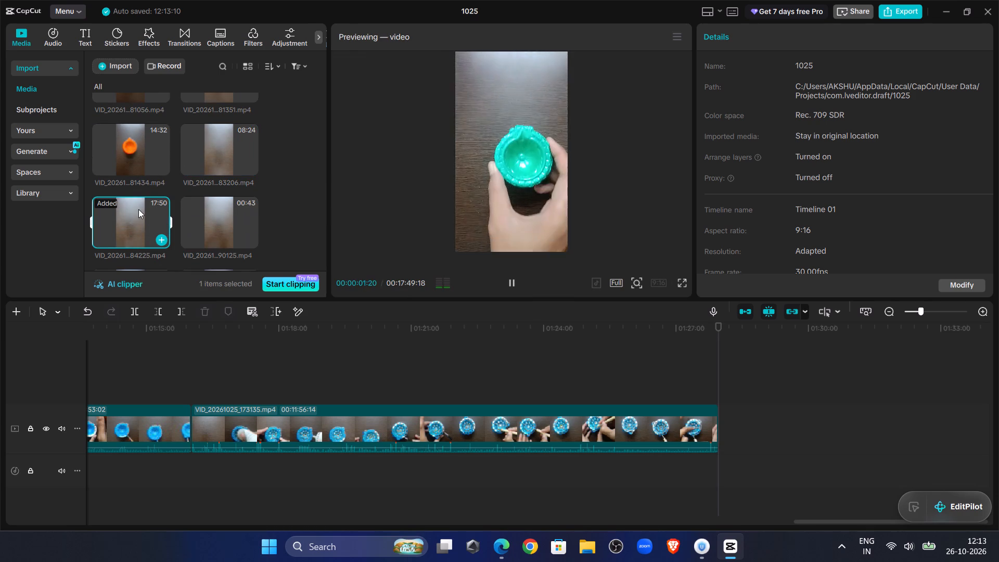
pyautogui.click(210, 212)
pyautogui.click(221, 219)
pyautogui.scroll(-1, 221, 219)
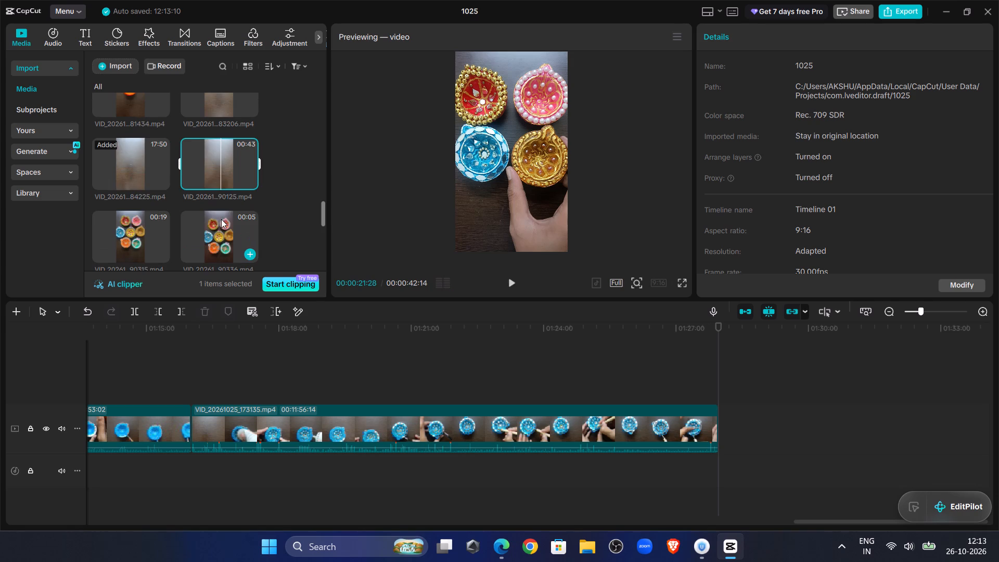
pyautogui.scroll(-4, 199, 229)
pyautogui.scroll(2, 199, 229)
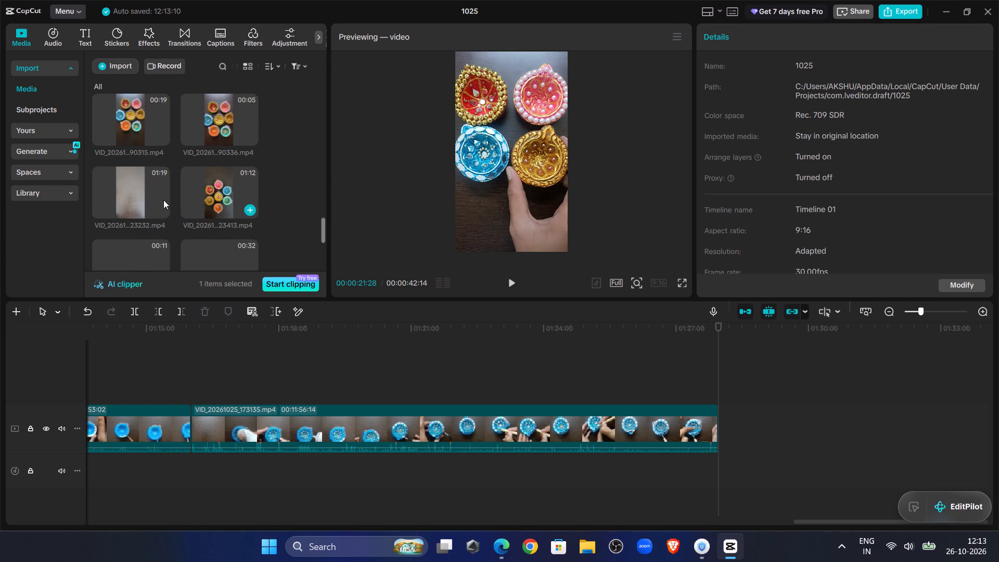
pyautogui.click(163, 200)
pyautogui.click(129, 184)
pyautogui.click(134, 185)
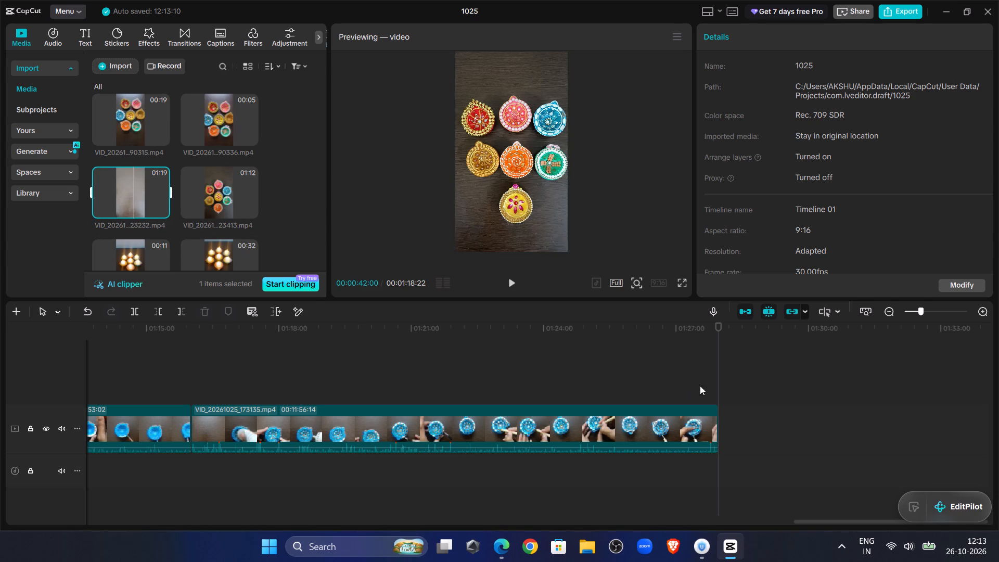
pyautogui.click(597, 356)
pyautogui.moveTo(597, 354); pyautogui.dragTo(758, 390)
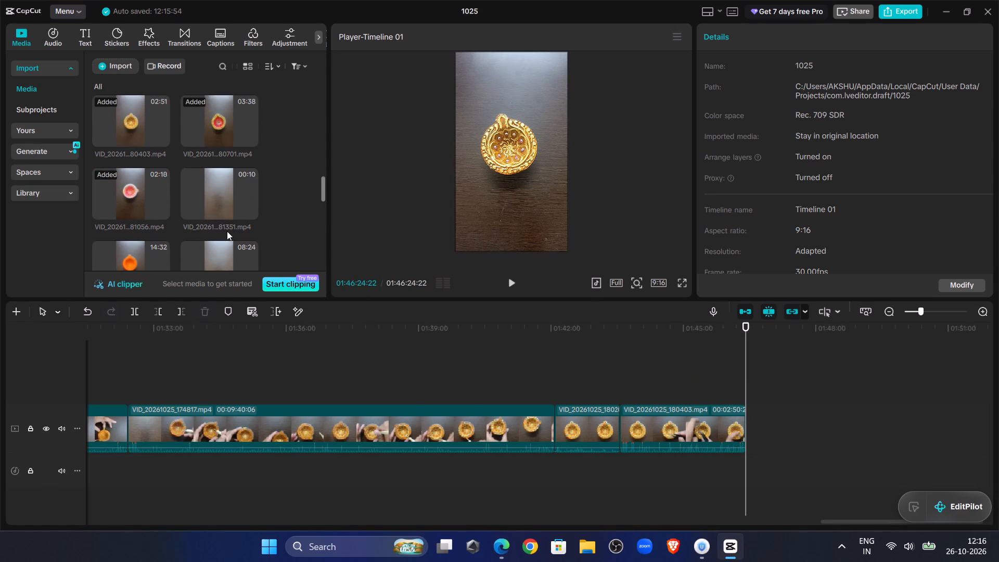
pyautogui.click(223, 189)
pyautogui.click(225, 185)
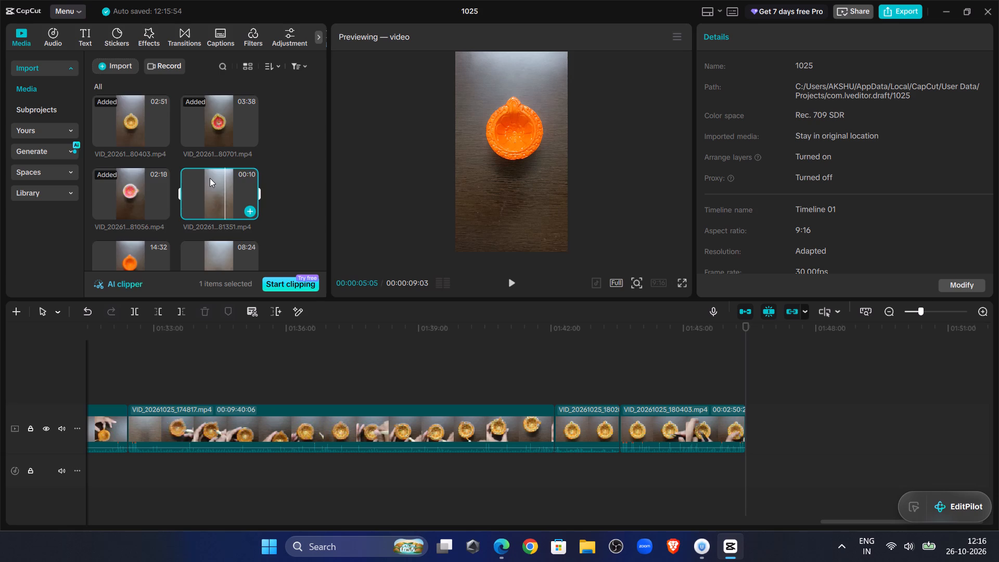
# Preview the earlier imported clips ending in 32635, 33157 and 33657 to identify which diya each one shows.
pyautogui.scroll(17, 212, 188)
pyautogui.scroll(-3, 217, 192)
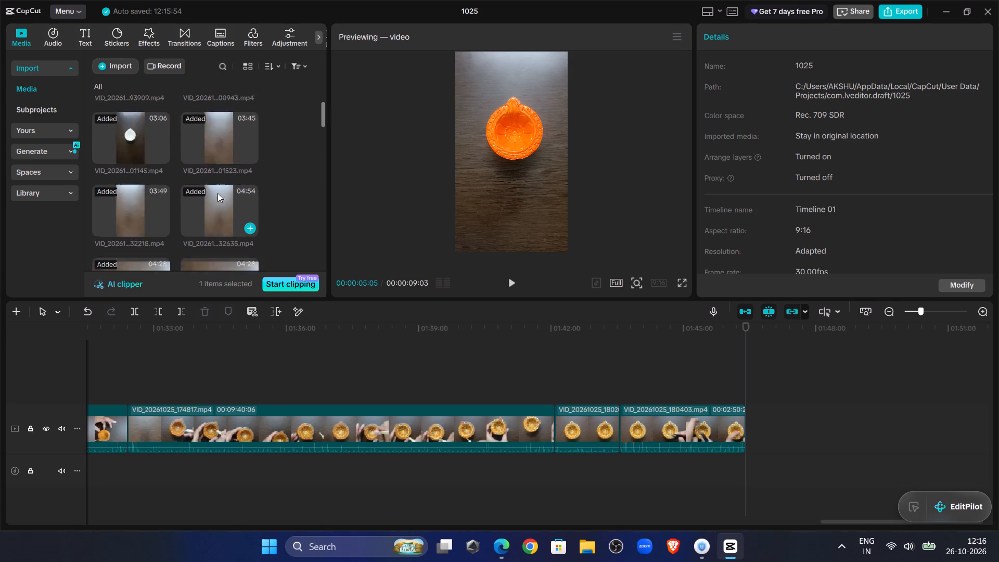
pyautogui.scroll(1, 220, 170)
pyautogui.click(218, 161)
pyautogui.click(228, 153)
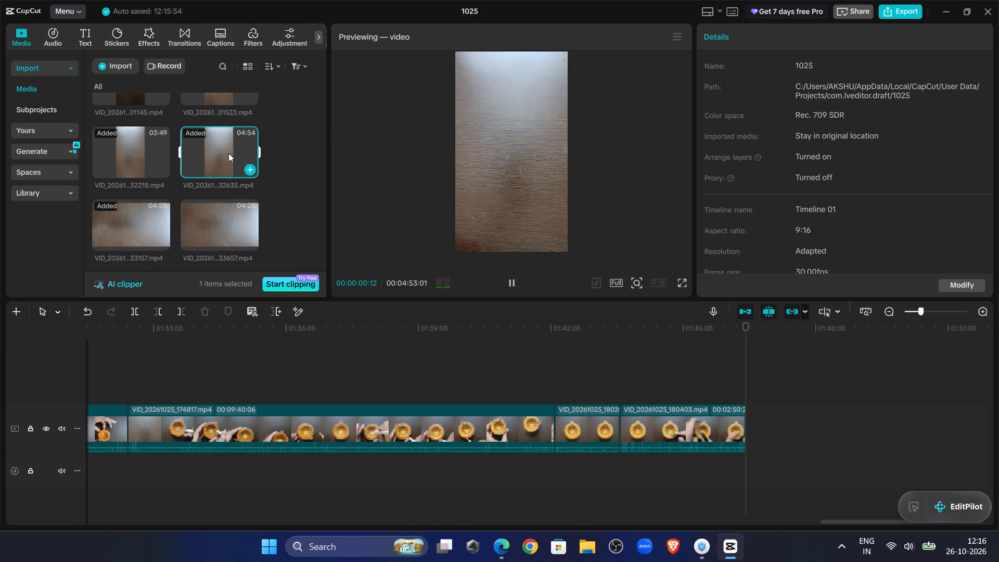
pyautogui.click(218, 147)
pyautogui.click(126, 210)
pyautogui.click(136, 214)
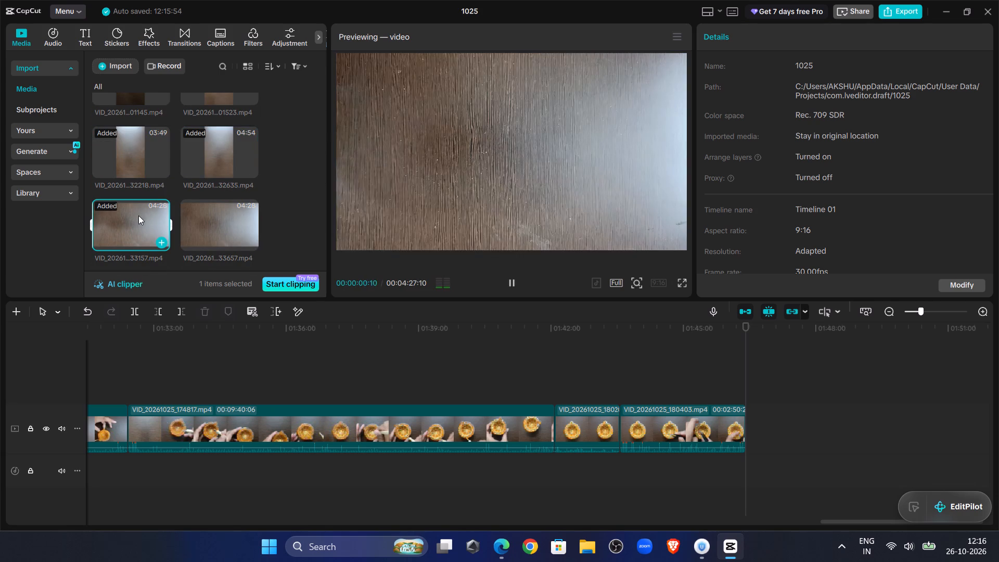
pyautogui.click(144, 220)
pyautogui.click(193, 229)
pyautogui.click(194, 229)
pyautogui.click(230, 226)
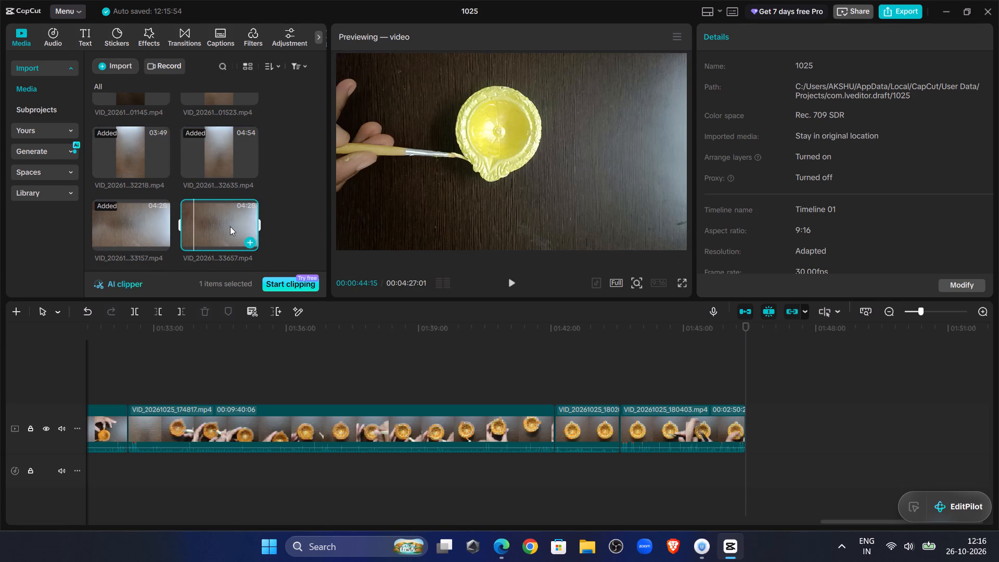
# Preview the orange diya clip VID_20261025_134153.mp4 and append it after VID_20261025_180403.mp4 on the main track.
pyautogui.scroll(-2, 226, 222)
pyautogui.click(112, 160)
pyautogui.click(132, 172)
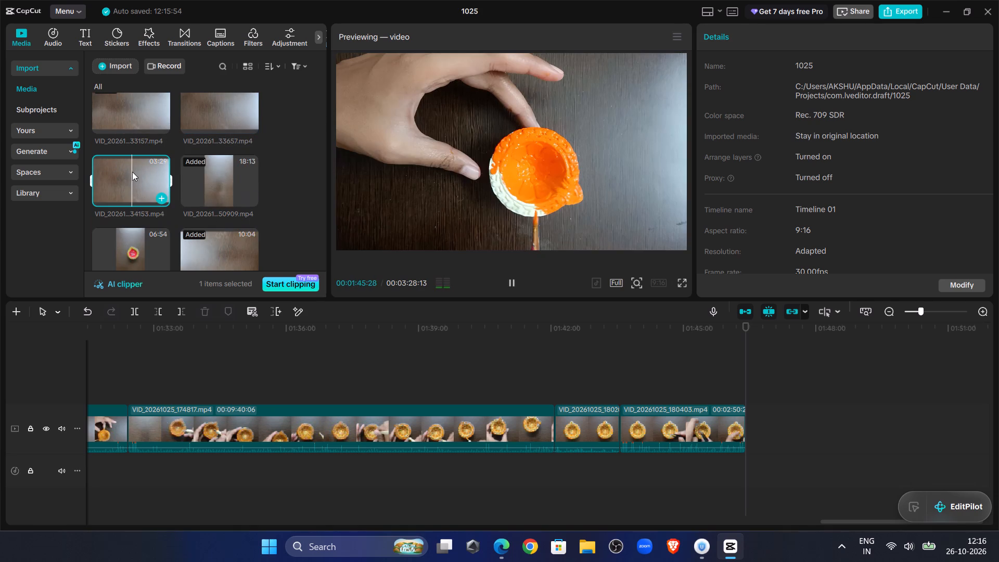
pyautogui.click(144, 176)
pyautogui.moveTo(120, 185); pyautogui.dragTo(748, 420)
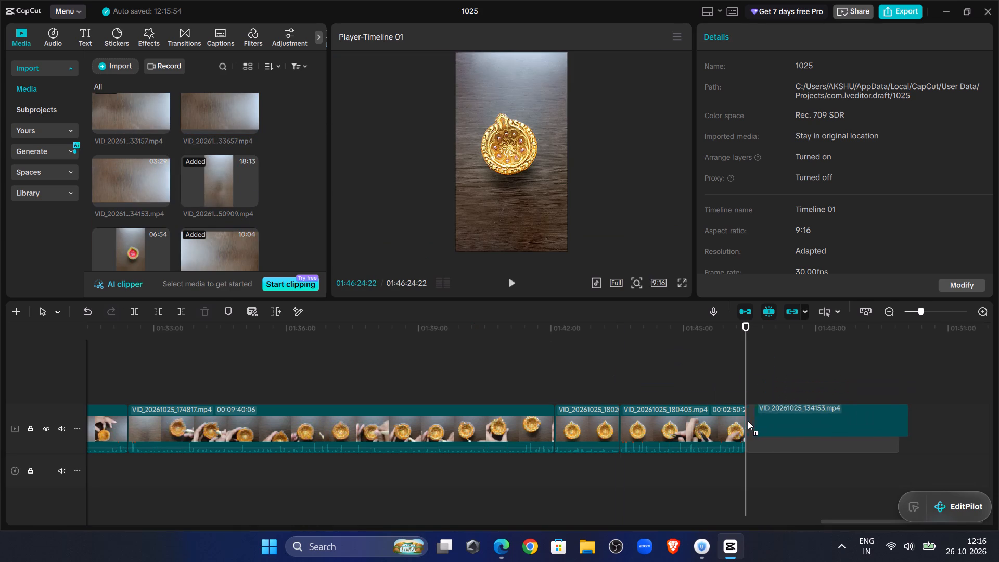
pyautogui.moveTo(748, 420); pyautogui.dragTo(746, 420)
# Rotate VID_20261025_134153.mp4 to about -90° so it stands upright, and scale it up to fill the 9:16 frame.
pyautogui.click(803, 376)
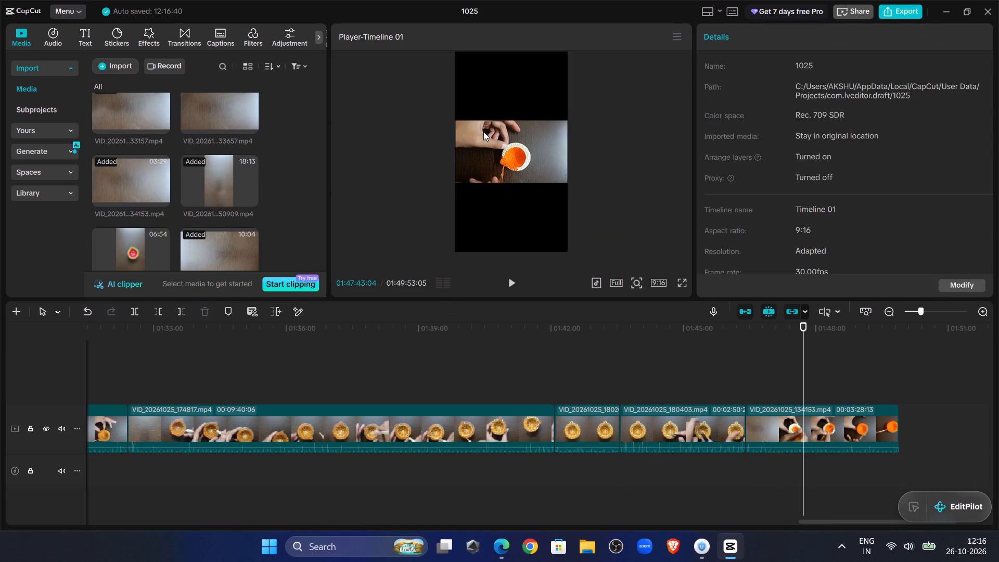
pyautogui.click(483, 132)
pyautogui.moveTo(513, 197); pyautogui.dragTo(539, 158)
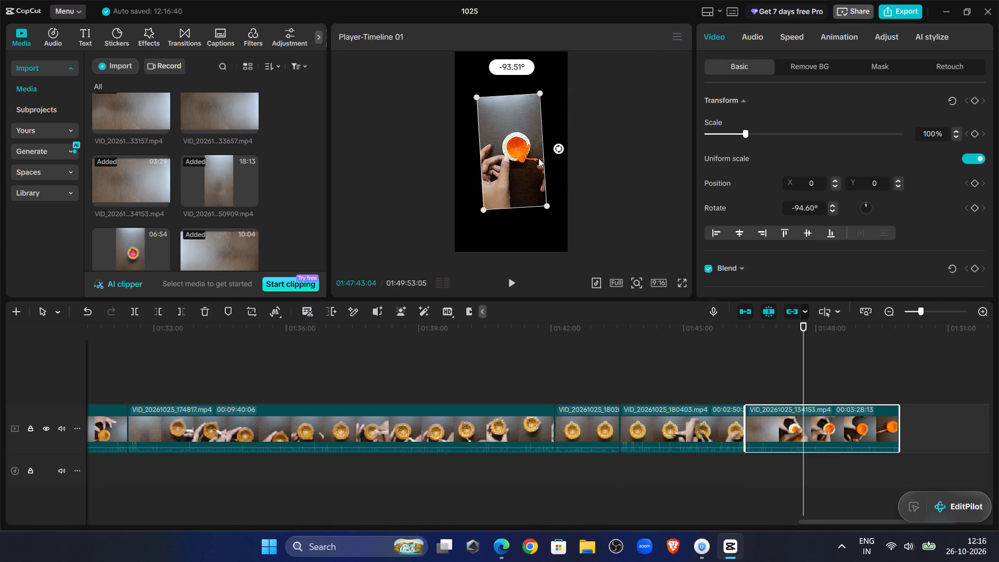
pyautogui.moveTo(539, 158); pyautogui.dragTo(540, 164)
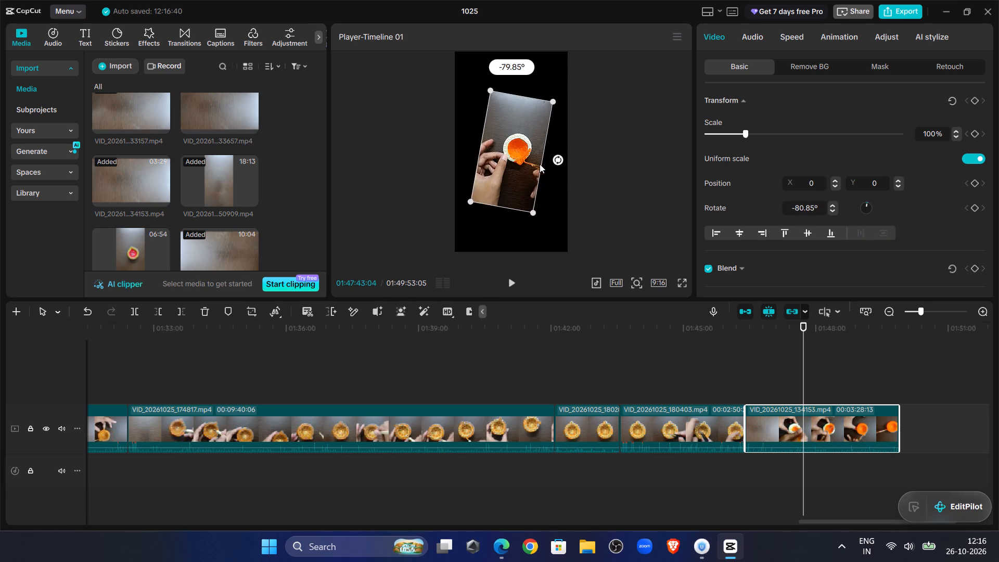
pyautogui.moveTo(540, 164); pyautogui.dragTo(540, 160)
pyautogui.moveTo(541, 209); pyautogui.dragTo(572, 269)
# Scrub through VID_20261025_134153.mp4 to the timeline's end to check how the orange diya footage finishes.
pyautogui.click(726, 357)
pyautogui.moveTo(726, 357); pyautogui.dragTo(924, 381)
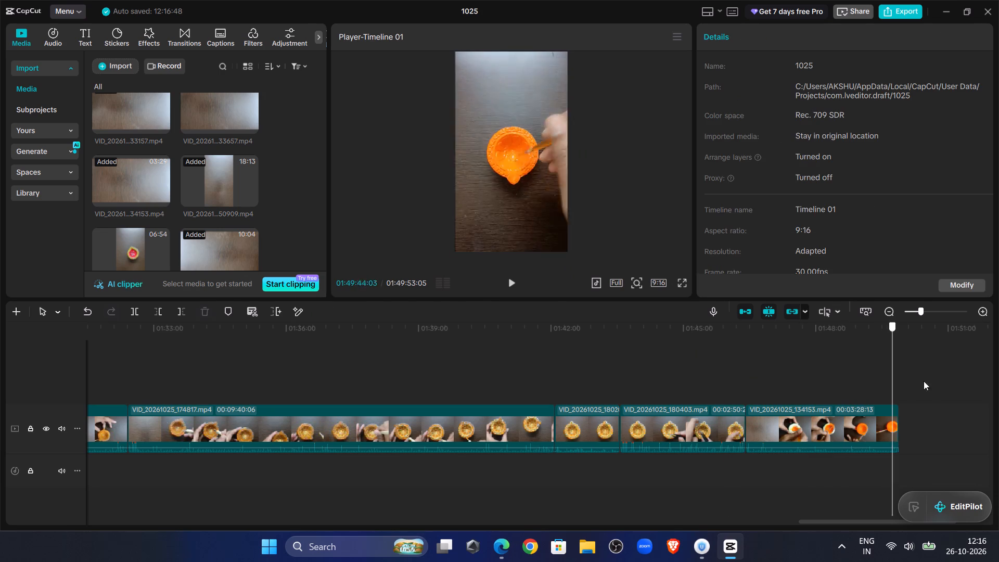
pyautogui.moveTo(924, 381); pyautogui.dragTo(980, 381)
# Preview the imported clips ending in 50909, 53909, 73135 and 74817, looking for the footage that continues the orange diya.
pyautogui.click(126, 169)
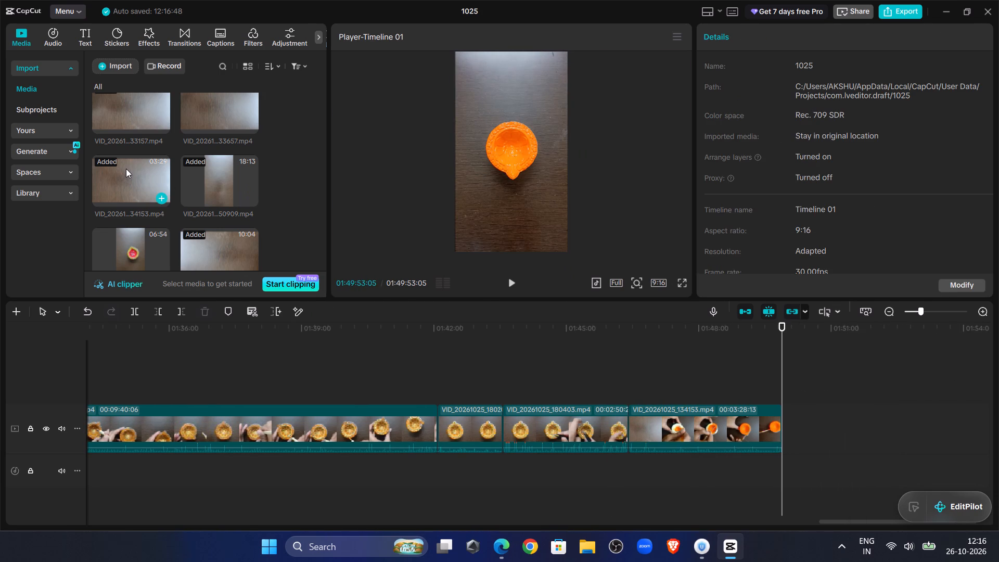
pyautogui.click(126, 169)
pyautogui.click(208, 177)
pyautogui.click(219, 177)
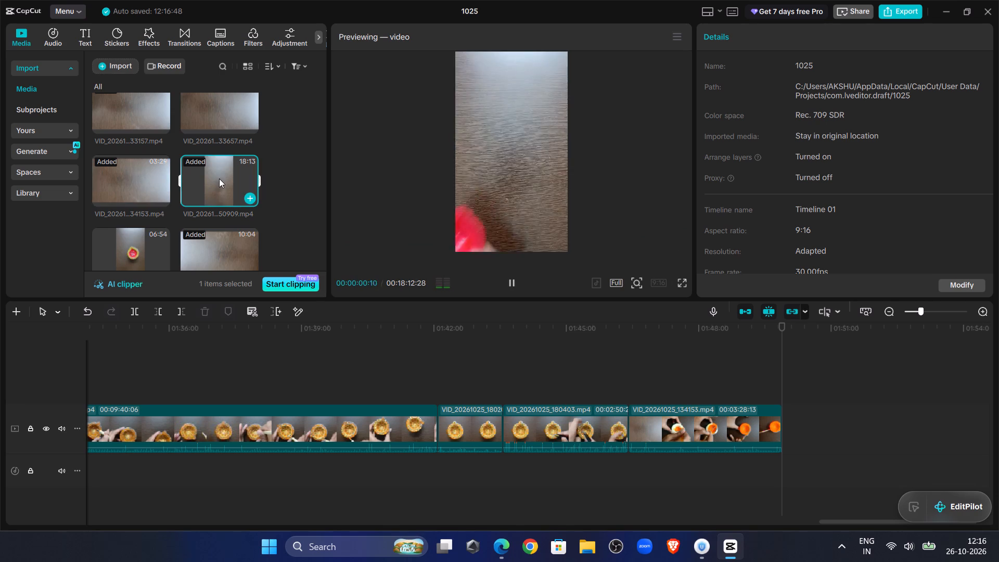
pyautogui.scroll(-2, 217, 178)
pyautogui.click(211, 153)
pyautogui.click(214, 146)
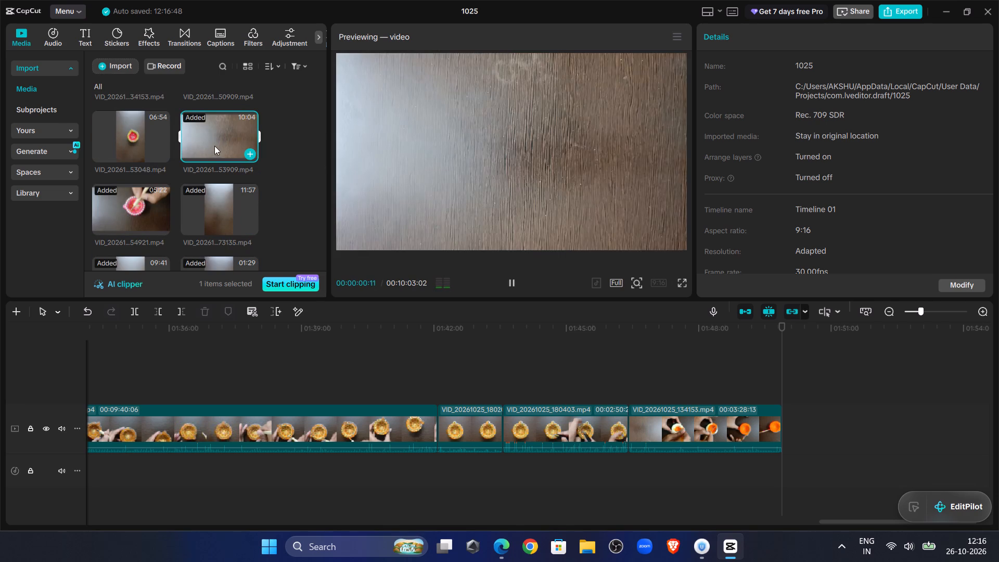
pyautogui.click(239, 135)
pyautogui.click(237, 212)
pyautogui.click(228, 210)
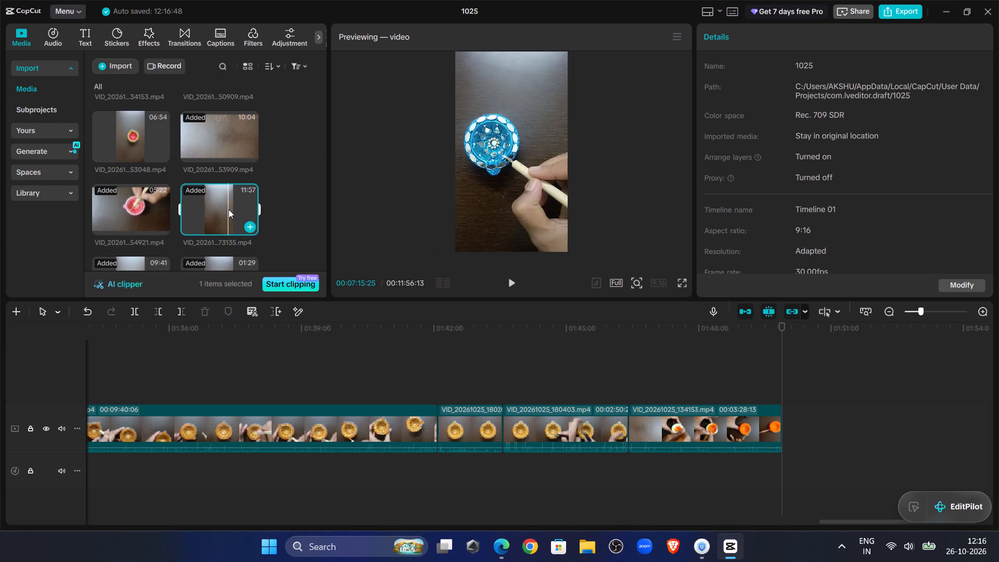
pyautogui.scroll(-2, 229, 209)
pyautogui.click(134, 168)
pyautogui.click(134, 168)
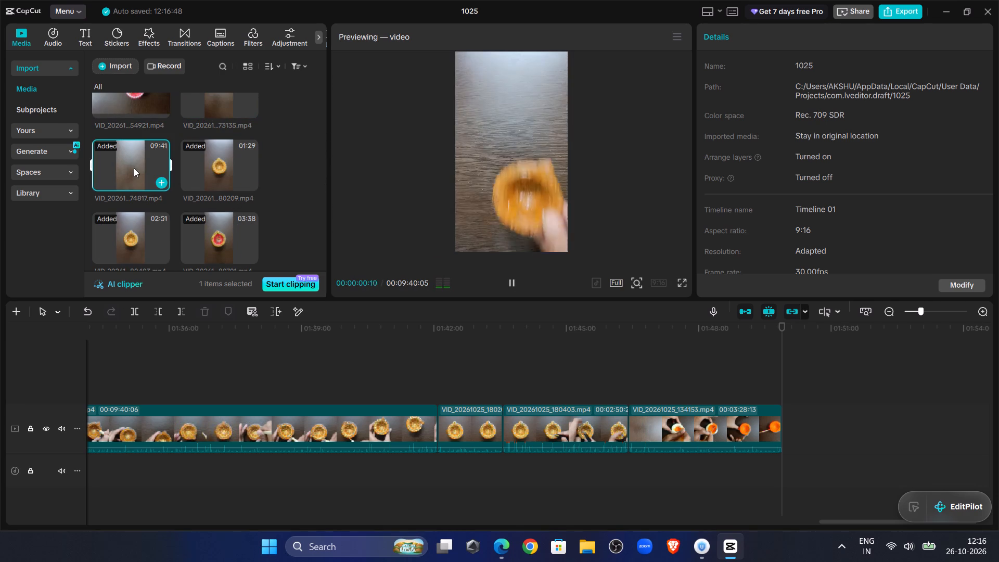
pyautogui.click(134, 165)
pyautogui.scroll(-3, 217, 159)
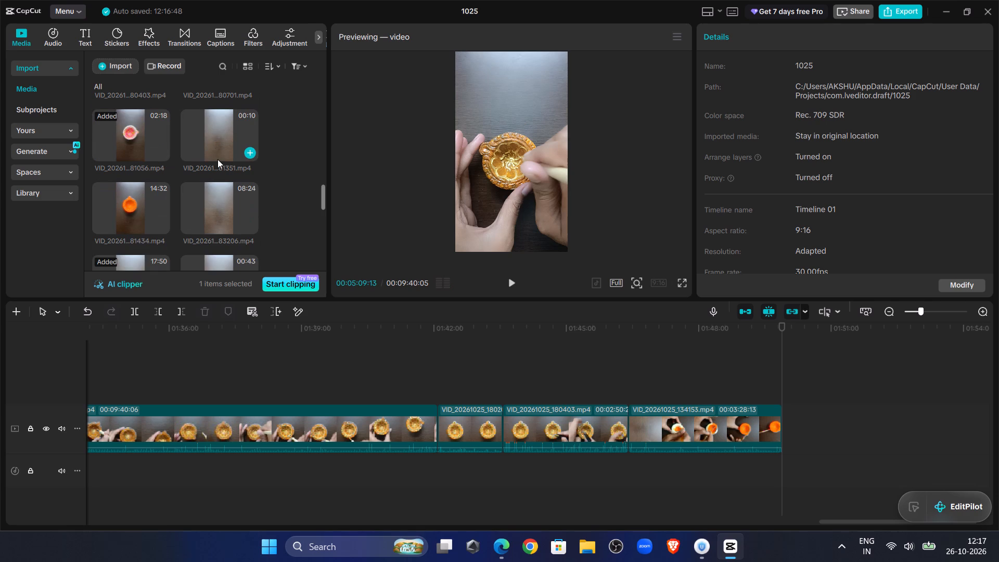
# Preview VID_20261025_181351.mp4, append it after VID_20261025_134153.mp4 on the main track and play it there.
pyautogui.doubleClick(216, 136)
pyautogui.click(236, 134)
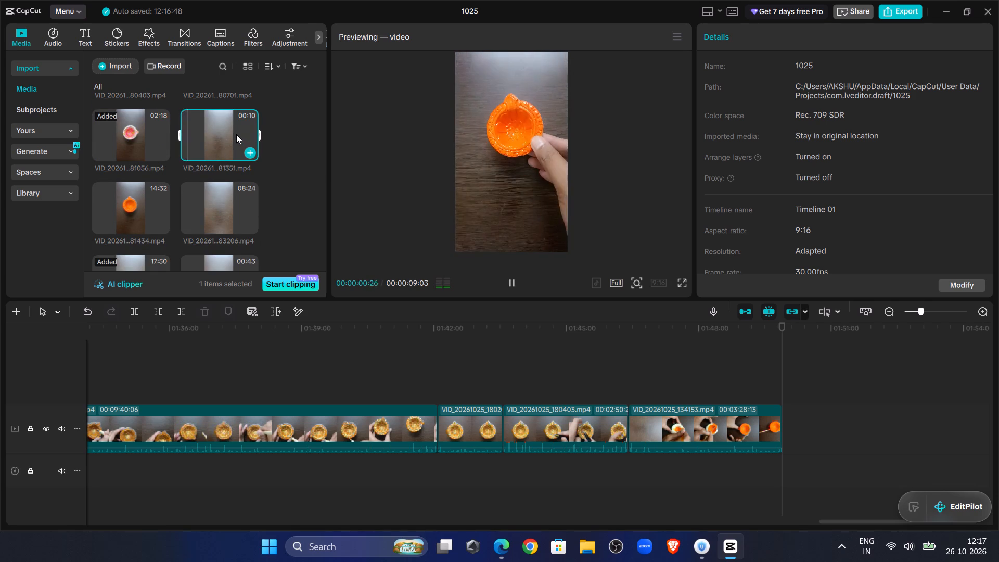
pyautogui.moveTo(221, 142); pyautogui.dragTo(785, 412)
pyautogui.click(512, 282)
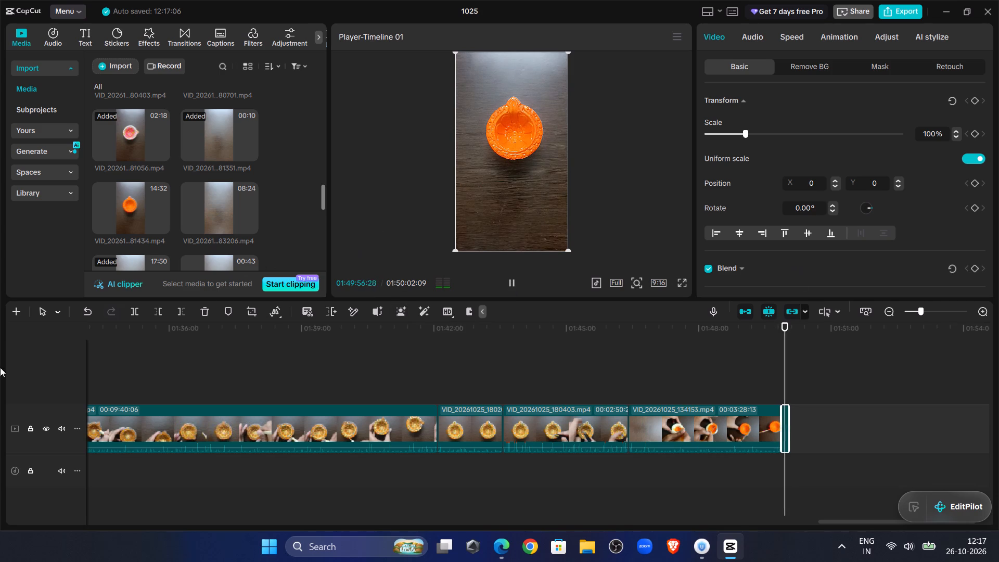
pyautogui.moveTo(873, 523); pyautogui.dragTo(938, 527)
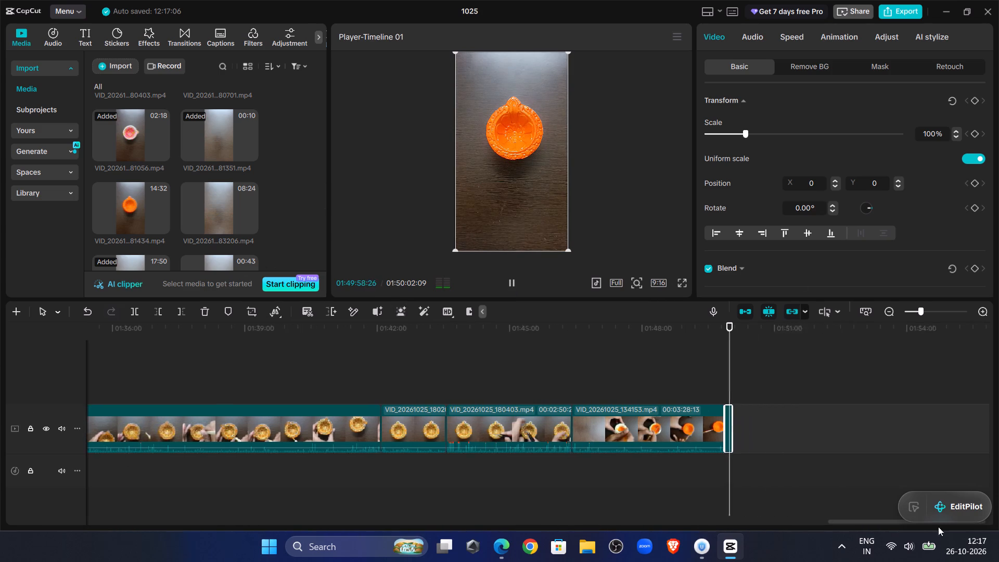
pyautogui.moveTo(938, 527); pyautogui.dragTo(998, 526)
# Append the orange diya clip VID_20261025_181434.mp4 after VID_20261025_181351.mp4 on the main track.
pyautogui.click(152, 204)
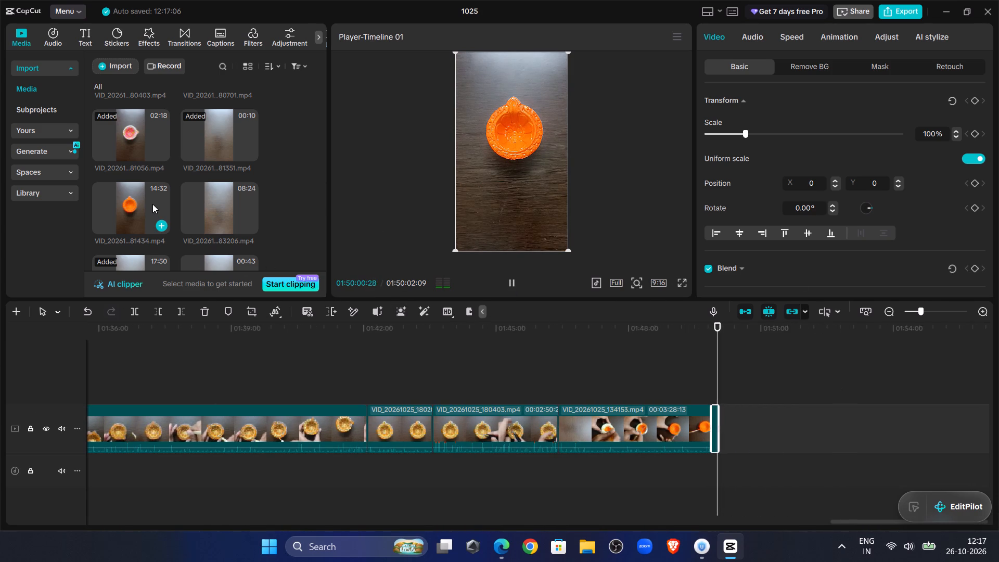
pyautogui.click(127, 209)
pyautogui.click(135, 208)
pyautogui.moveTo(129, 206); pyautogui.dragTo(159, 221)
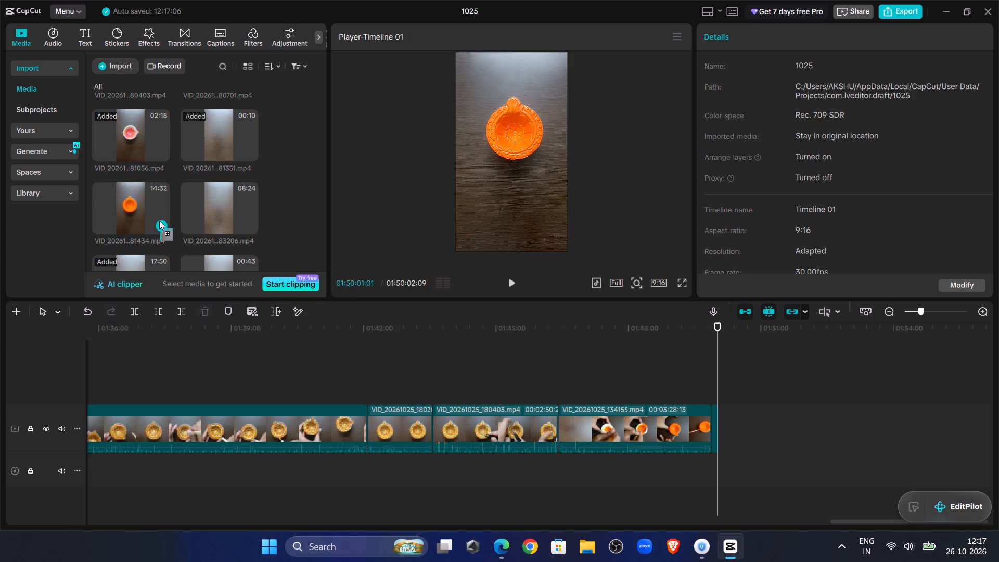
pyautogui.moveTo(159, 221); pyautogui.dragTo(718, 426)
# Glance at the clip ending in 83206, and scrub through VID_20261025_181434.mp4 to the timeline's end to check the orange diya.
pyautogui.click(210, 202)
pyautogui.click(241, 202)
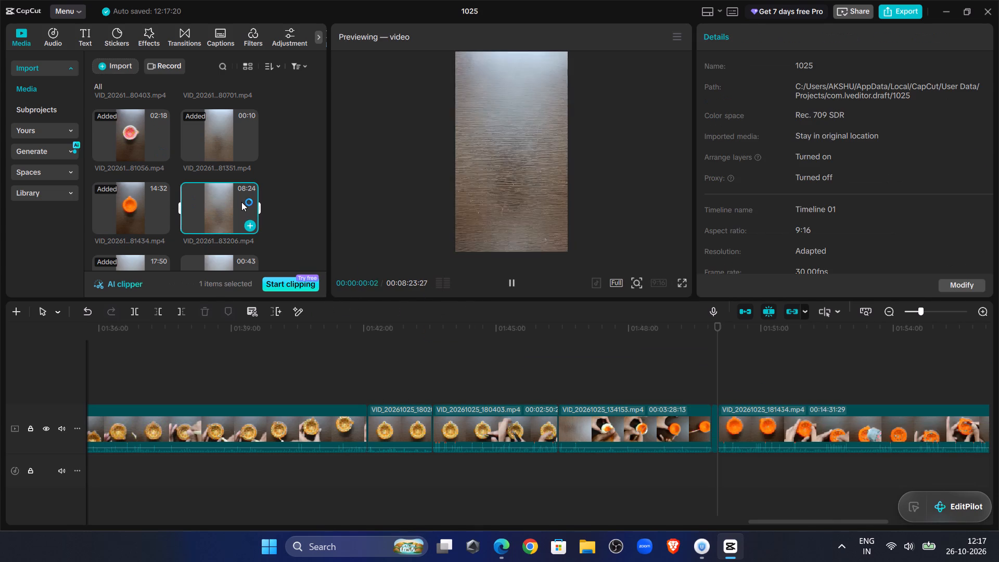
pyautogui.click(788, 354)
pyautogui.moveTo(788, 354); pyautogui.dragTo(998, 415)
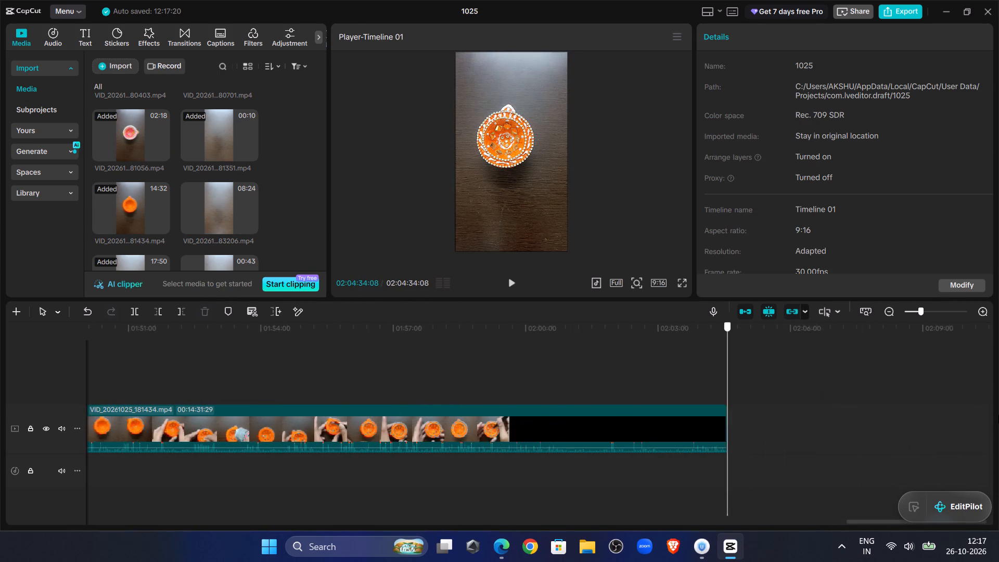
pyautogui.moveTo(998, 415); pyautogui.dragTo(710, 373)
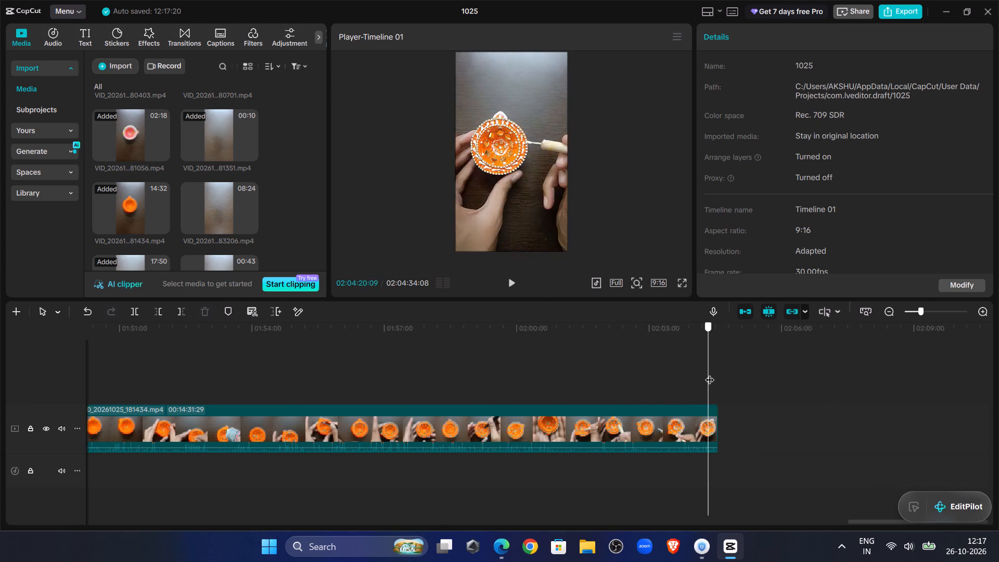
pyautogui.moveTo(710, 373); pyautogui.dragTo(762, 375)
# Preview the 08:24 clip ending in 83206 at several points and browse the imported media for the same diya's earlier footage.
pyautogui.click(210, 208)
pyautogui.click(229, 210)
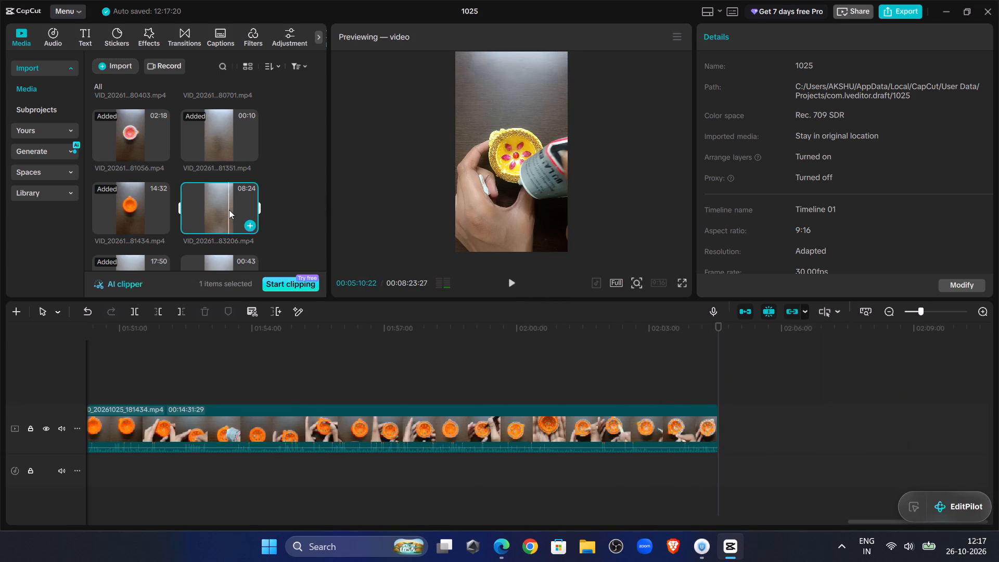
pyautogui.click(212, 200)
pyautogui.scroll(-4, 156, 191)
pyautogui.scroll(5, 156, 191)
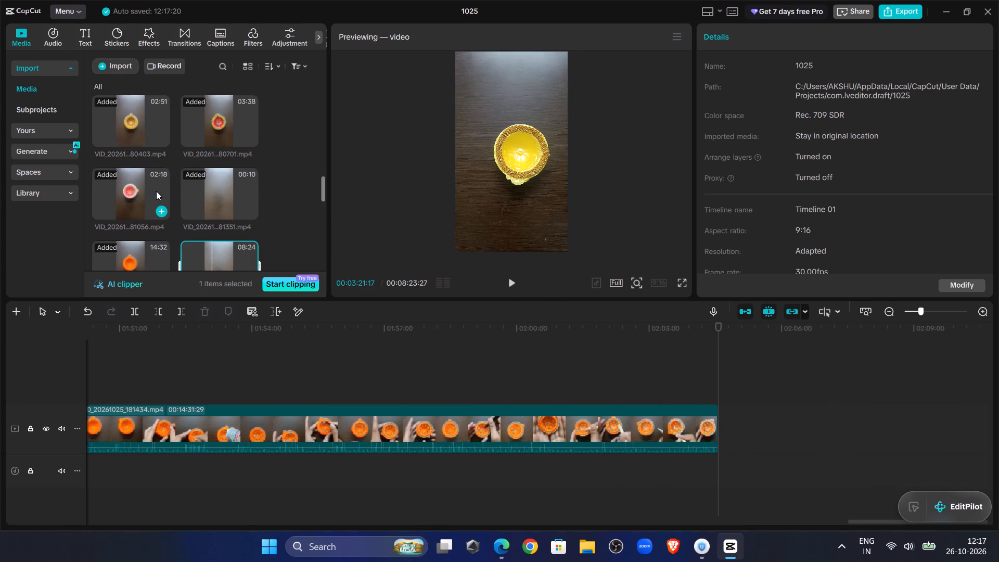
pyautogui.scroll(17, 177, 202)
pyautogui.scroll(-2, 225, 195)
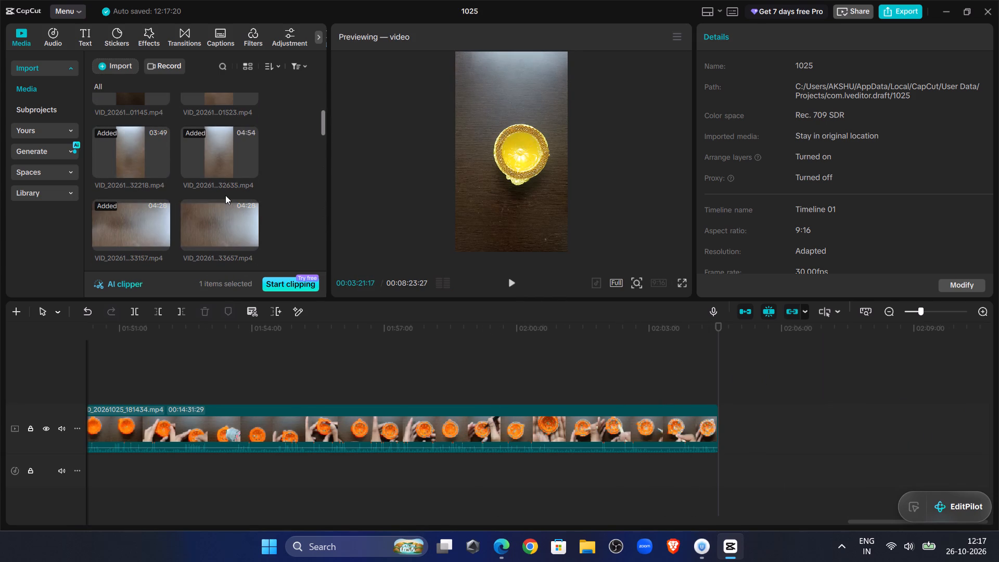
# Preview the yellow diya clip VID_20261025_133657.mp4 and append it after VID_20261025_181434.mp4 on the main track.
pyautogui.click(208, 167)
pyautogui.click(221, 150)
pyautogui.click(212, 219)
pyautogui.click(232, 231)
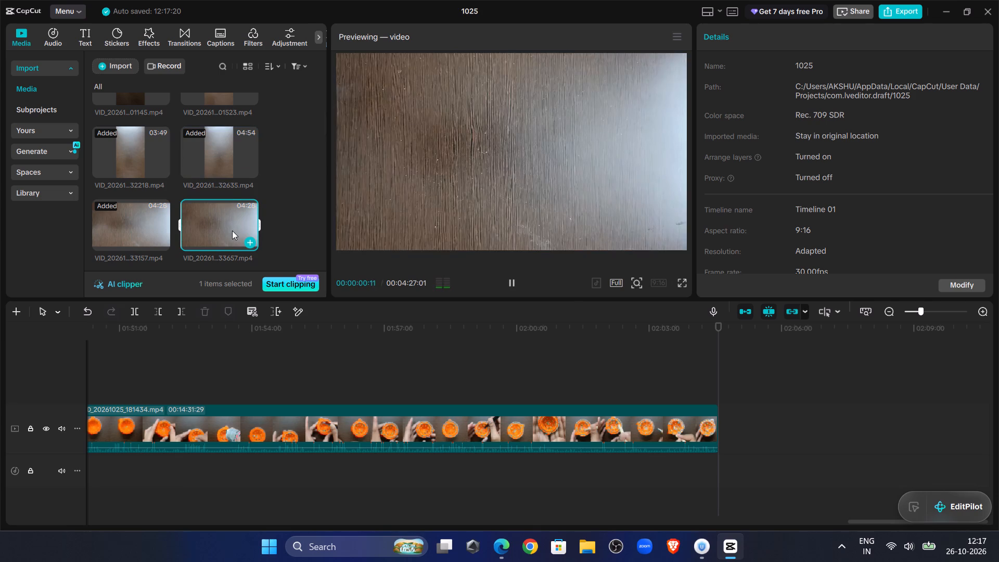
pyautogui.click(252, 222)
pyautogui.moveTo(214, 217); pyautogui.dragTo(718, 412)
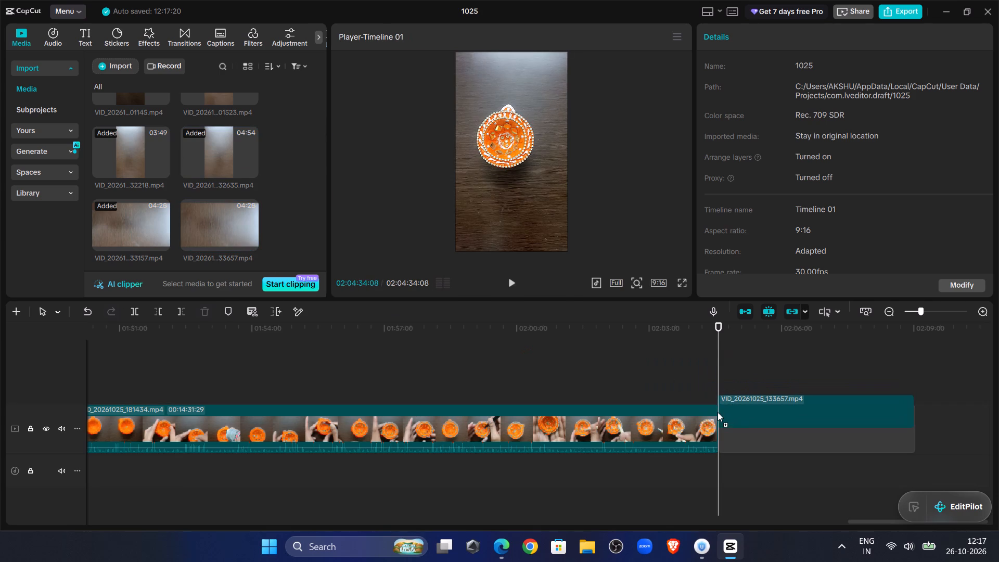
pyautogui.moveTo(718, 412); pyautogui.dragTo(718, 414)
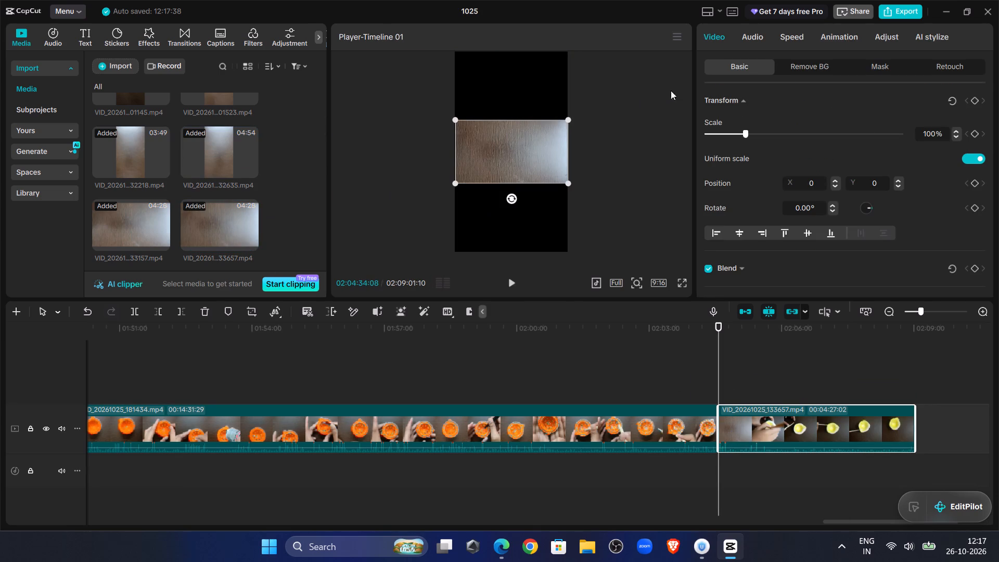
# Rotate VID_20261025_133657.mp4 to -90° and enlarge it to fill the portrait frame, checking it through to the timeline's end.
pyautogui.moveTo(515, 195); pyautogui.dragTo(545, 158)
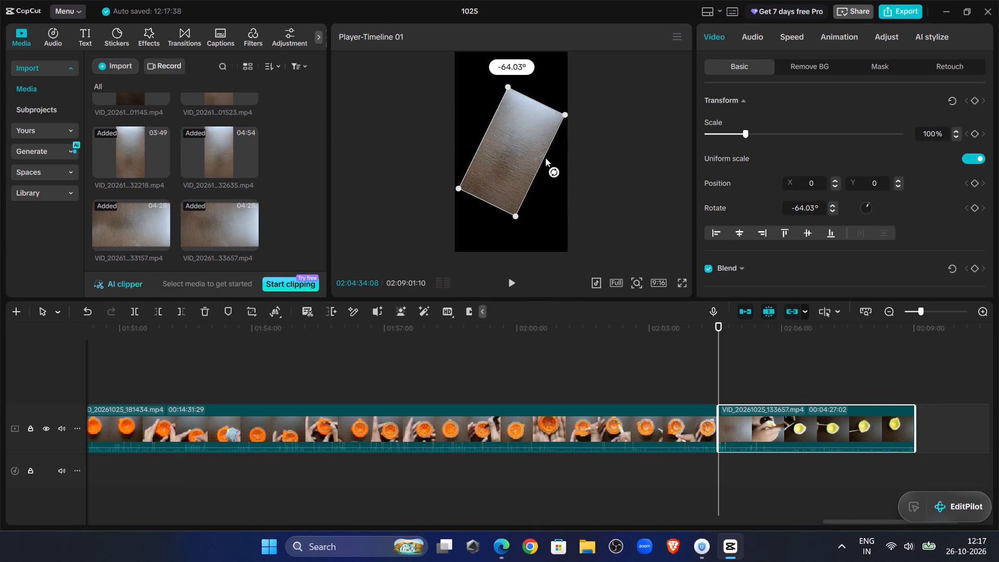
pyautogui.moveTo(545, 158); pyautogui.dragTo(550, 141)
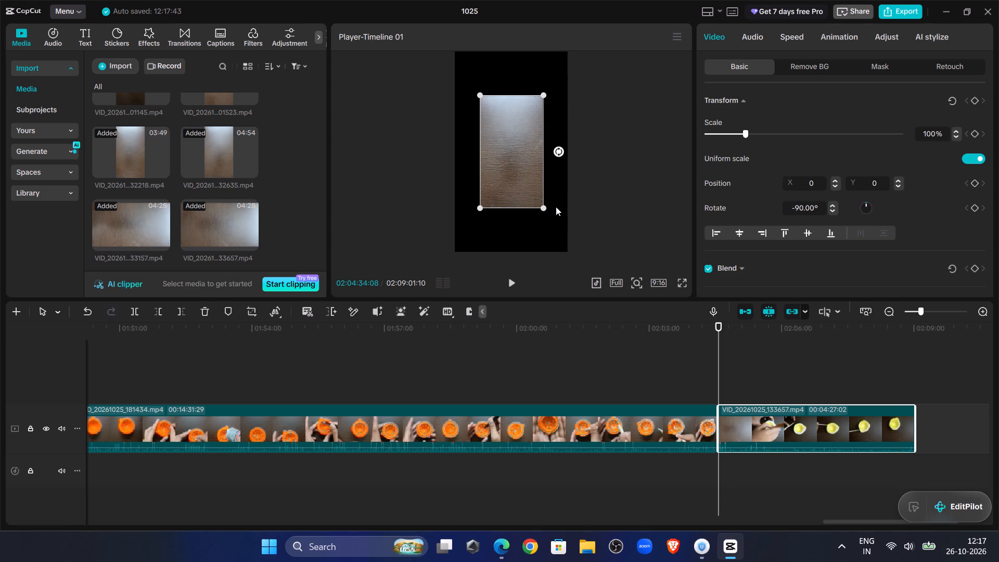
pyautogui.moveTo(542, 211); pyautogui.dragTo(569, 273)
pyautogui.click(645, 377)
pyautogui.moveTo(645, 377); pyautogui.dragTo(998, 395)
# Preview the 00:43 clip ending in 90125 and the 17:50 clip ending in 84225 to find the yellow diya's continuation.
pyautogui.scroll(-12, 222, 140)
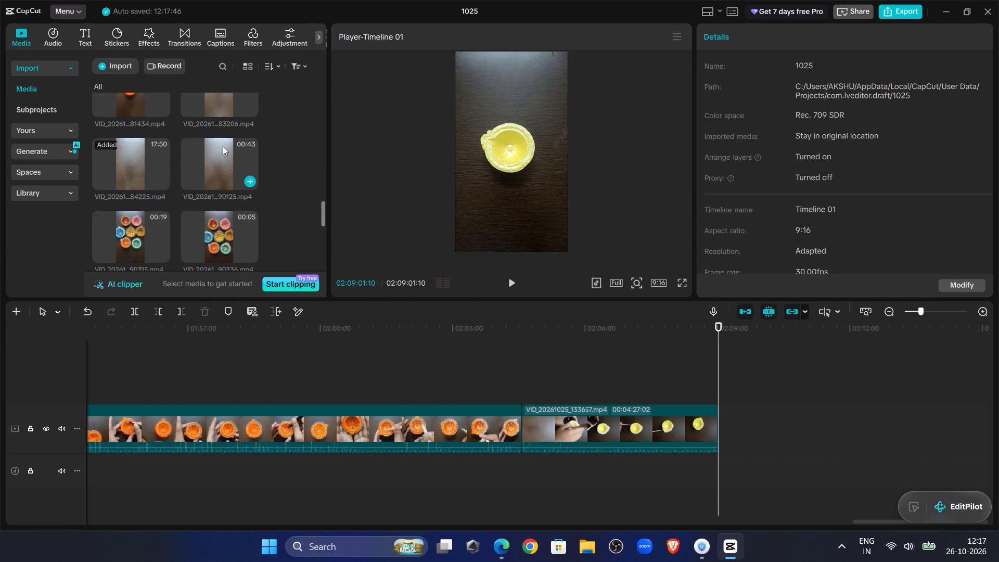
pyautogui.scroll(2, 223, 149)
pyautogui.click(244, 216)
pyautogui.click(232, 223)
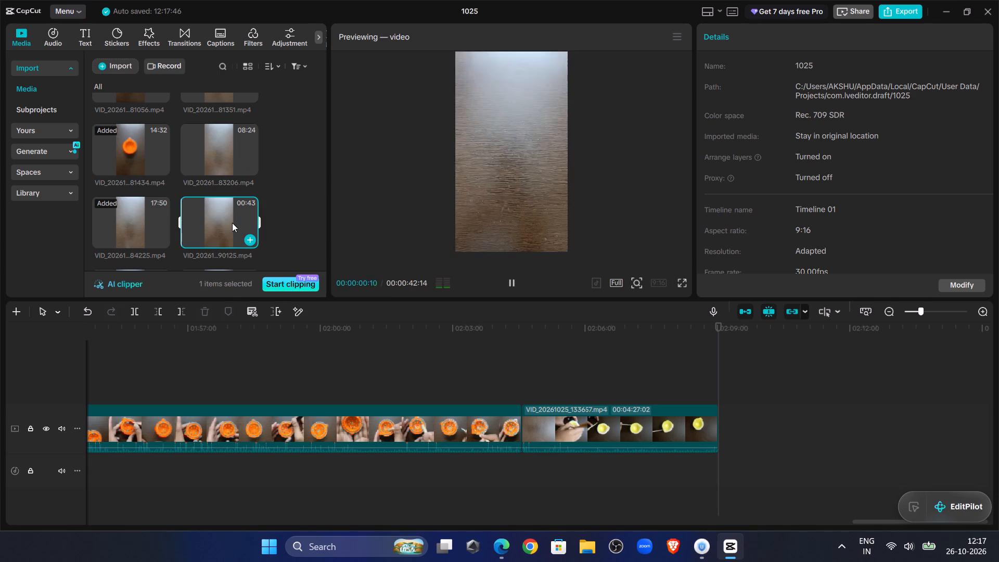
pyautogui.click(210, 216)
pyautogui.click(116, 210)
pyautogui.click(128, 218)
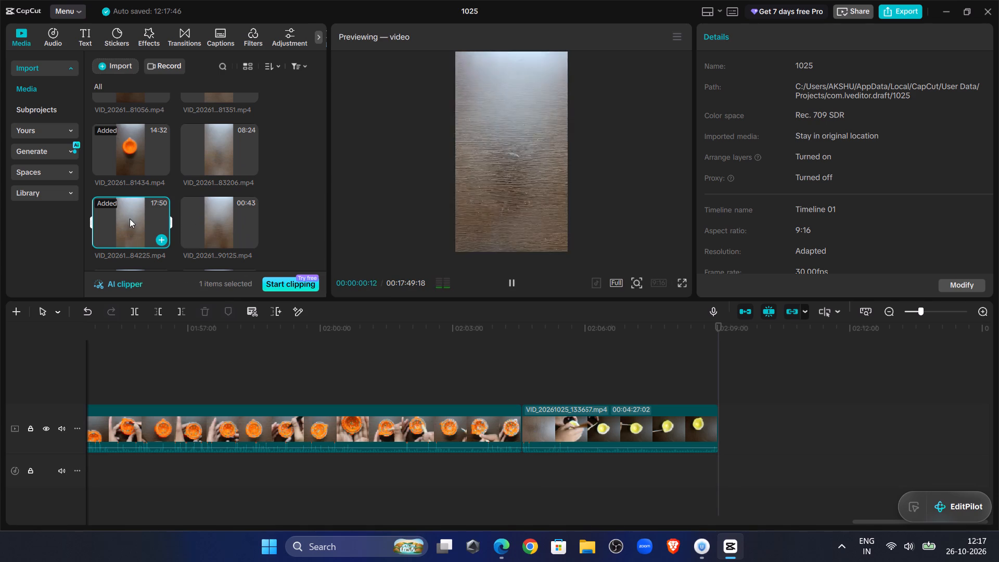
pyautogui.click(136, 221)
pyautogui.click(142, 224)
# Preview the yellow diya clip VID_20261025_183206.mp4, append it after VID_20261025_133657.mp4 on the main track, and scrub through it.
pyautogui.click(210, 149)
pyautogui.click(223, 149)
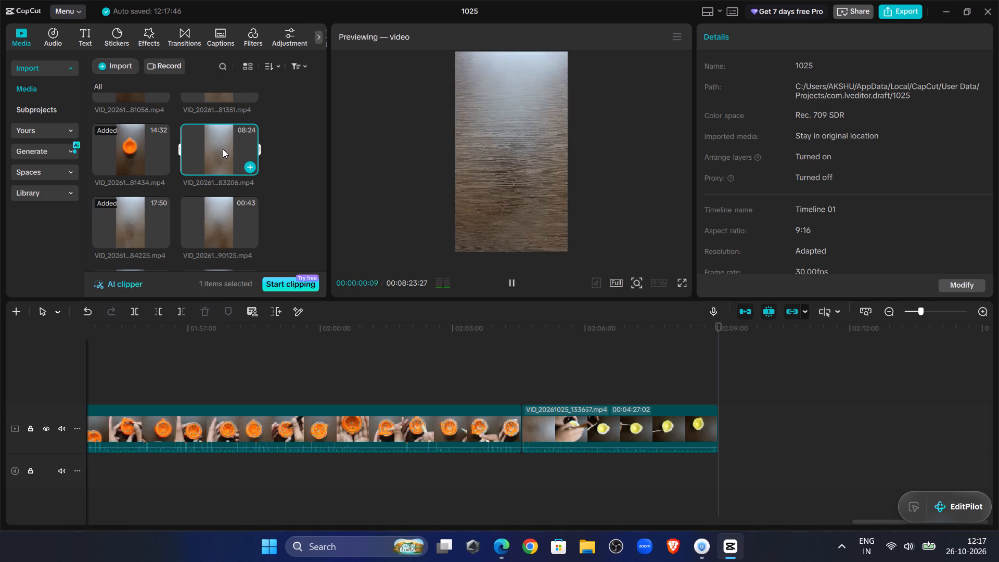
pyautogui.click(230, 151)
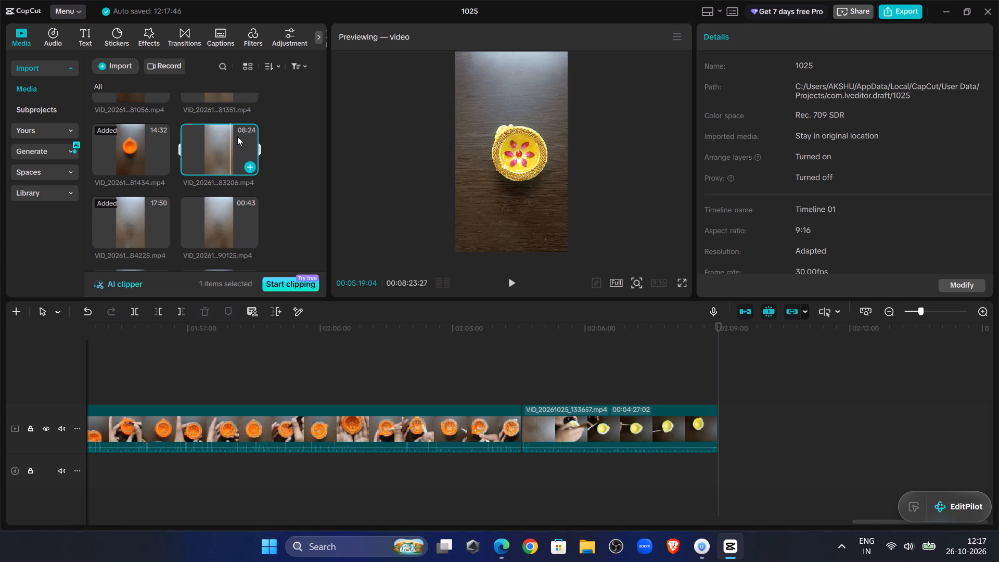
pyautogui.moveTo(237, 136); pyautogui.dragTo(721, 414)
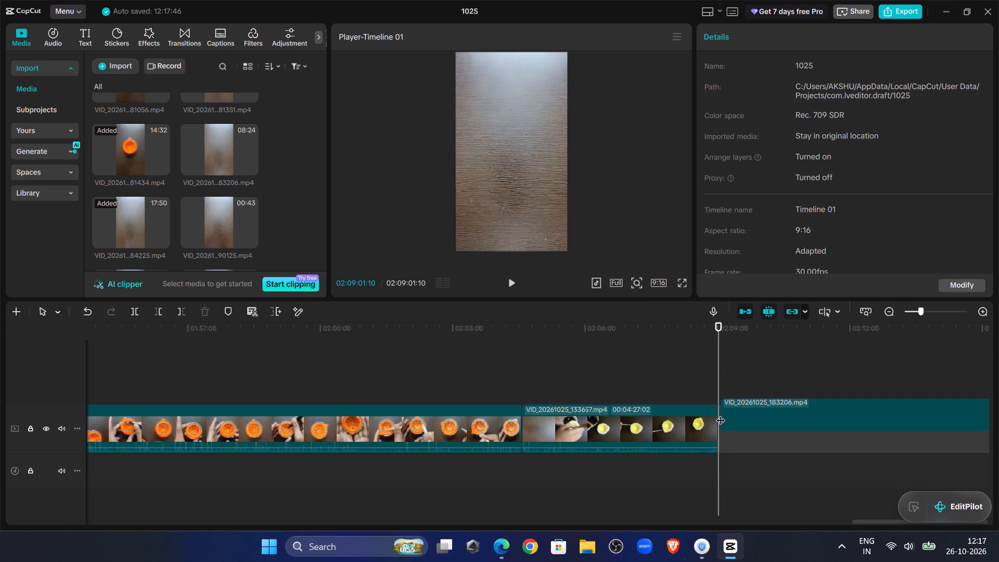
pyautogui.click(754, 368)
pyautogui.moveTo(750, 367); pyautogui.dragTo(811, 372)
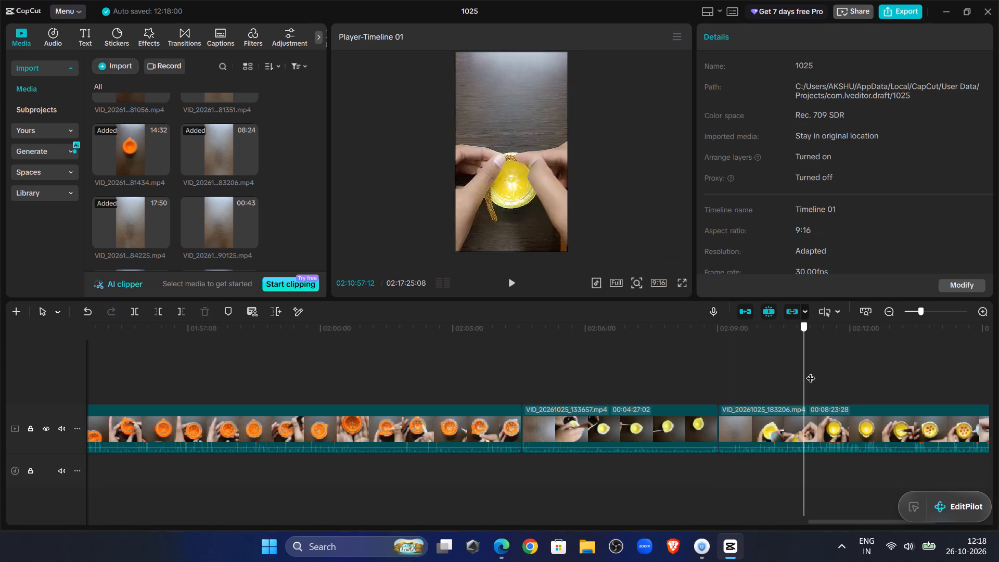
pyautogui.moveTo(811, 372); pyautogui.dragTo(998, 398)
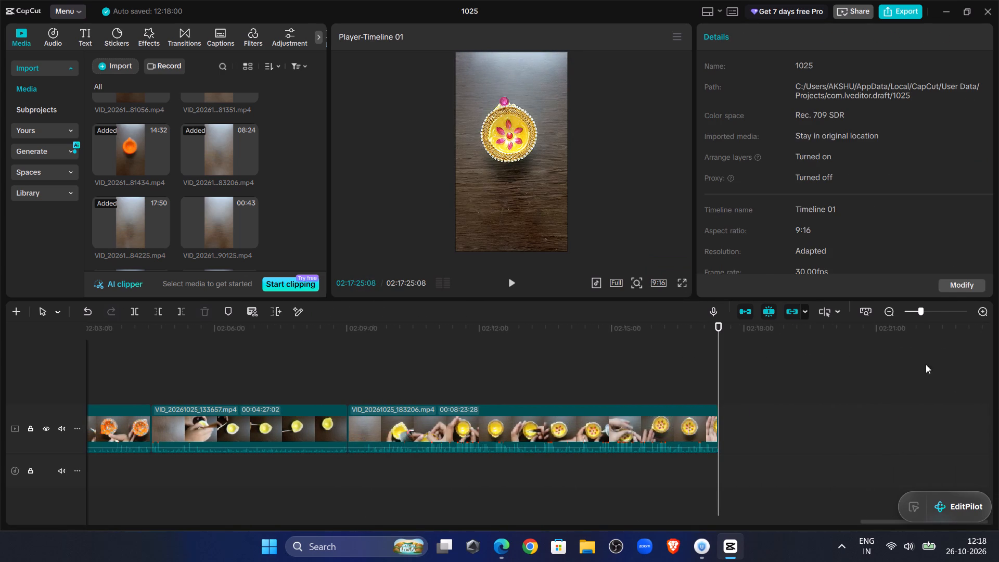
# Preview the clips ending in 83206, 90125 and 84225 at several points to check which diyas they show.
pyautogui.click(222, 159)
pyautogui.click(222, 151)
pyautogui.click(227, 146)
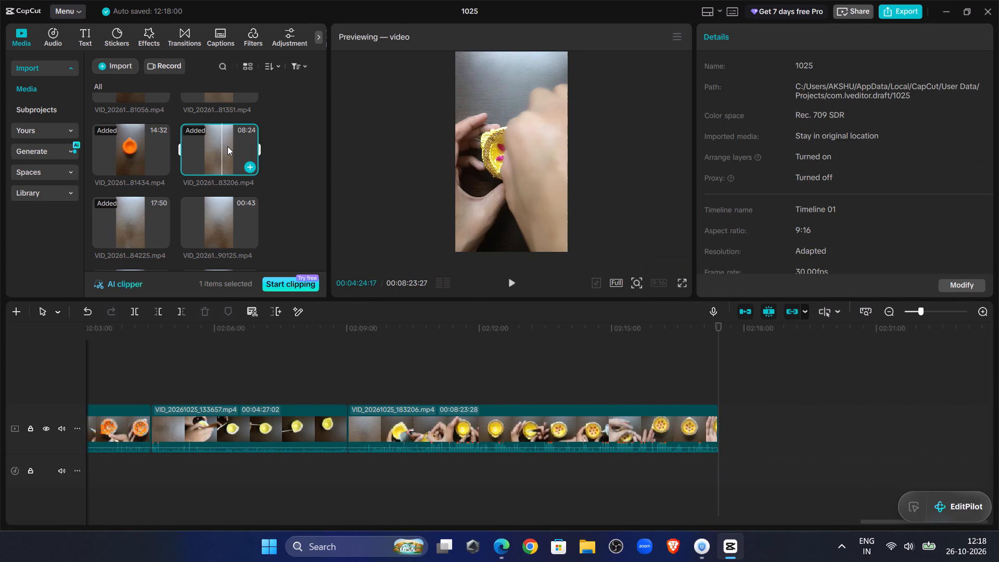
pyautogui.click(219, 203)
pyautogui.click(224, 227)
pyautogui.click(239, 221)
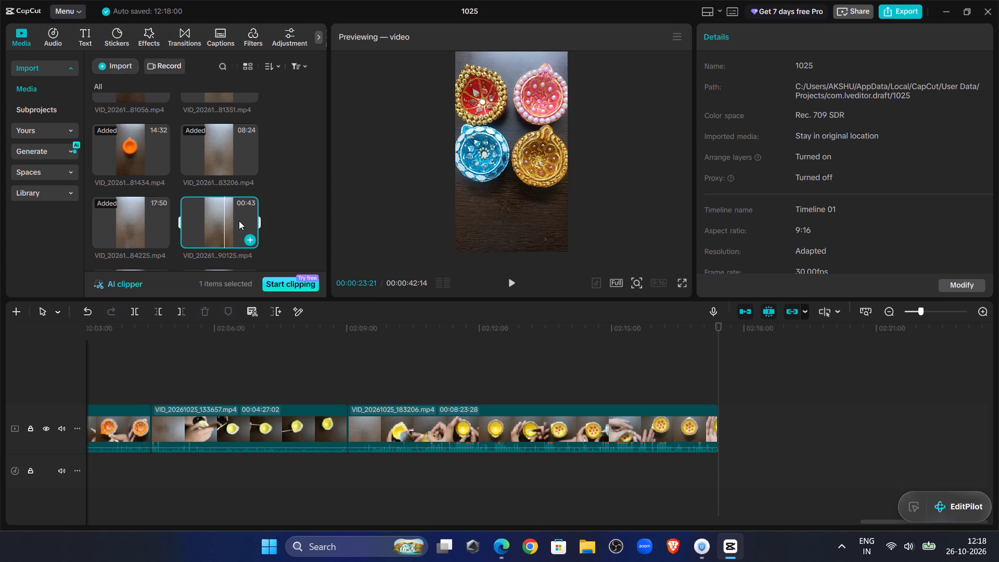
pyautogui.click(130, 222)
pyautogui.click(133, 219)
pyautogui.click(146, 213)
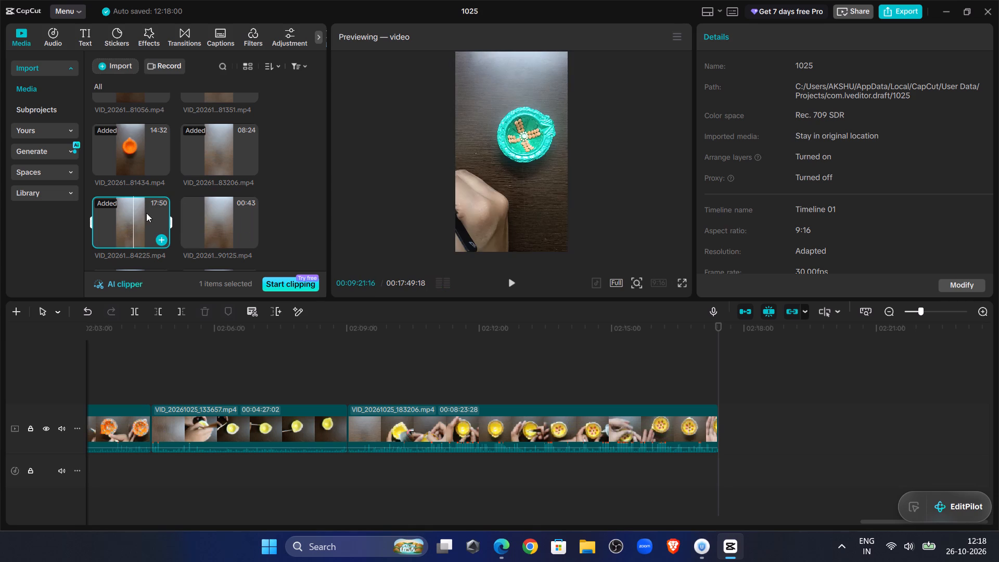
pyautogui.click(154, 212)
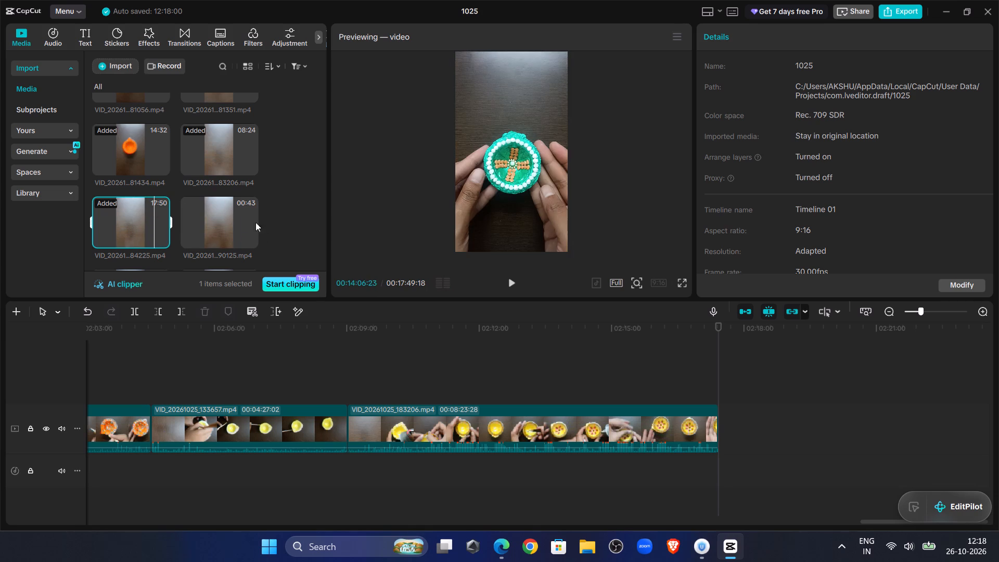
# Append the 00:43 clip VID_20261025_190125.mp4 after VID_20261025_183206.mp4 on the main track and scrub to its end.
pyautogui.click(219, 239)
pyautogui.click(219, 225)
pyautogui.scroll(-2, 219, 216)
pyautogui.moveTo(227, 114); pyautogui.dragTo(732, 385)
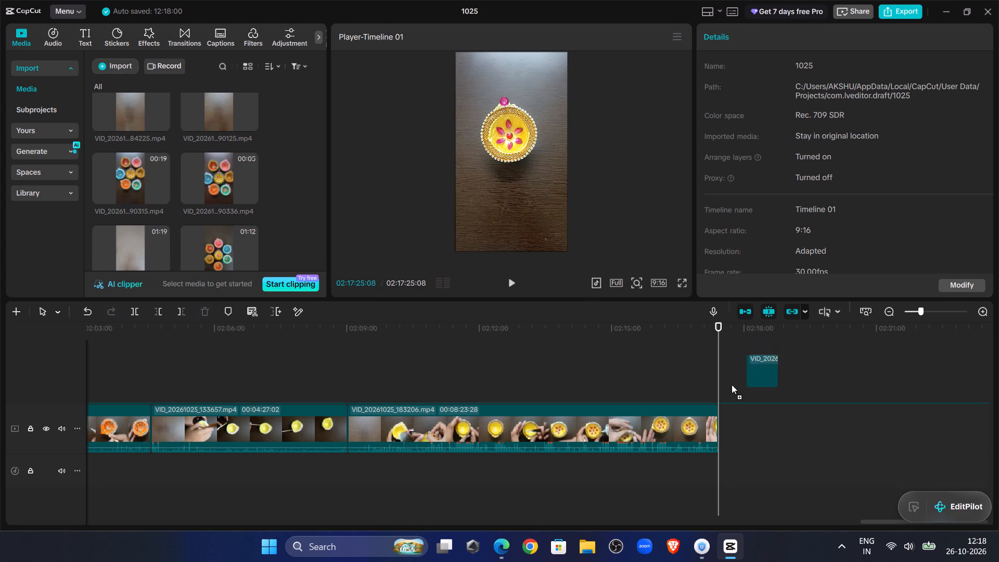
pyautogui.moveTo(732, 385); pyautogui.dragTo(719, 424)
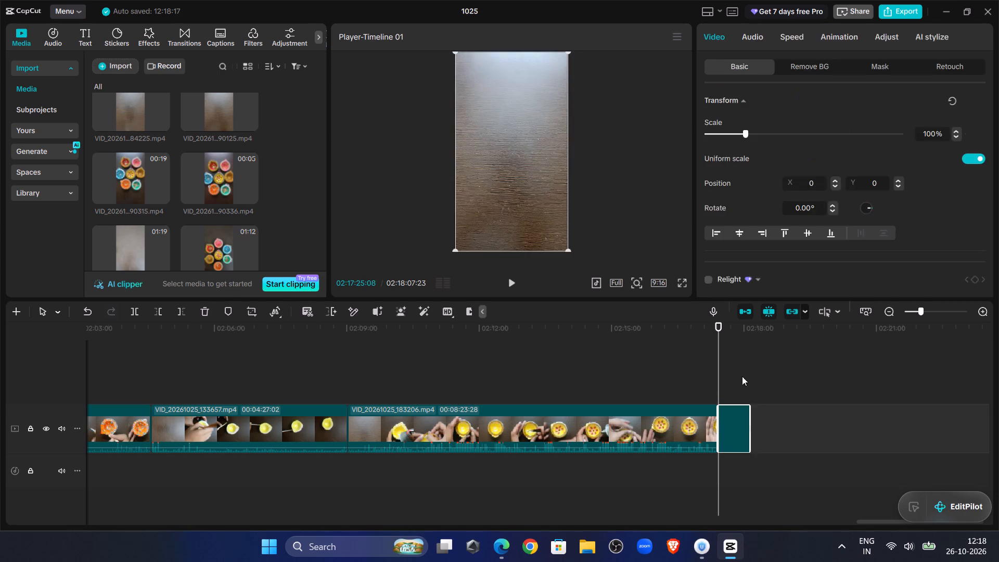
pyautogui.click(742, 376)
pyautogui.moveTo(742, 376); pyautogui.dragTo(753, 382)
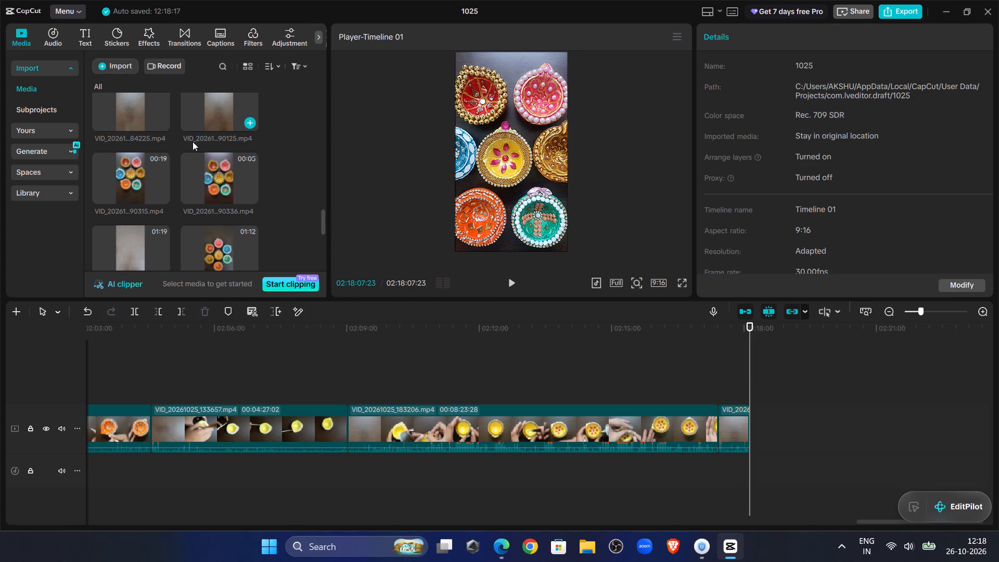
# Preview the 00:19 and 00:05 seven-diya clips and append the one ending in 90315 after VID_20261025_190125.mp4.
pyautogui.click(152, 161)
pyautogui.click(145, 176)
pyautogui.click(132, 173)
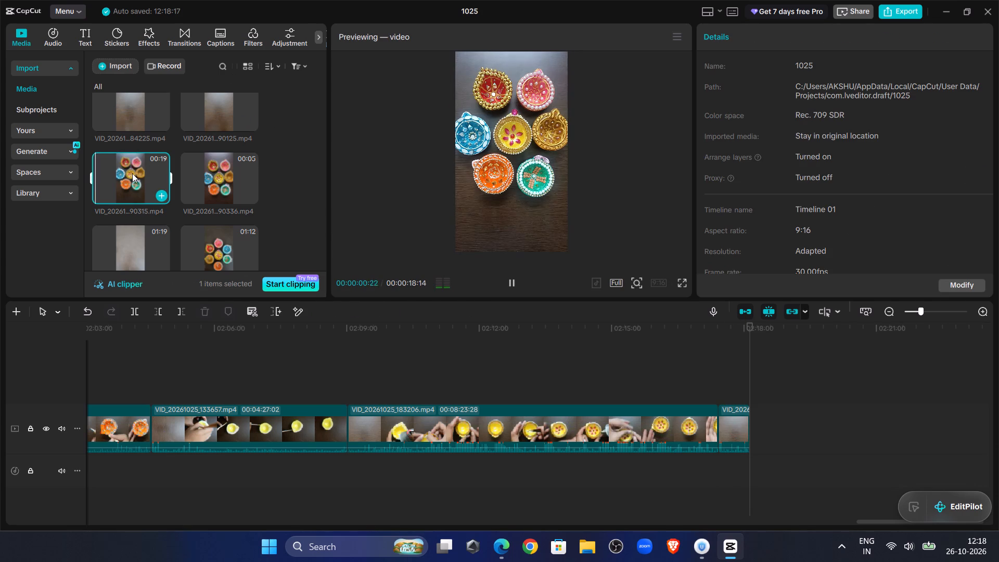
pyautogui.click(140, 176)
pyautogui.click(146, 178)
pyautogui.click(207, 183)
pyautogui.click(217, 180)
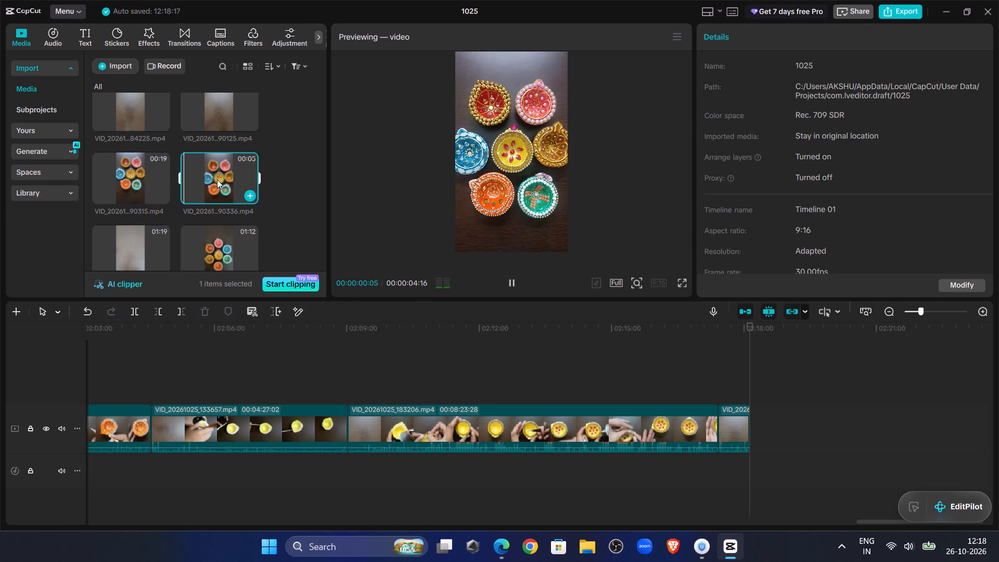
pyautogui.click(224, 179)
pyautogui.moveTo(135, 172); pyautogui.dragTo(751, 412)
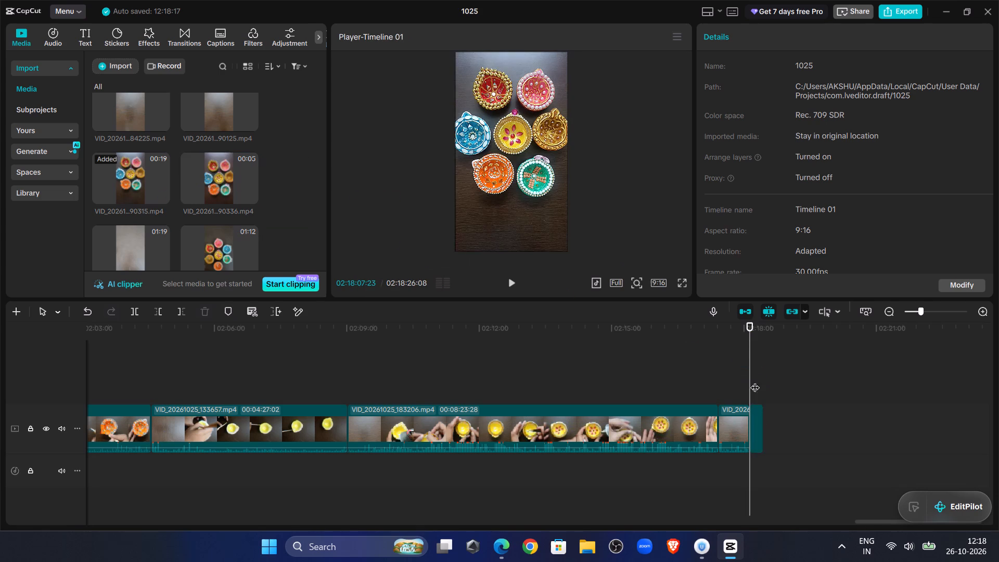
# Append the 00:05 seven-diya clip ending in 90336 after the clip ending in 90315 on the main track.
pyautogui.moveTo(210, 184); pyautogui.dragTo(769, 418)
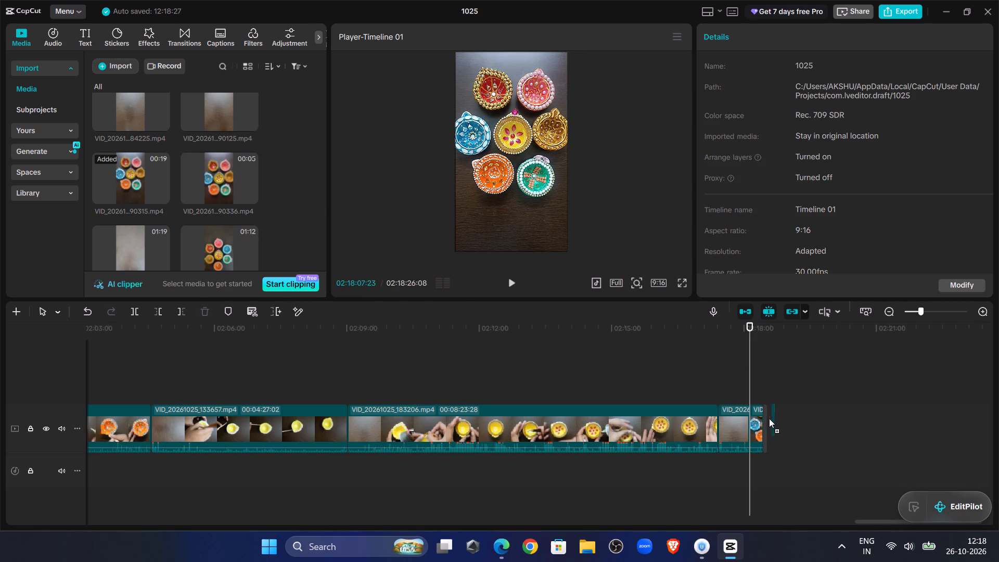
pyautogui.moveTo(769, 418); pyautogui.dragTo(762, 418)
pyautogui.moveTo(237, 181); pyautogui.dragTo(642, 352)
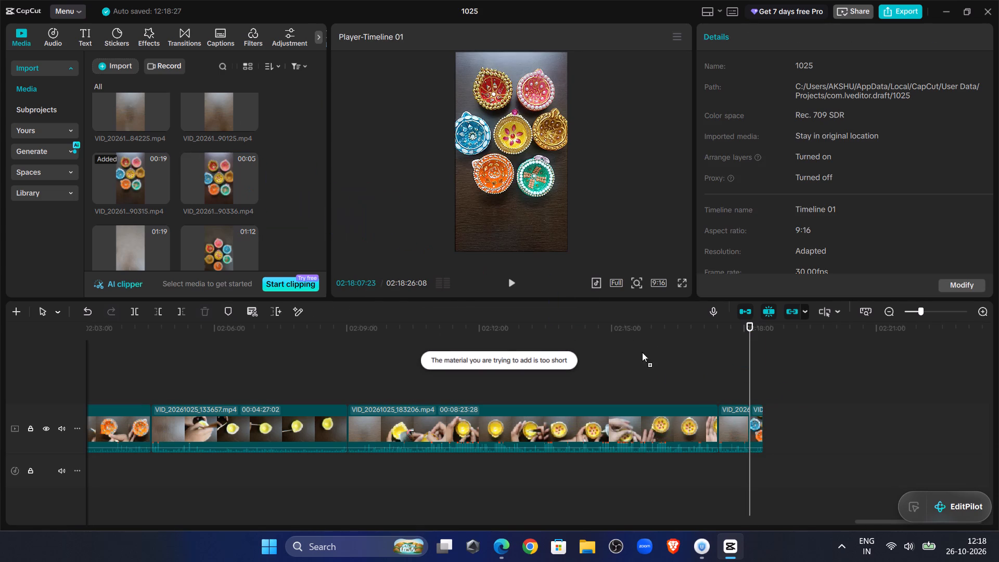
pyautogui.moveTo(642, 352); pyautogui.dragTo(764, 414)
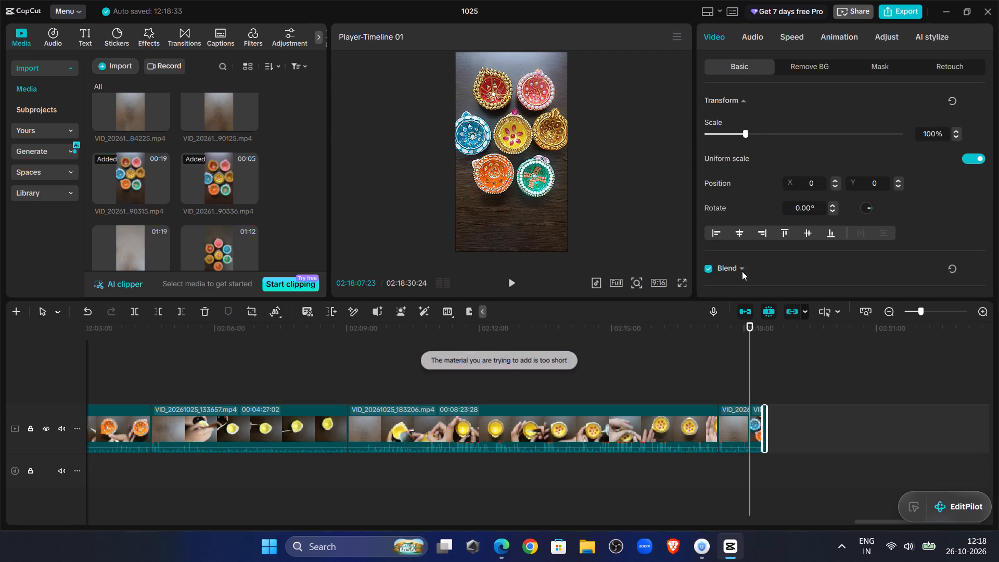
# Preview the 01:19 and 01:12 clips and add VID_20261025_223232.mp4 directly after the clip ending in 90315 on the main track.
pyautogui.scroll(-2, 125, 191)
pyautogui.click(144, 149)
pyautogui.click(139, 127)
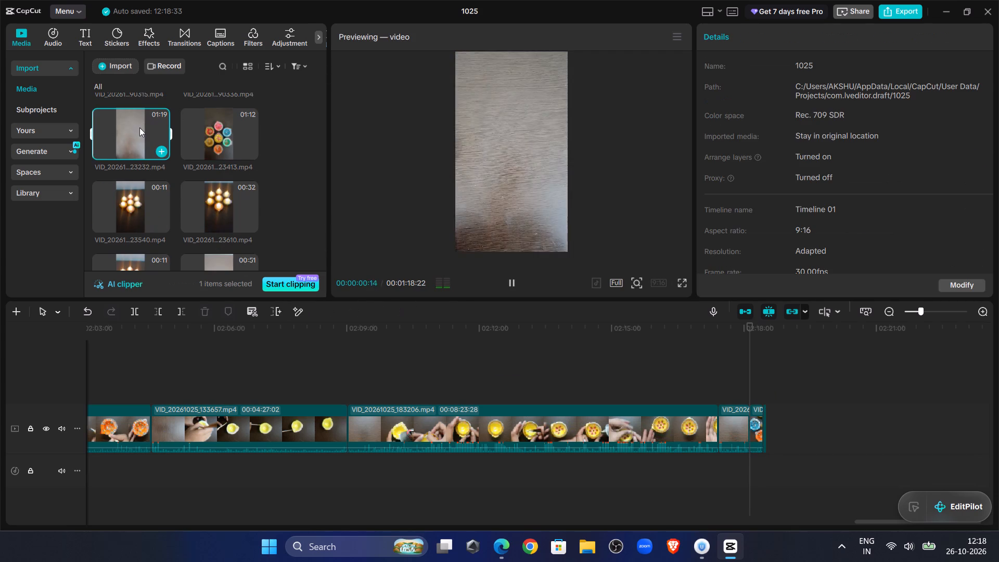
pyautogui.click(141, 128)
pyautogui.click(217, 134)
pyautogui.click(233, 135)
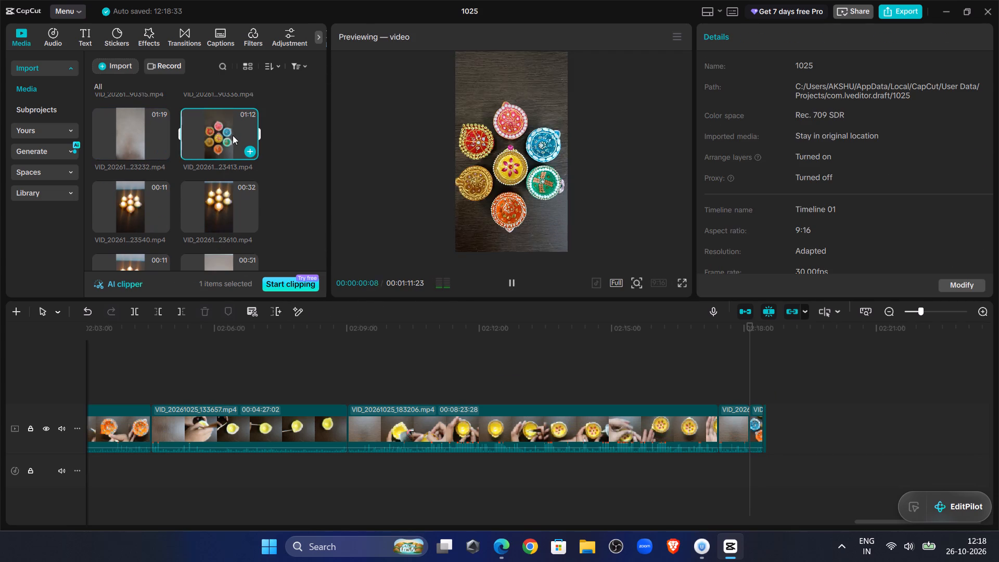
pyautogui.click(117, 138)
pyautogui.moveTo(117, 133); pyautogui.dragTo(834, 480)
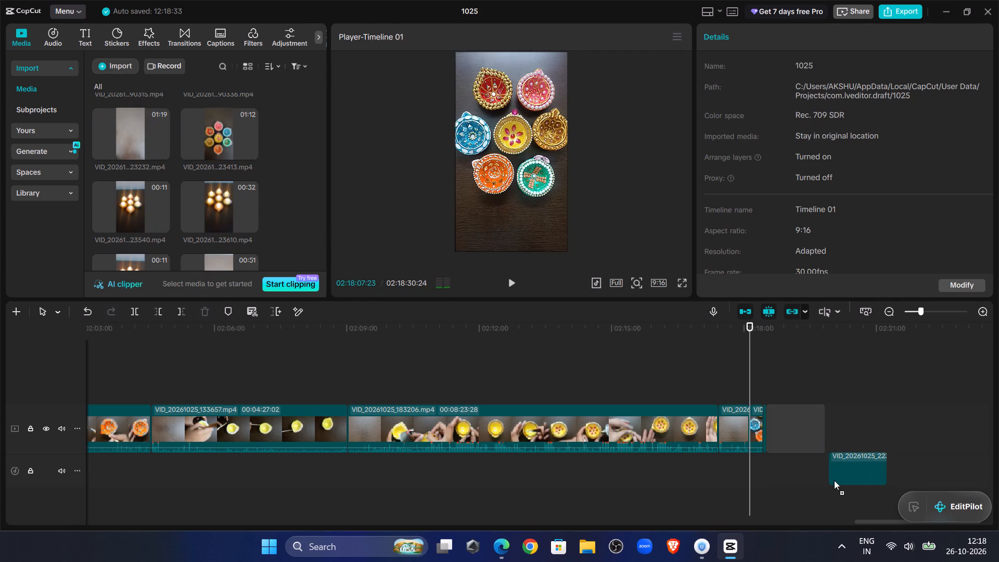
pyautogui.moveTo(834, 480); pyautogui.dragTo(767, 421)
pyautogui.click(784, 374)
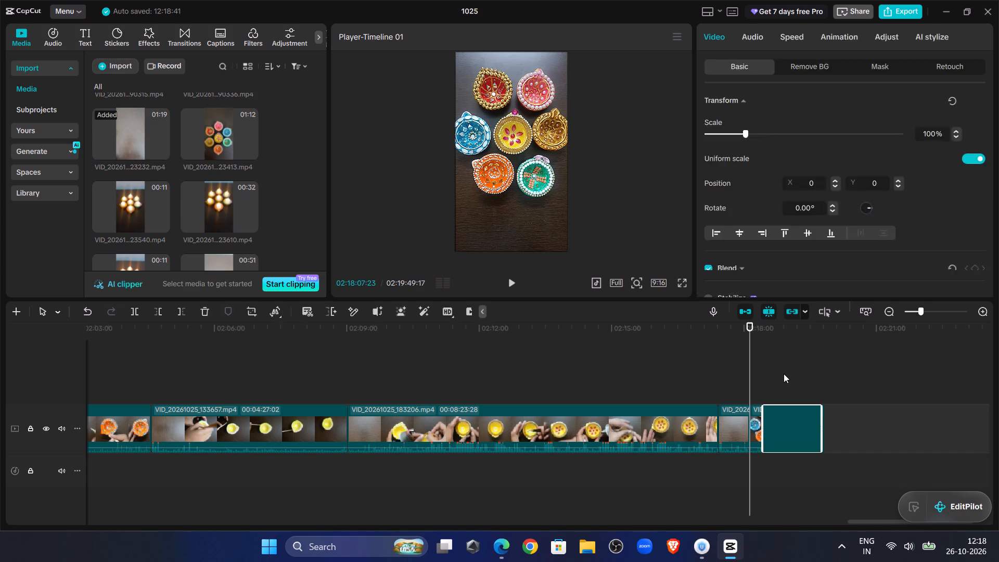
pyautogui.moveTo(784, 374); pyautogui.dragTo(817, 392)
# Move the short clip ending in 90336 ahead of VID_20261025_223232.mp4 and scrub to the timeline's end.
pyautogui.click(822, 413)
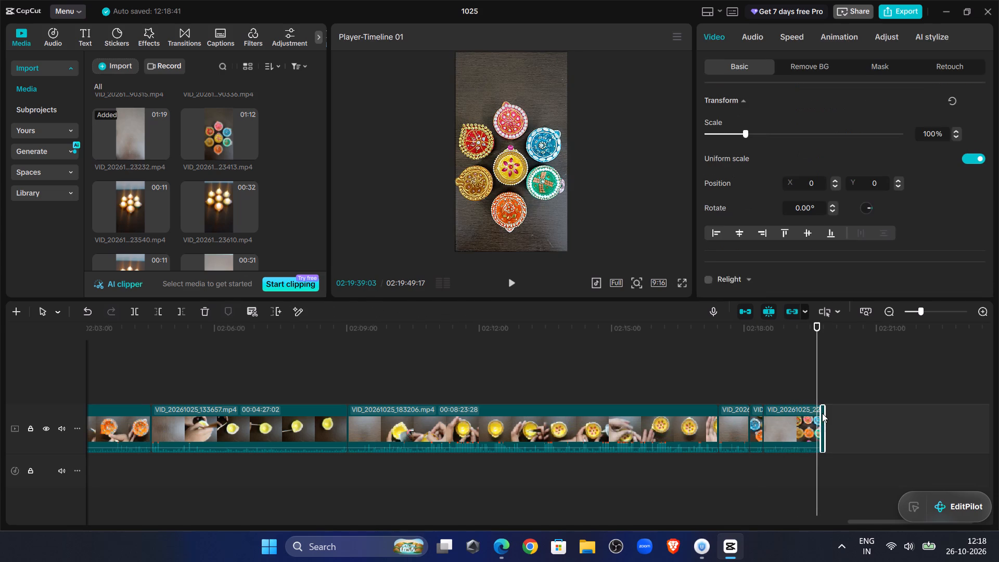
pyautogui.click(929, 311)
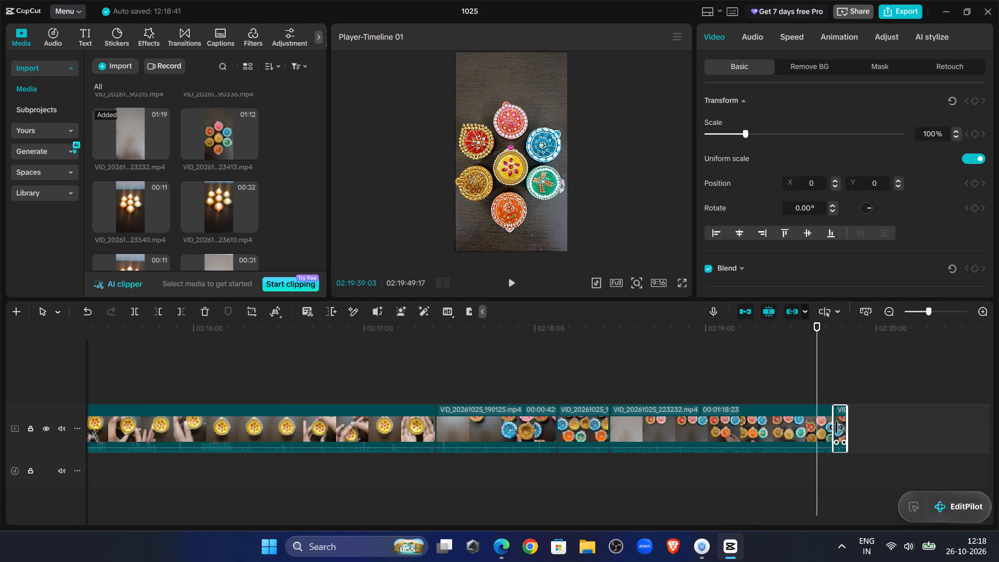
pyautogui.moveTo(840, 425); pyautogui.dragTo(618, 419)
pyautogui.click(745, 378)
pyautogui.moveTo(745, 378); pyautogui.dragTo(855, 401)
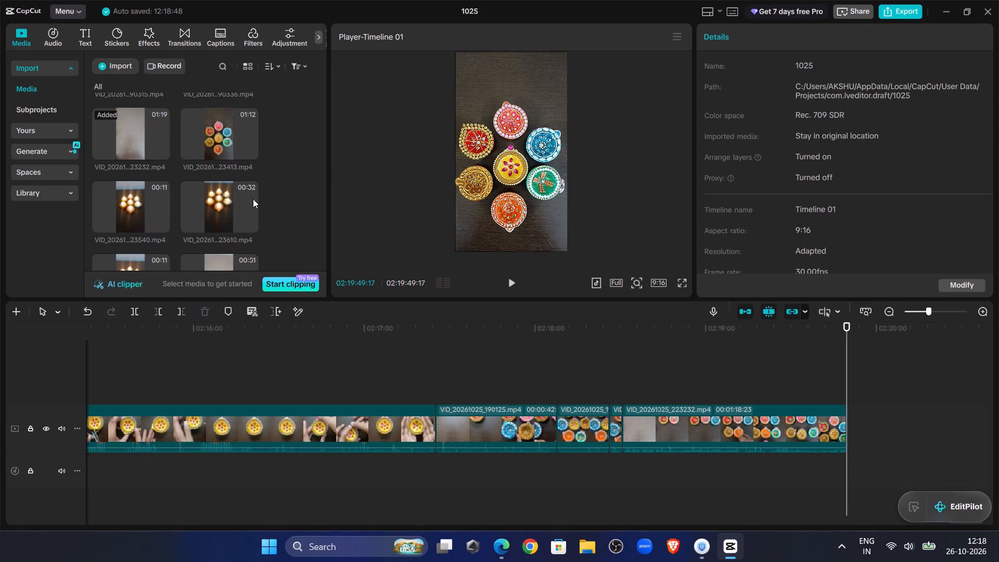
# Preview the 01:12 clip VID_20261025_223413.mp4, append it after VID_20261025_223232.mp4 on the main track, and scrub to its end.
pyautogui.click(237, 132)
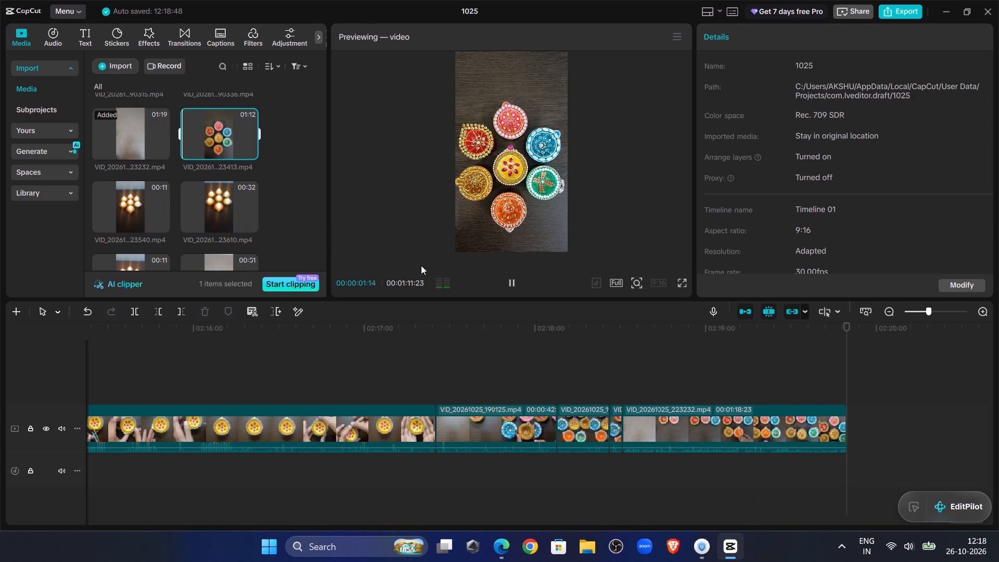
pyautogui.click(225, 131)
pyautogui.moveTo(219, 134); pyautogui.dragTo(263, 187)
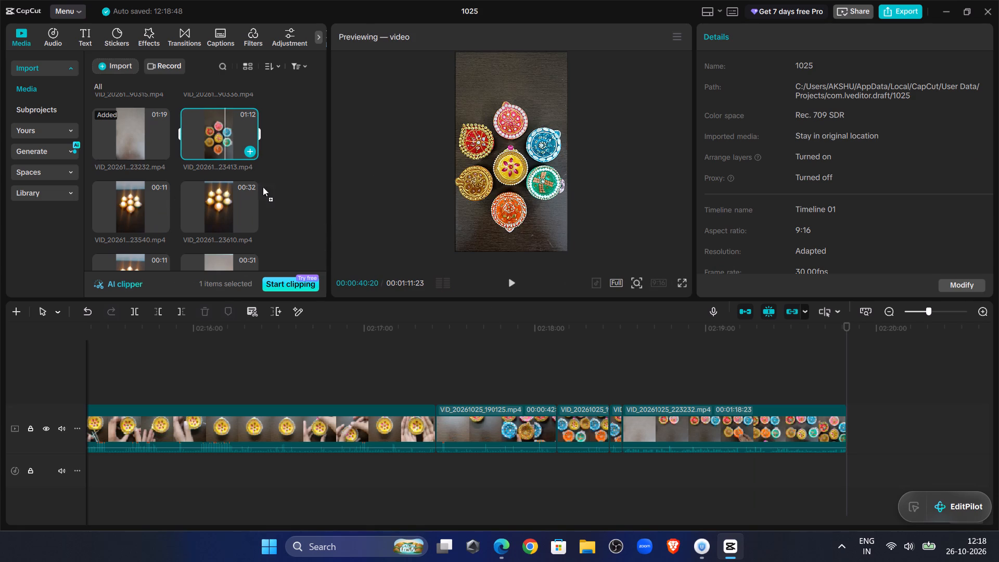
pyautogui.moveTo(263, 187); pyautogui.dragTo(846, 420)
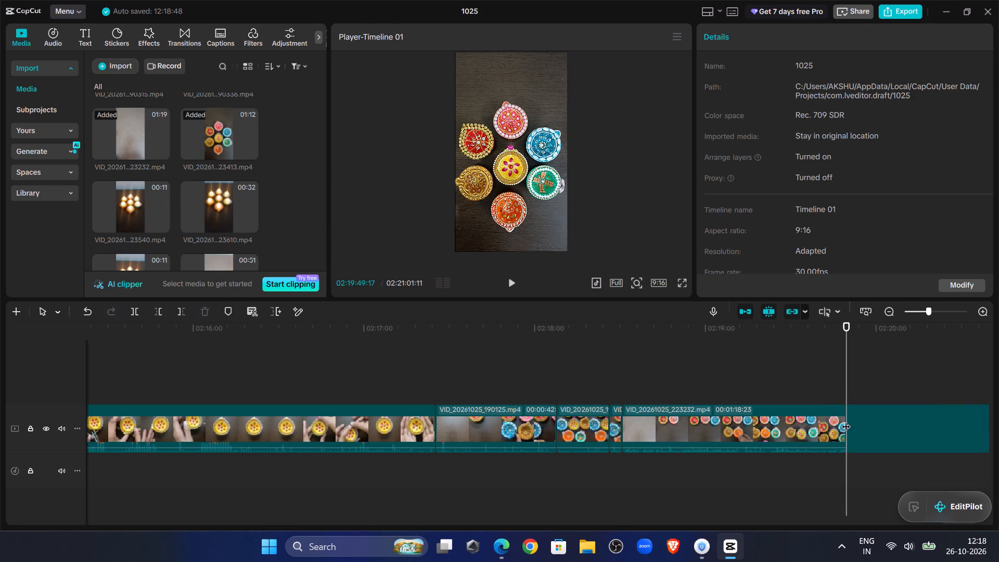
pyautogui.click(865, 364)
pyautogui.moveTo(865, 364); pyautogui.dragTo(998, 387)
# Preview the 00:11 lit-diya clip ending in 23540 and append it after VID_20261025_223413.mp4 on the main track.
pyautogui.scroll(-2, 206, 144)
pyautogui.scroll(3, 228, 171)
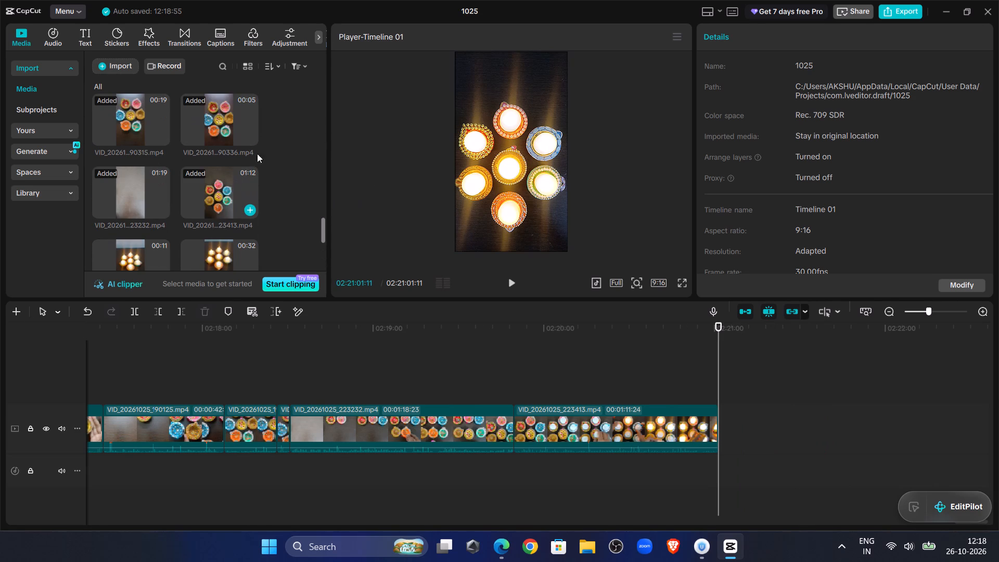
pyautogui.scroll(-2, 222, 200)
pyautogui.scroll(1, 268, 233)
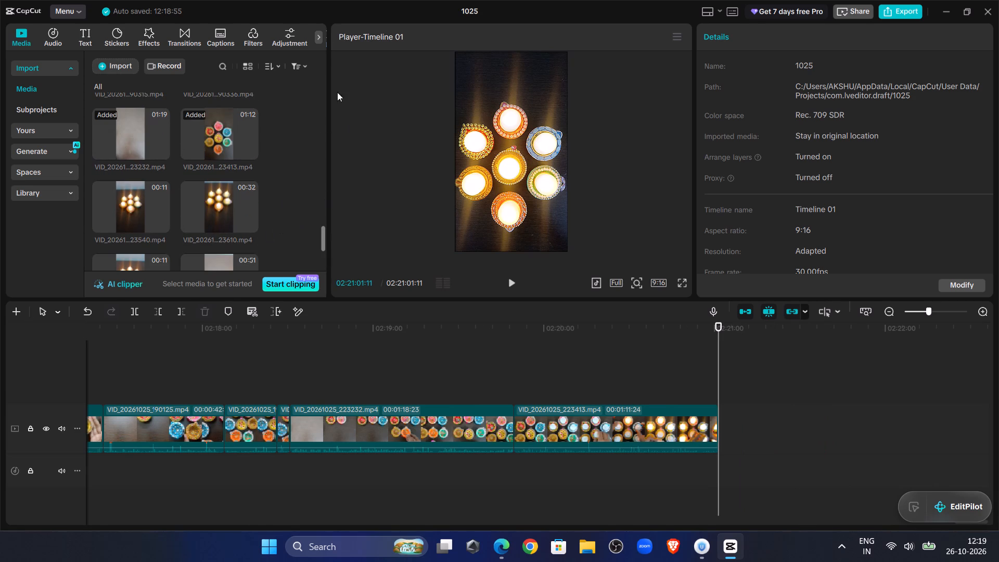
pyautogui.click(604, 360)
pyautogui.moveTo(603, 360); pyautogui.dragTo(717, 385)
pyautogui.click(149, 207)
pyautogui.moveTo(142, 206); pyautogui.dragTo(143, 209)
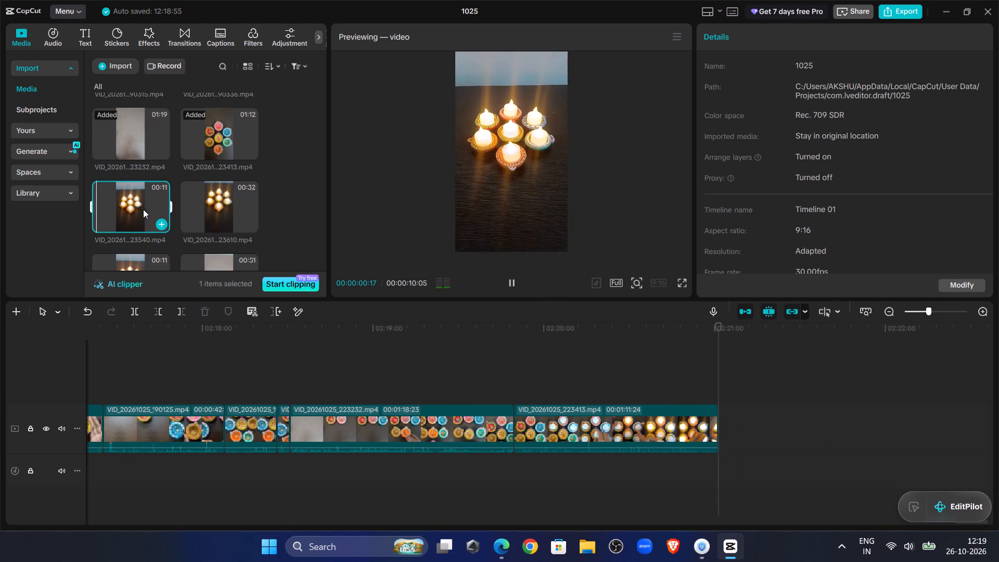
pyautogui.moveTo(143, 209); pyautogui.dragTo(716, 413)
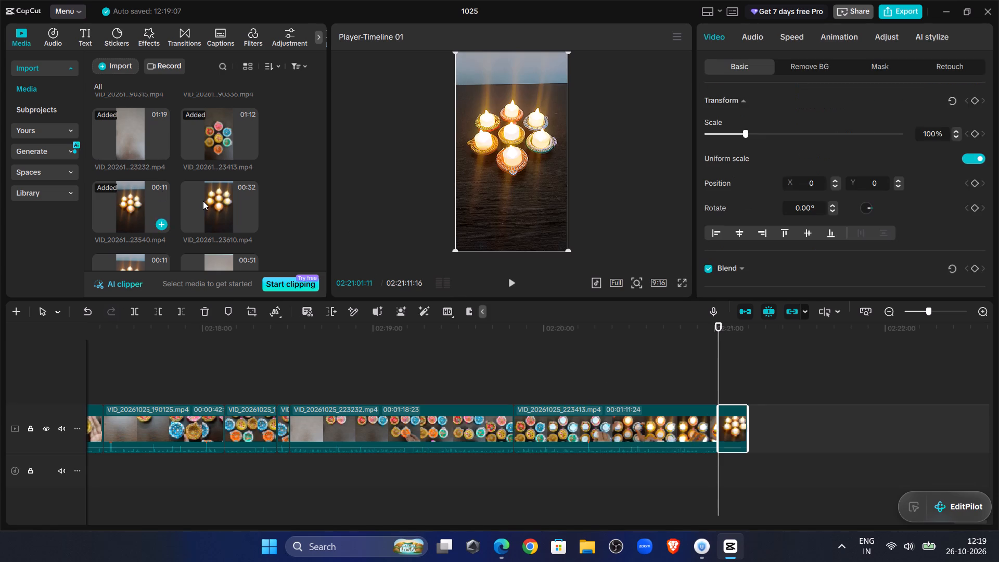
# Place the 00:32 clip VID_20261025_223610.mp4 on a new track above, starting where the main track's last clip ends.
pyautogui.click(203, 201)
pyautogui.moveTo(203, 201); pyautogui.dragTo(746, 403)
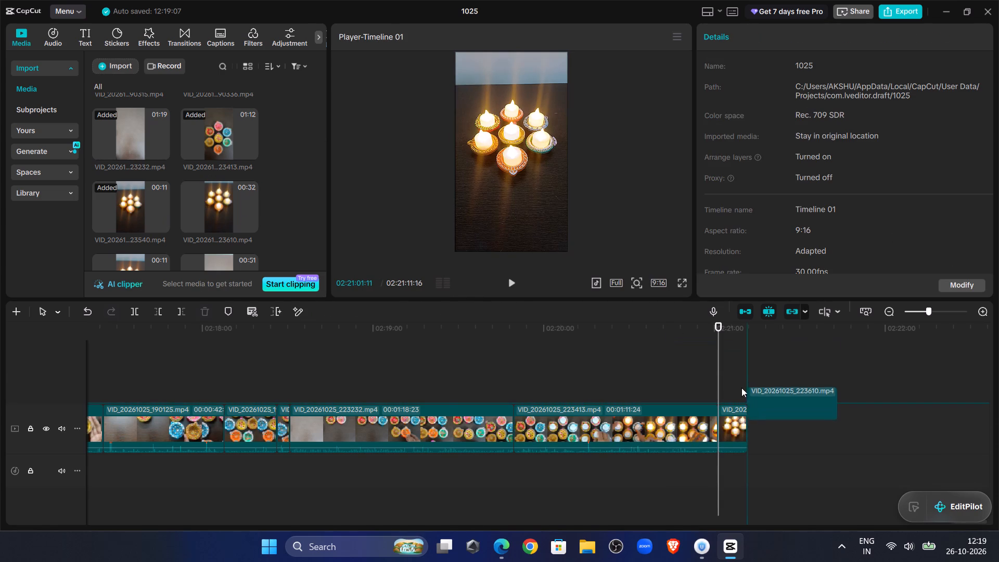
# Find the 00:11 lit-diya clip ending in 23645 in the media and place it directly after VID_20261025_223610.mp4 on the upper track.
pyautogui.scroll(-2, 215, 139)
pyautogui.scroll(2, 215, 139)
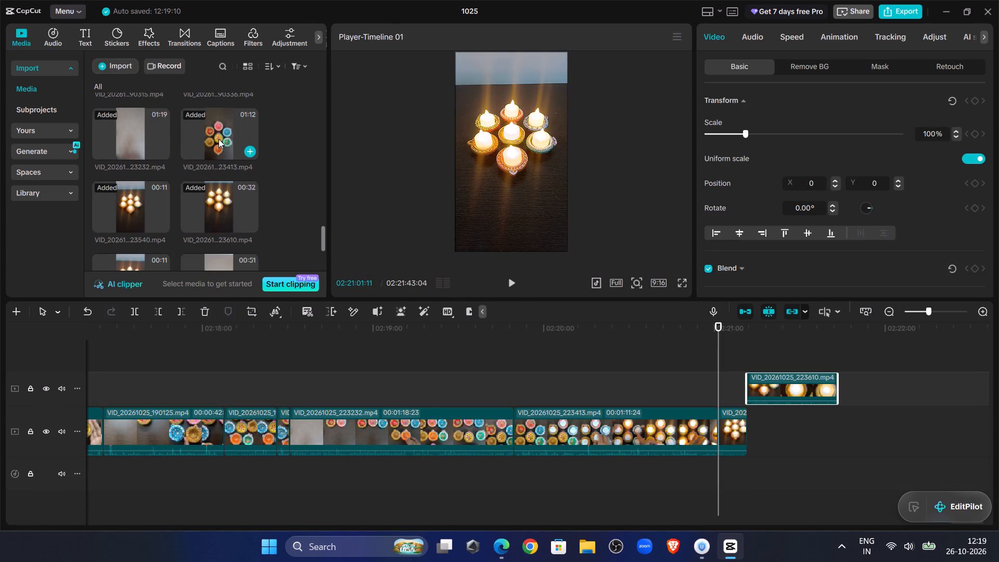
pyautogui.scroll(-2, 219, 139)
pyautogui.click(131, 163)
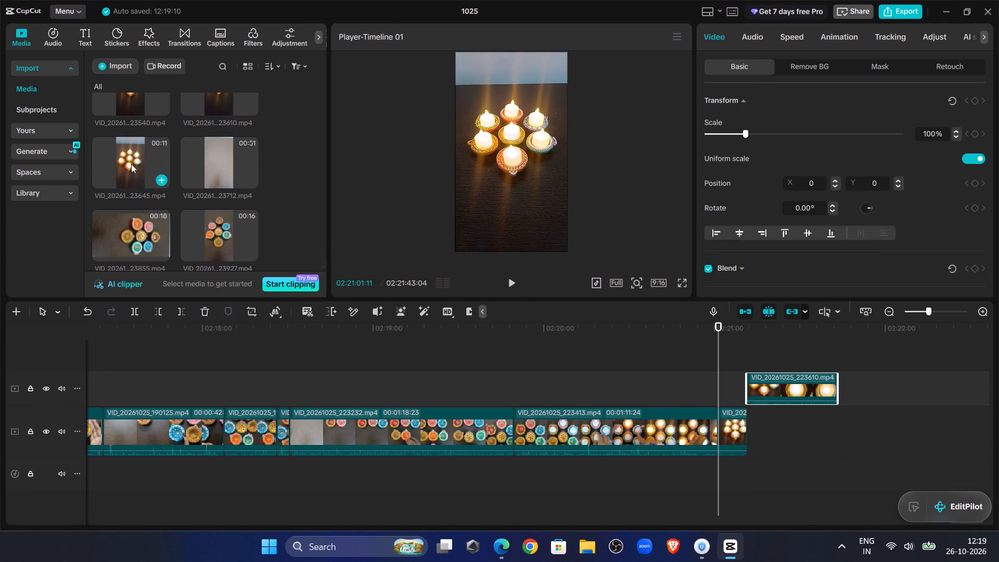
pyautogui.click(138, 161)
pyautogui.moveTo(134, 170); pyautogui.dragTo(678, 317)
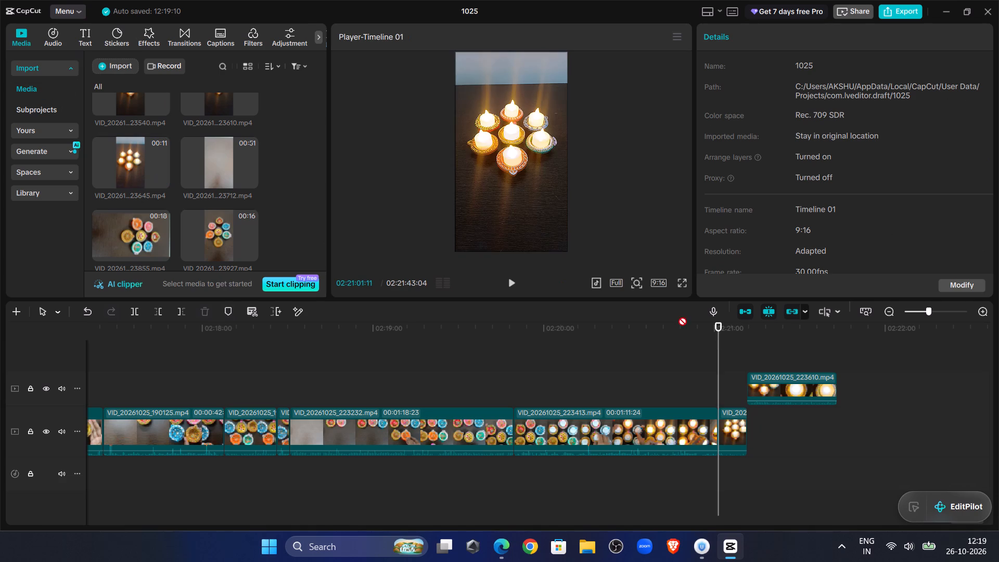
pyautogui.moveTo(678, 317); pyautogui.dragTo(835, 389)
# Move VID_20261025_223610.mp4 and the clip ending in 23645 from the upper track down to the end of the main track.
pyautogui.click(802, 373)
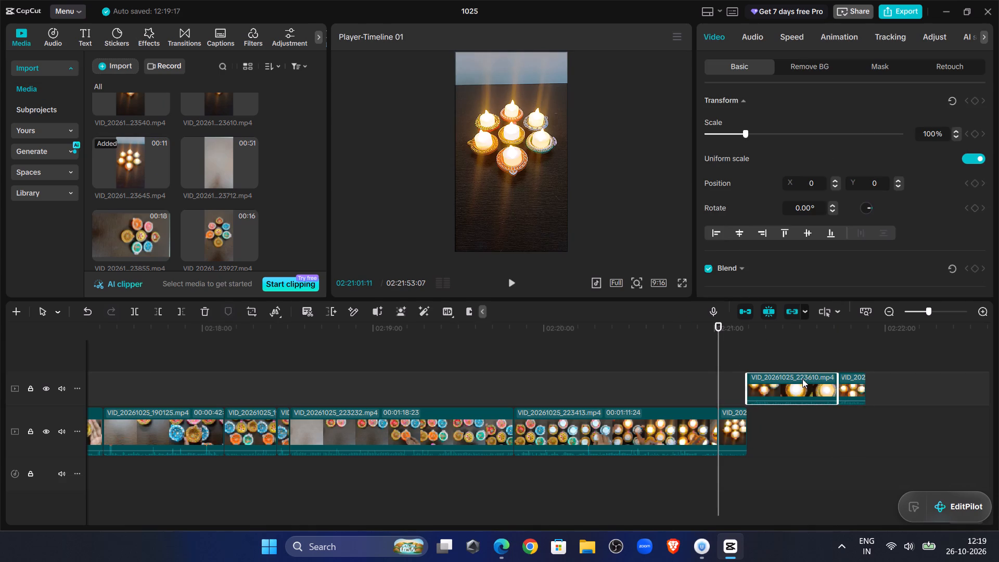
pyautogui.moveTo(801, 382); pyautogui.dragTo(802, 417)
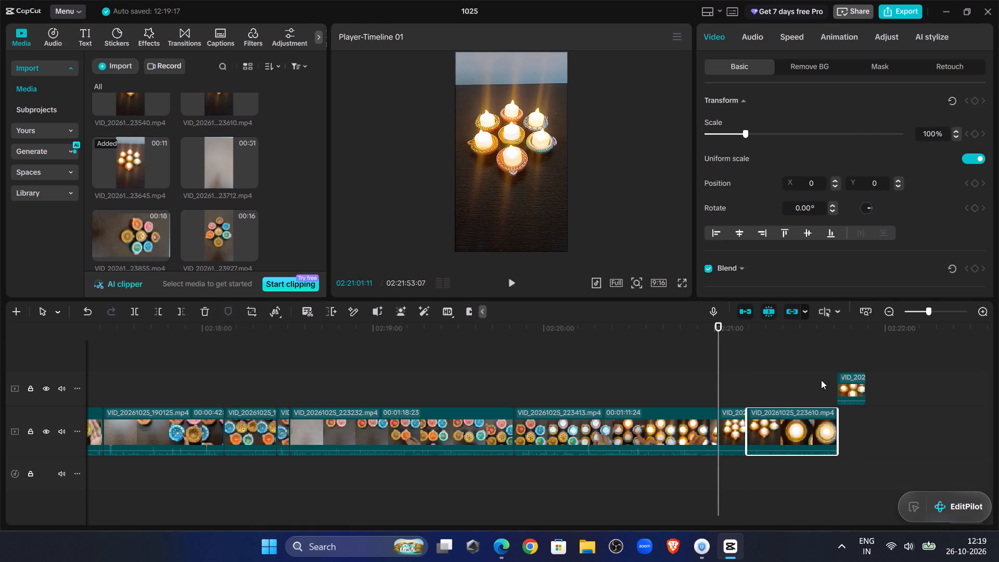
pyautogui.click(849, 379)
pyautogui.moveTo(850, 380); pyautogui.dragTo(850, 417)
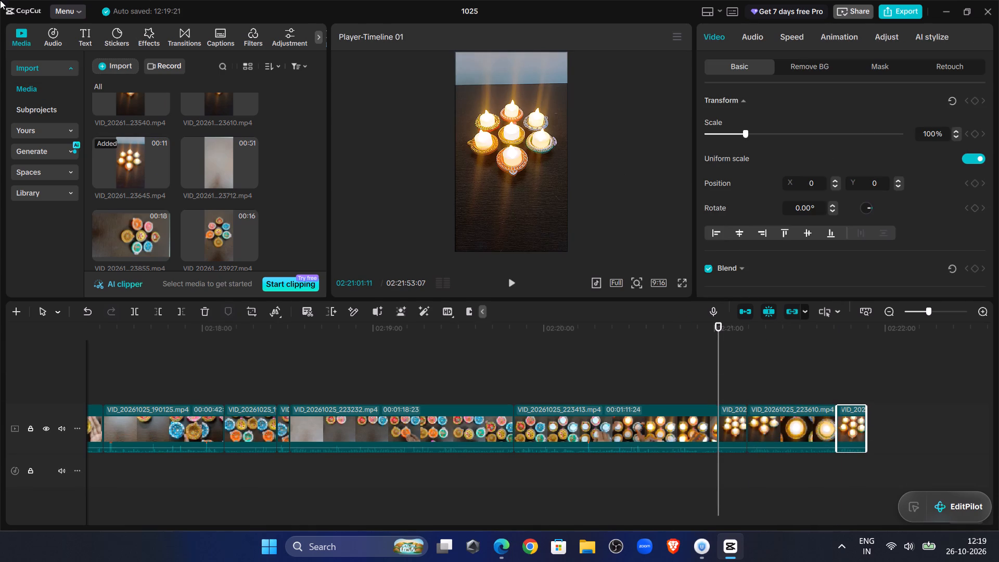
# Preview the 00:51 clip VID_20261025_223712.mp4 and append it after the clip ending in 23645 on the main track.
pyautogui.click(202, 154)
pyautogui.click(222, 154)
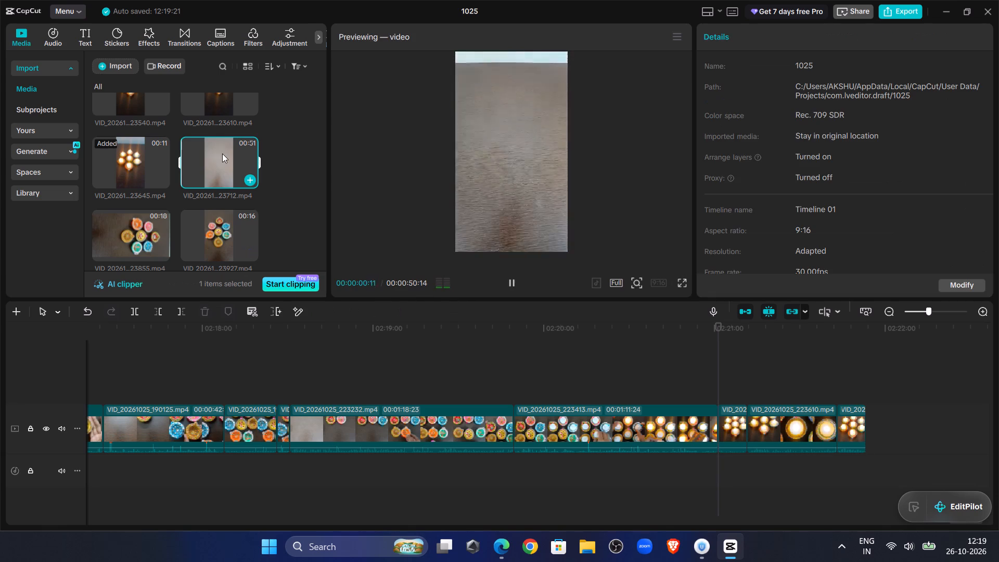
pyautogui.click(235, 159)
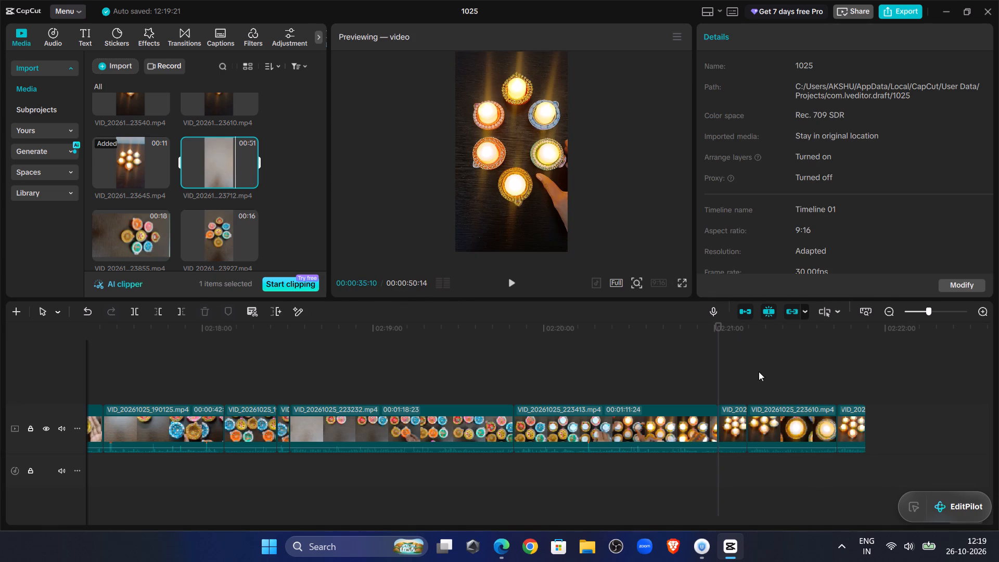
pyautogui.click(759, 372)
pyautogui.moveTo(759, 372); pyautogui.dragTo(998, 430)
pyautogui.moveTo(214, 157); pyautogui.dragTo(722, 466)
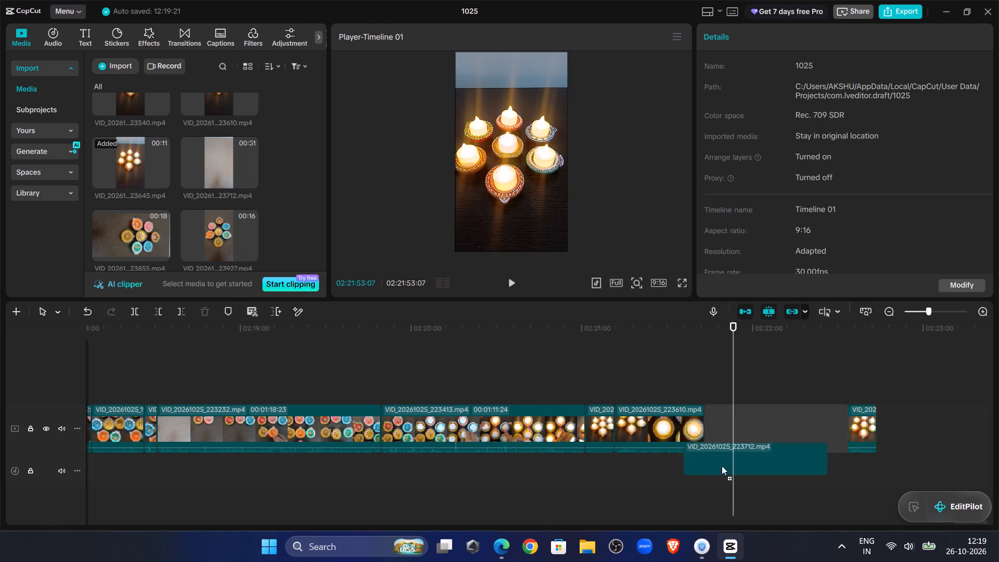
pyautogui.moveTo(722, 466); pyautogui.dragTo(734, 418)
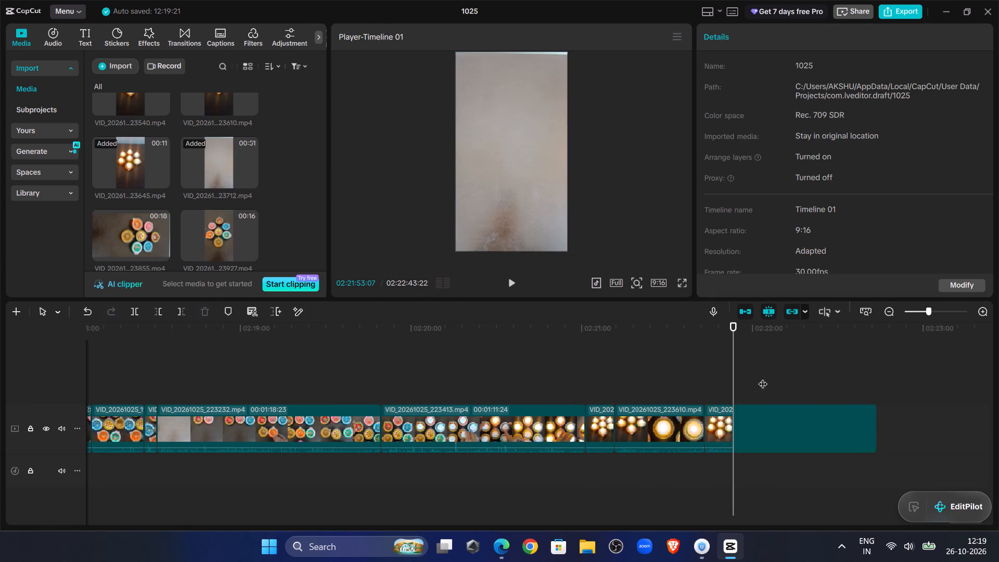
# Append the 00:18 landscape seven-diya clip ending in 23855 after VID_20261025_223712.mp4 on the main track.
pyautogui.click(765, 369)
pyautogui.moveTo(765, 369); pyautogui.dragTo(998, 414)
pyautogui.scroll(-3, 252, 209)
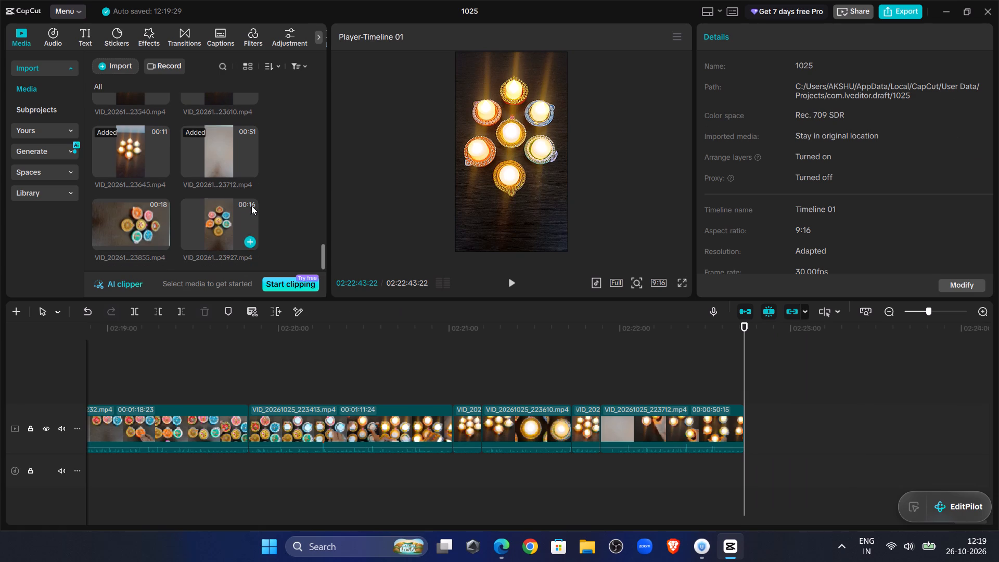
pyautogui.click(137, 217)
pyautogui.moveTo(132, 218); pyautogui.dragTo(772, 351)
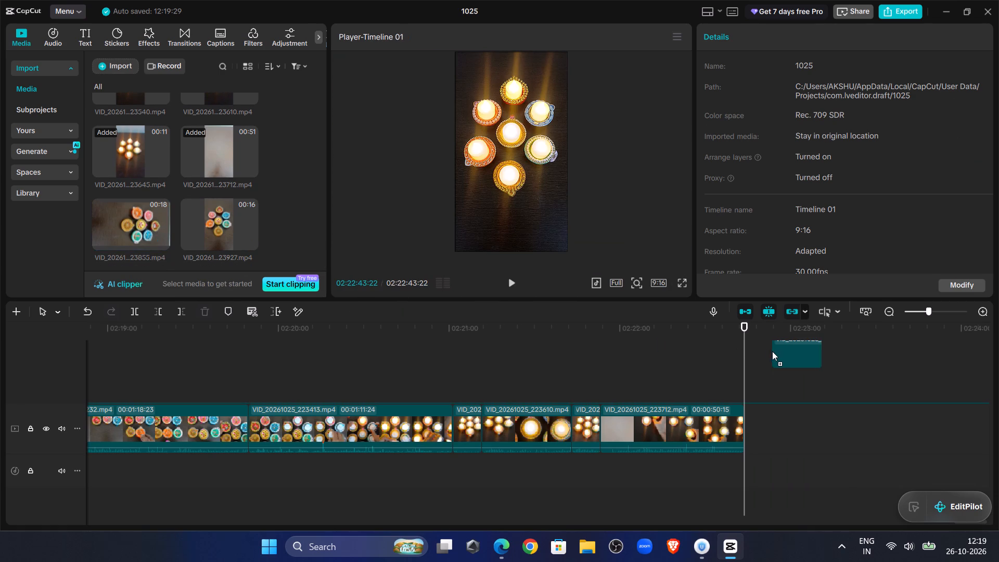
pyautogui.moveTo(772, 351); pyautogui.dragTo(747, 423)
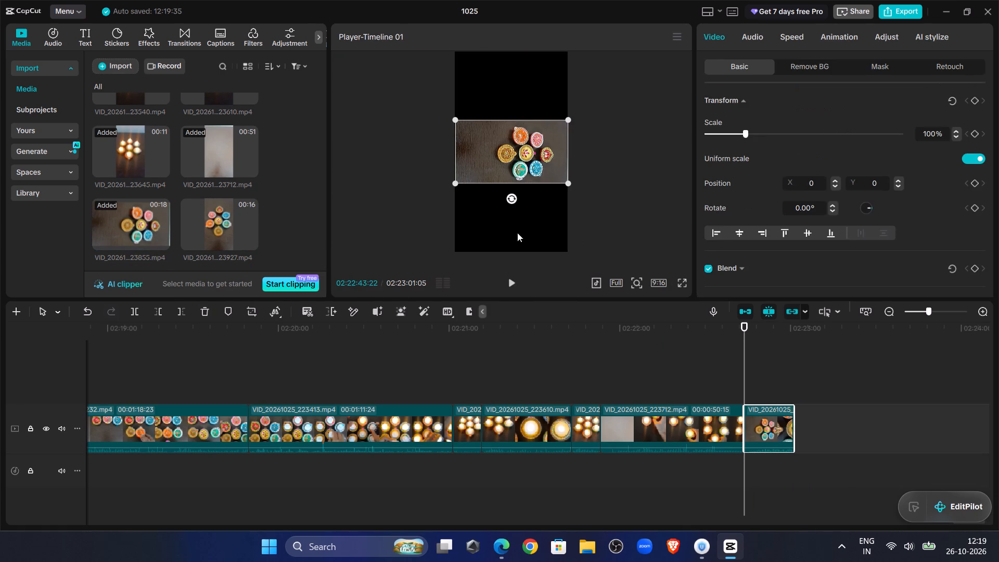
# Rotate the landscape seven-diya clip to -90° and scale it to 177% so it fills the portrait frame.
pyautogui.moveTo(513, 198); pyautogui.dragTo(553, 144)
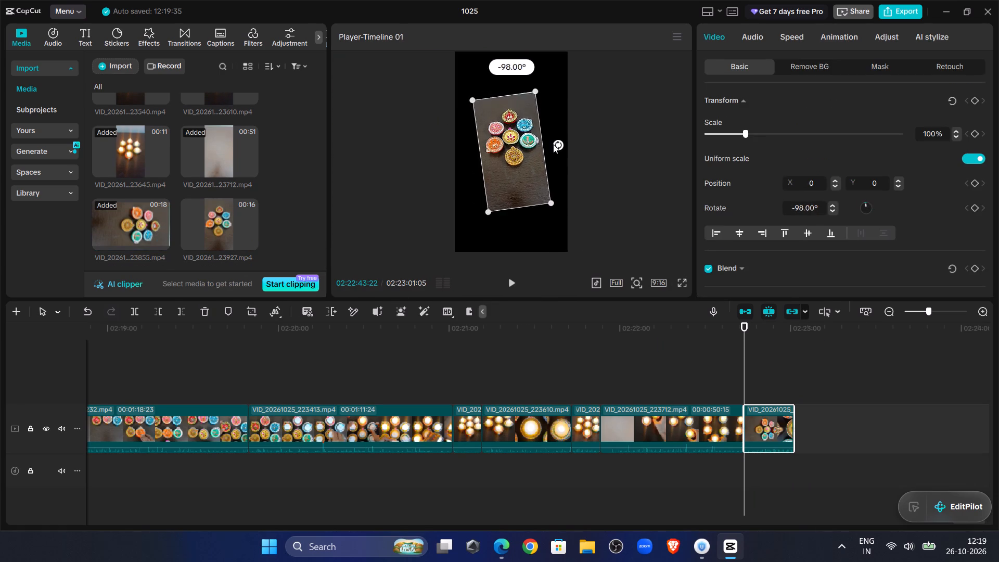
pyautogui.moveTo(553, 144); pyautogui.dragTo(554, 149)
pyautogui.moveTo(546, 211); pyautogui.dragTo(573, 272)
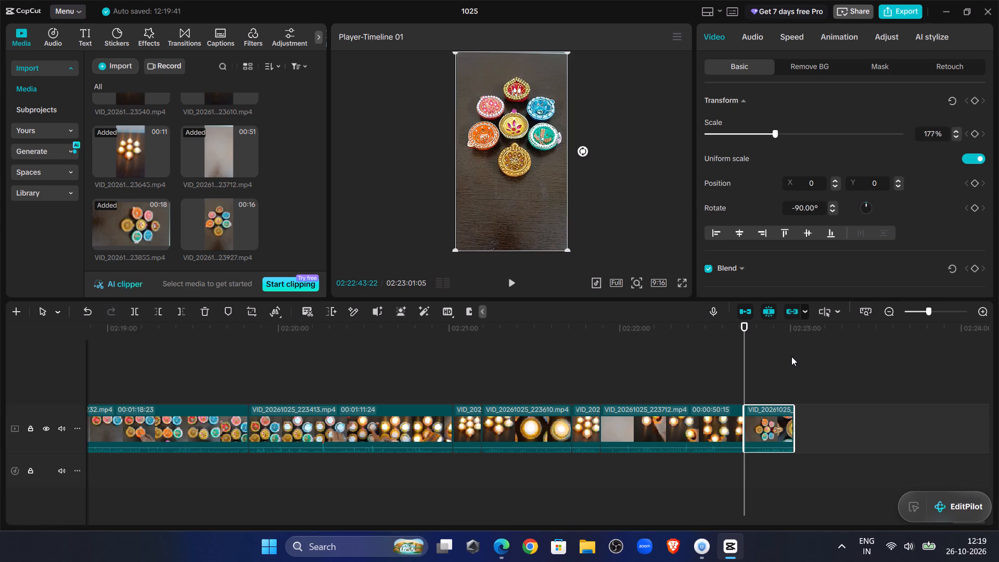
# Preview the 00:16 seven-diya clip ending in 23927 and append it after the rotated clip on the main track.
pyautogui.click(791, 356)
pyautogui.click(791, 356)
pyautogui.click(194, 202)
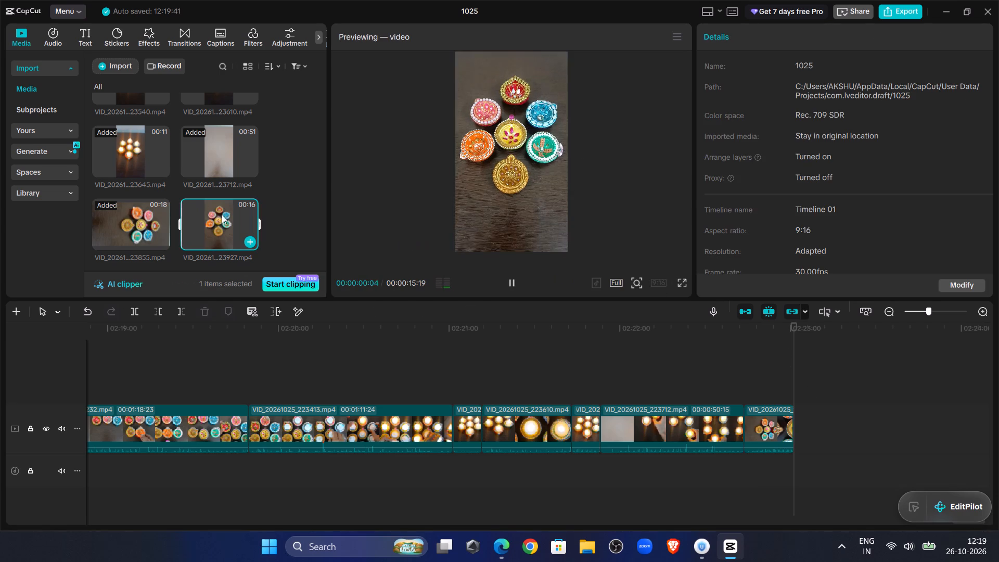
pyautogui.click(225, 216)
pyautogui.click(221, 216)
pyautogui.moveTo(210, 216); pyautogui.dragTo(808, 394)
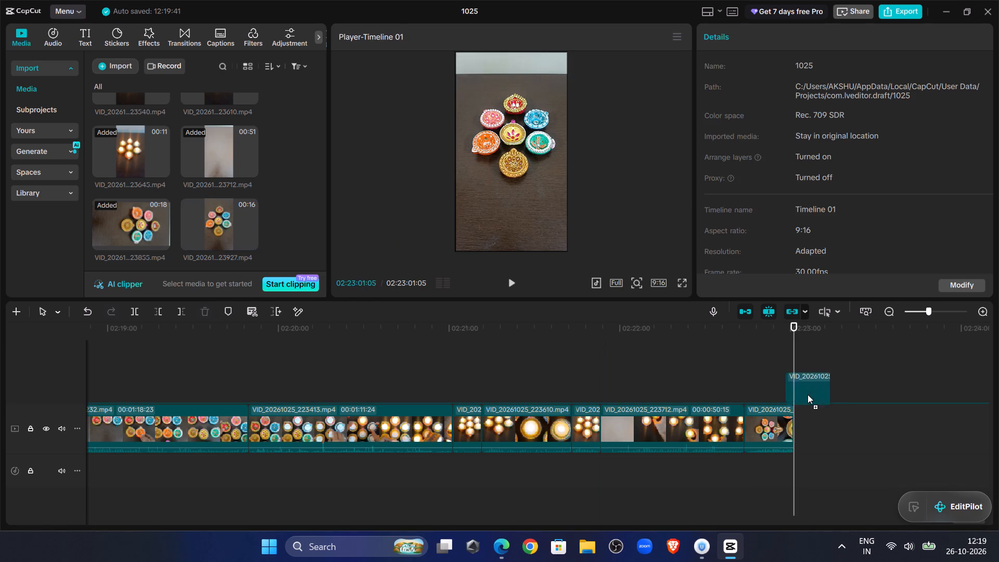
pyautogui.moveTo(808, 394); pyautogui.dragTo(795, 413)
# Scrub to the timeline's end and look through the imported media for clips not yet added.
pyautogui.scroll(-4, 213, 205)
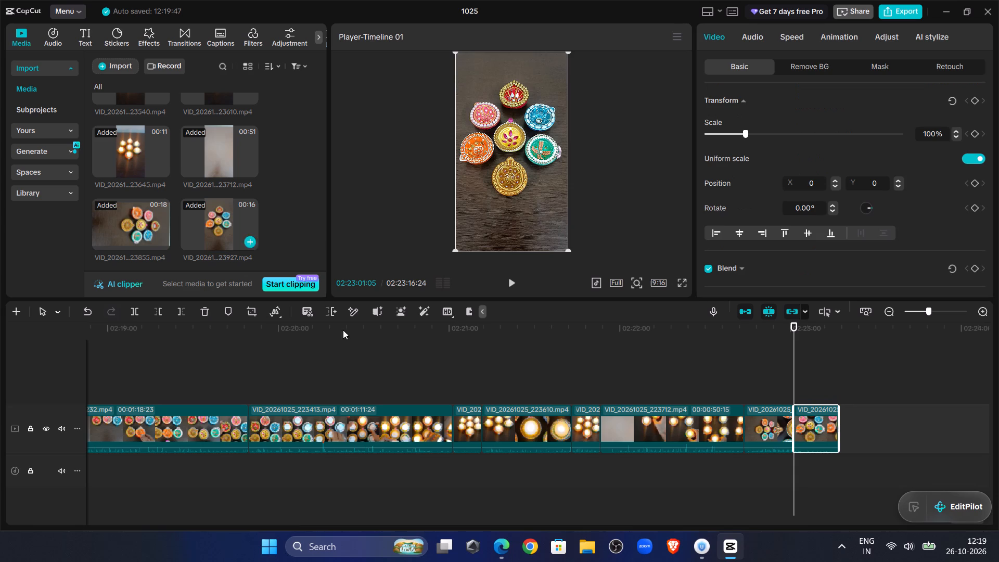
pyautogui.click(813, 379)
pyautogui.moveTo(815, 379); pyautogui.dragTo(862, 394)
pyautogui.scroll(-5, 174, 158)
pyautogui.scroll(16, 271, 234)
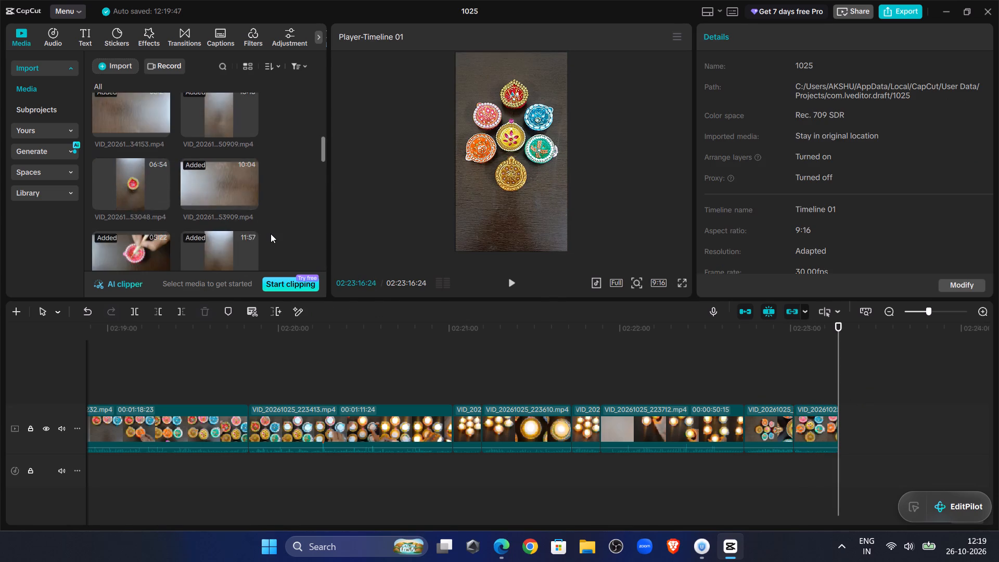
pyautogui.scroll(12, 271, 234)
# Examine the short closing clips at the end of the main track in a wider timeline view.
pyautogui.click(918, 310)
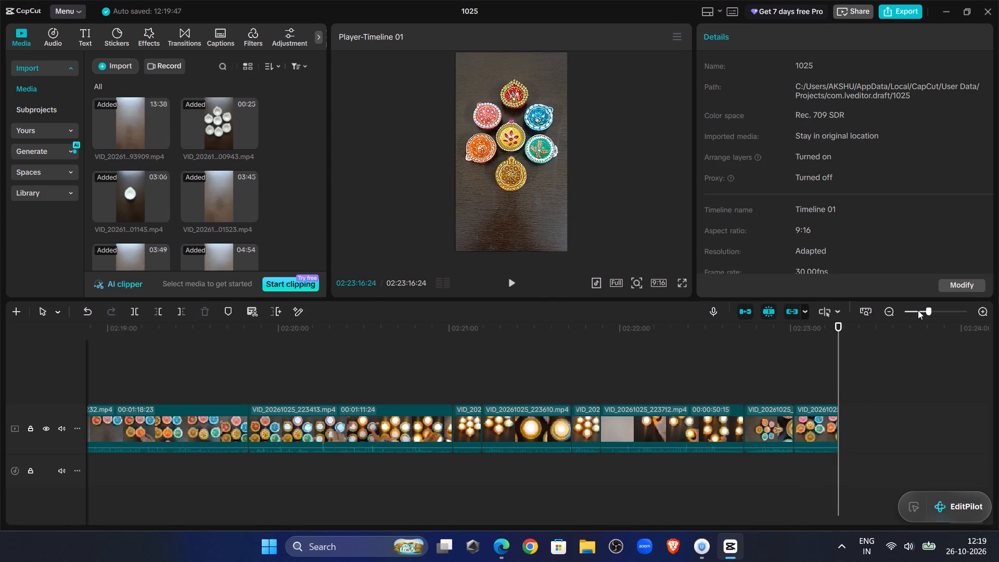
pyautogui.click(834, 425)
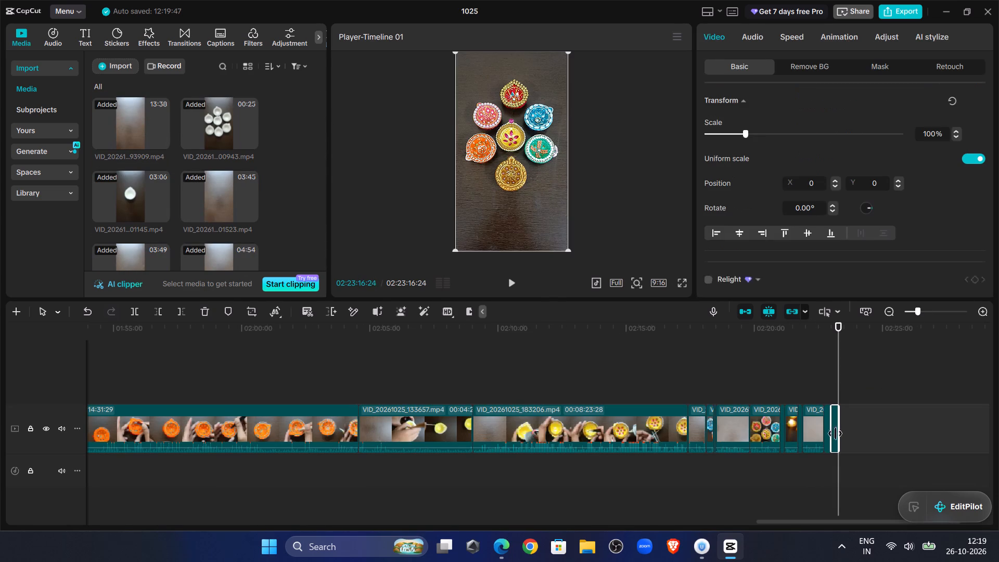
pyautogui.click(828, 428)
pyautogui.click(827, 430)
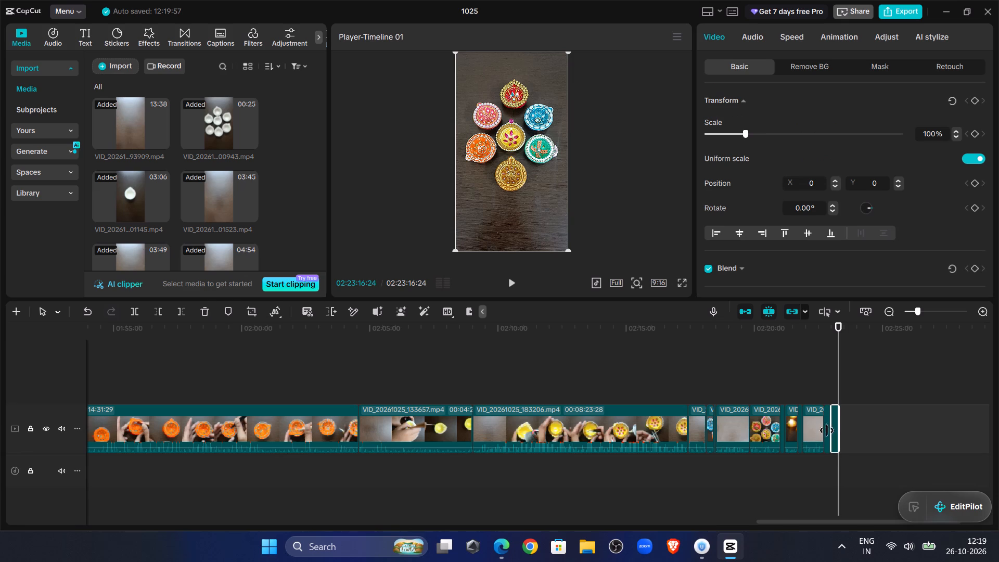
pyautogui.click(818, 426)
pyautogui.click(838, 416)
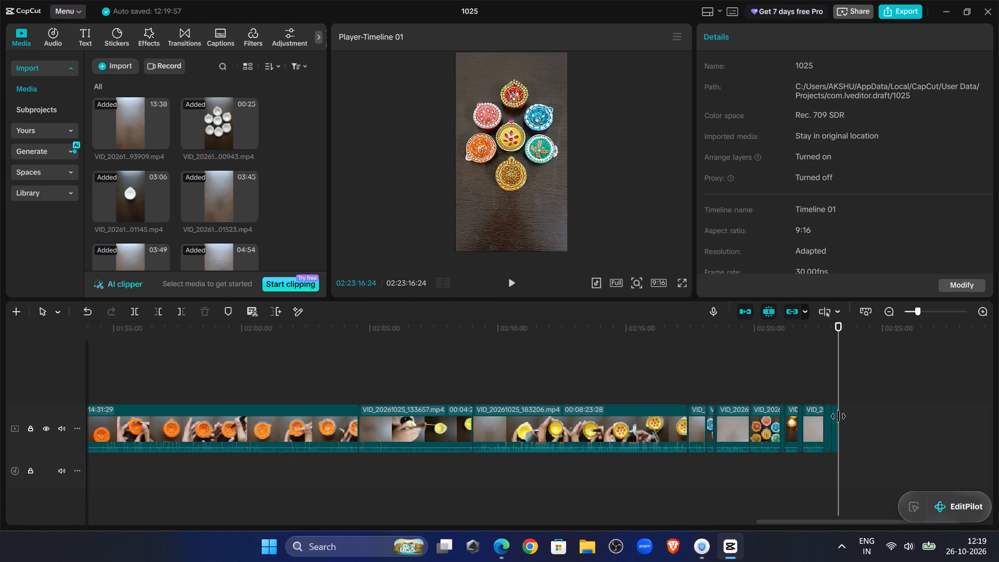
pyautogui.click(836, 419)
pyautogui.click(828, 421)
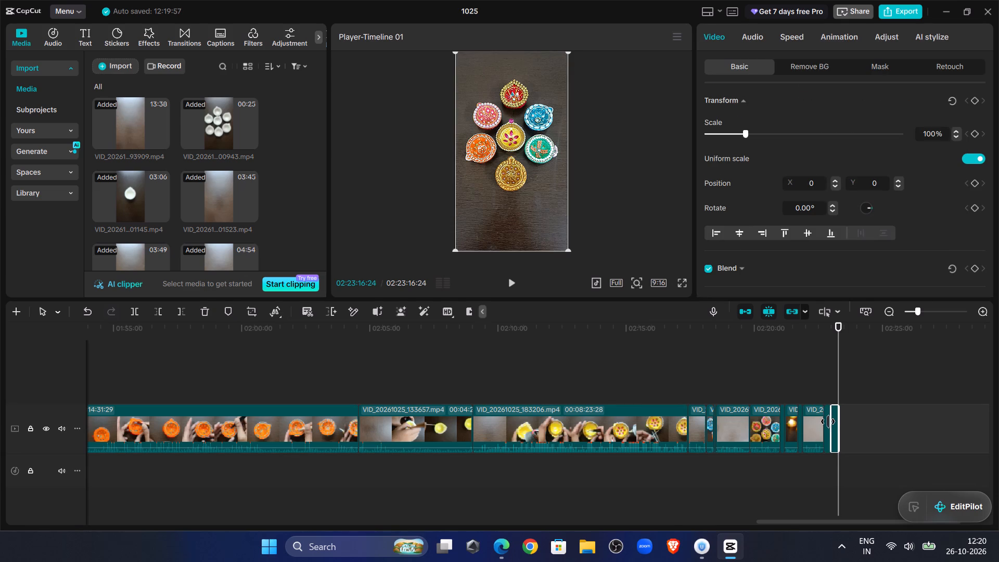
pyautogui.click(827, 426)
pyautogui.click(816, 361)
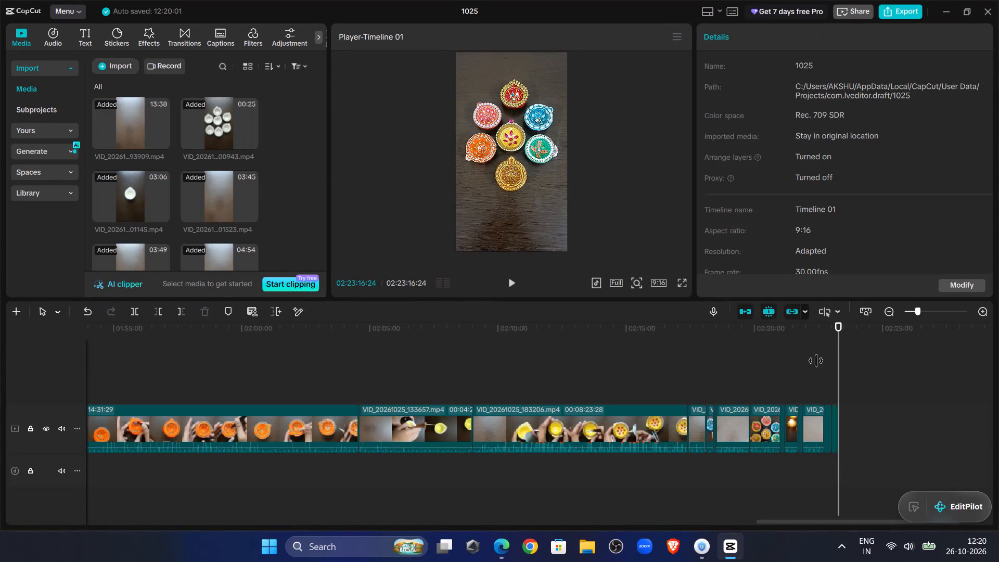
# Return to the timeline's start and examine the clips in order, from the opening white diya shots through pink diya clip VID_20261025_154921.
pyautogui.moveTo(816, 361); pyautogui.dragTo(2, 330)
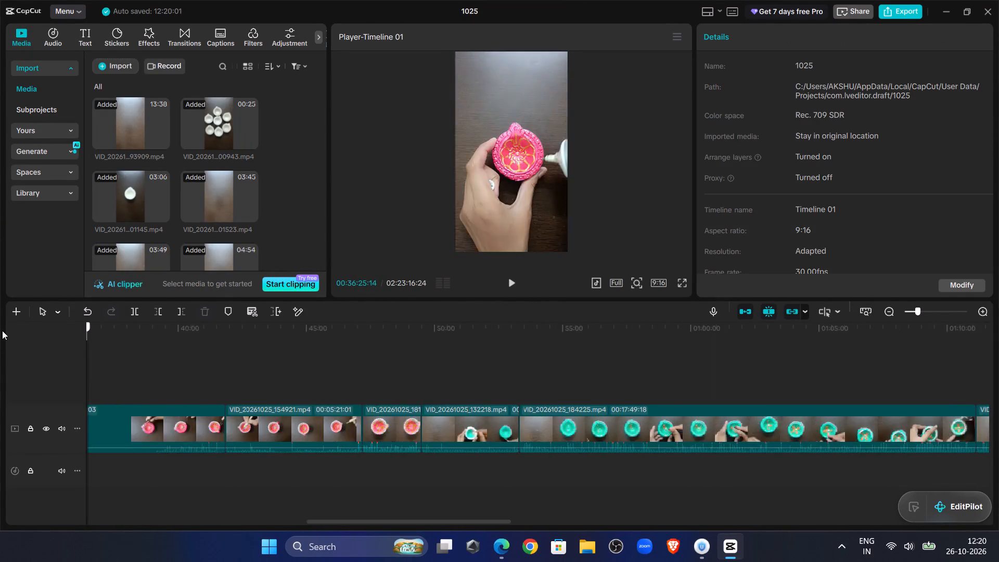
pyautogui.moveTo(2, 330); pyautogui.dragTo(0, 366)
pyautogui.click(147, 415)
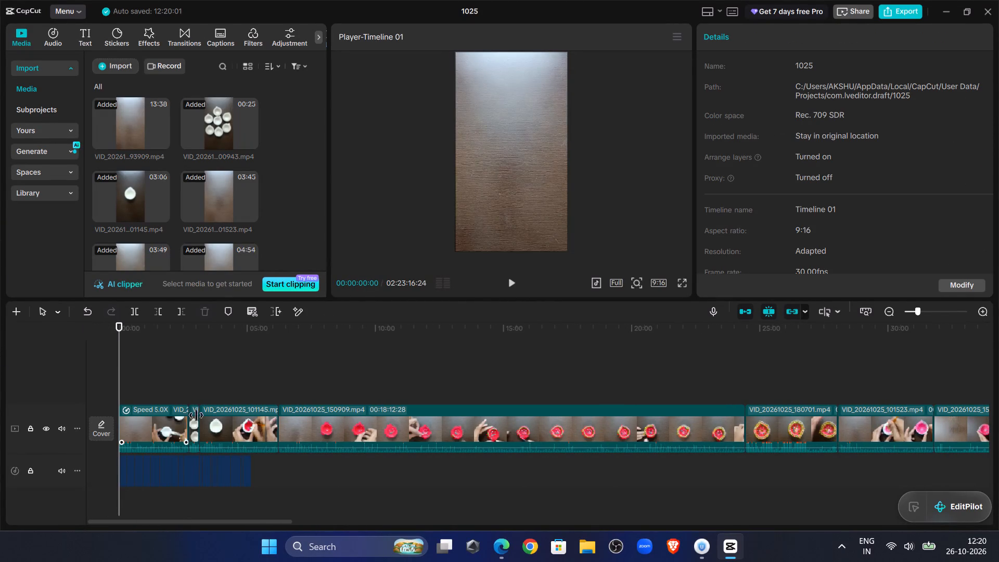
pyautogui.click(195, 412)
pyautogui.click(205, 417)
pyautogui.click(392, 428)
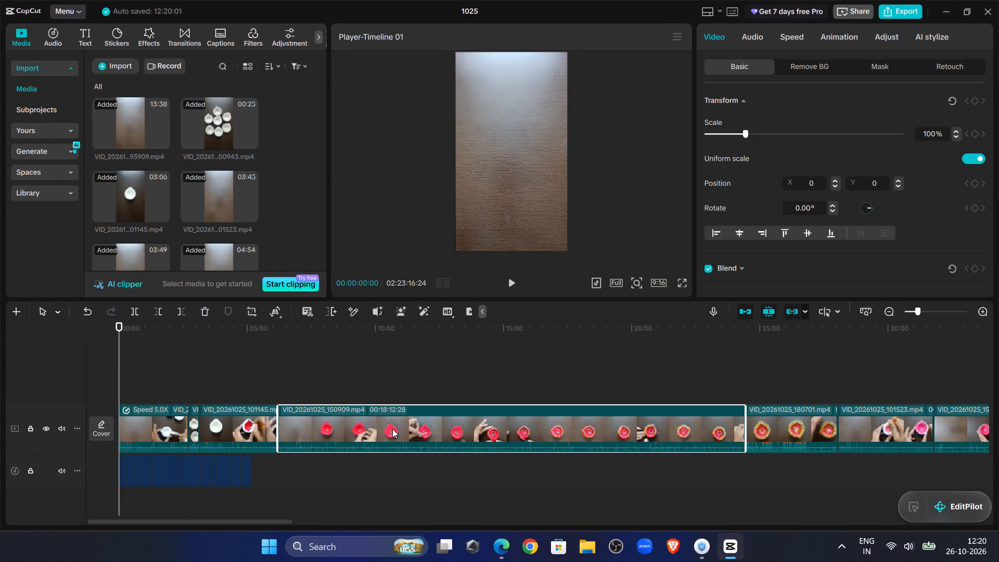
pyautogui.click(738, 333)
pyautogui.moveTo(738, 333); pyautogui.dragTo(998, 367)
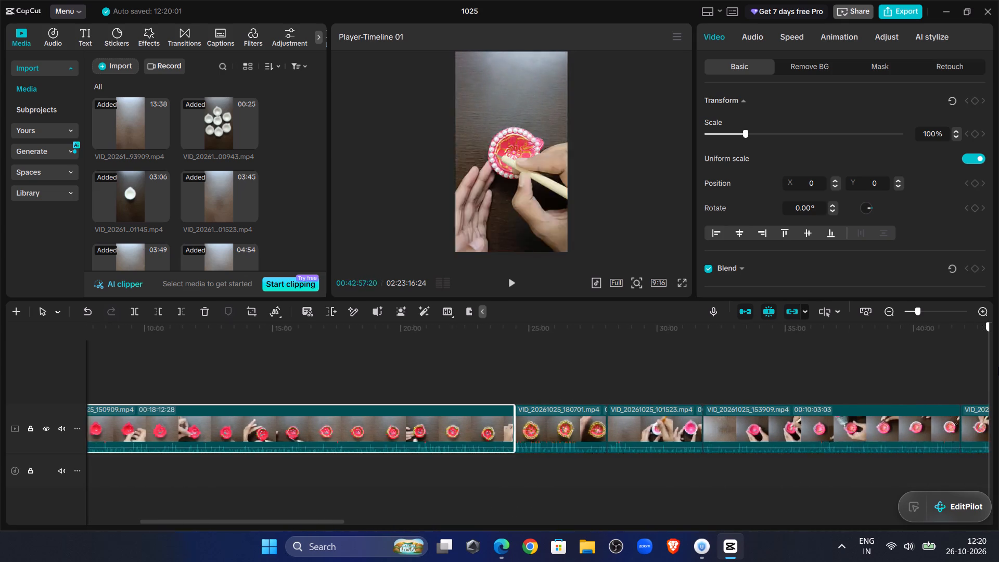
pyautogui.moveTo(998, 367); pyautogui.dragTo(401, 370)
pyautogui.click(422, 419)
pyautogui.click(542, 427)
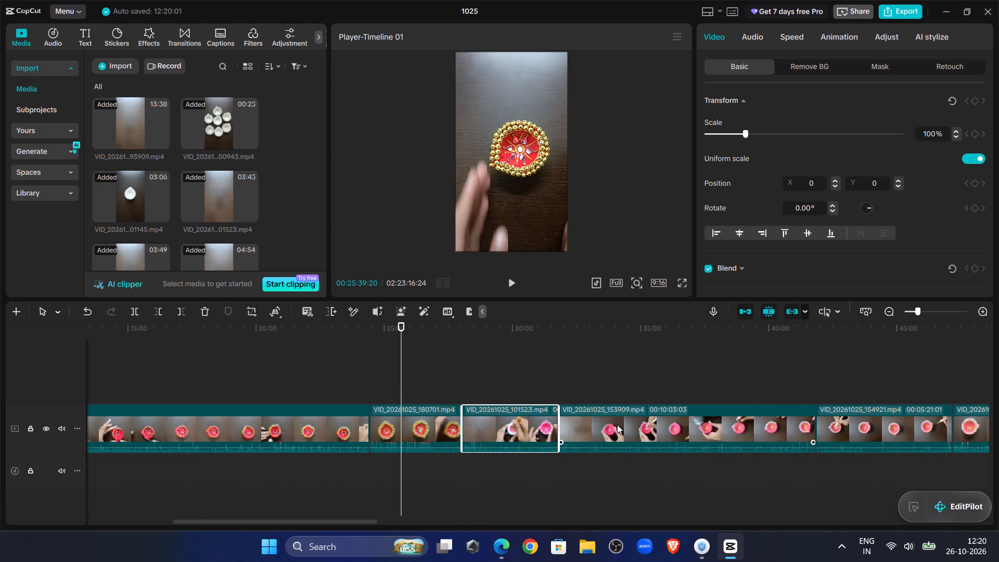
pyautogui.click(617, 425)
pyautogui.click(845, 420)
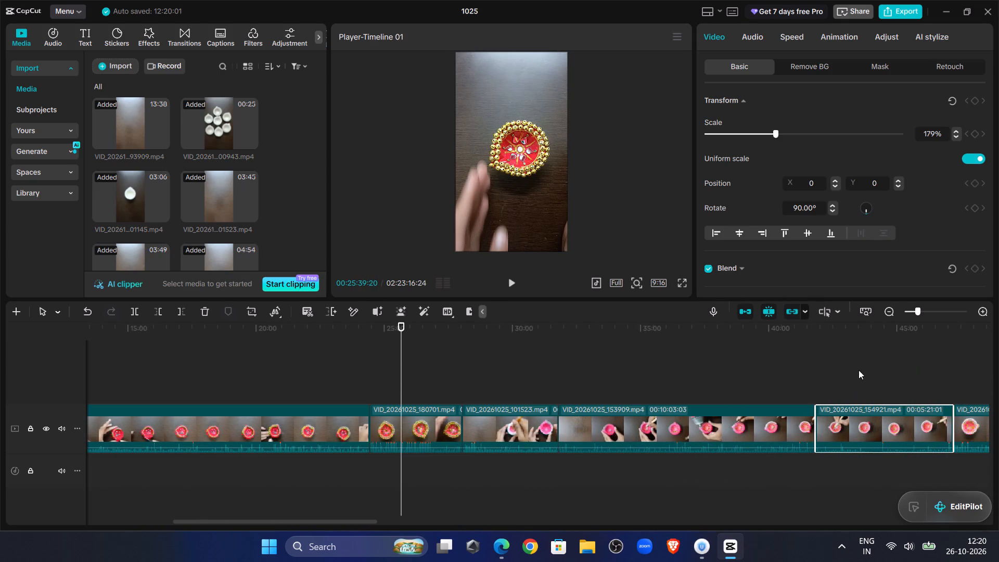
# Examine the teal and blue diya clips on the main track, from the one before VID_20261025_132218 through VID_20261025_173135.
pyautogui.click(859, 370)
pyautogui.moveTo(859, 370); pyautogui.dragTo(998, 423)
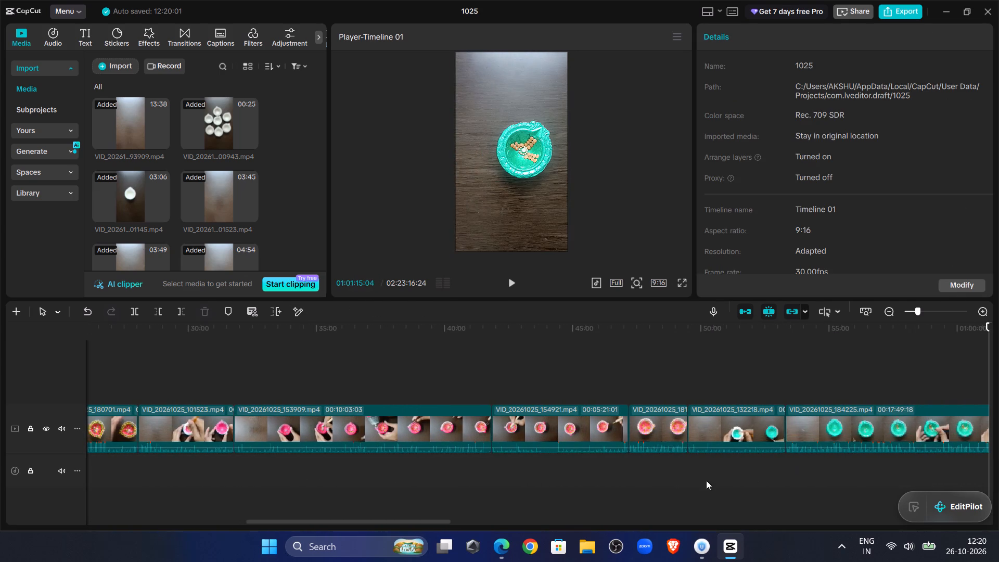
pyautogui.click(659, 420)
pyautogui.click(723, 427)
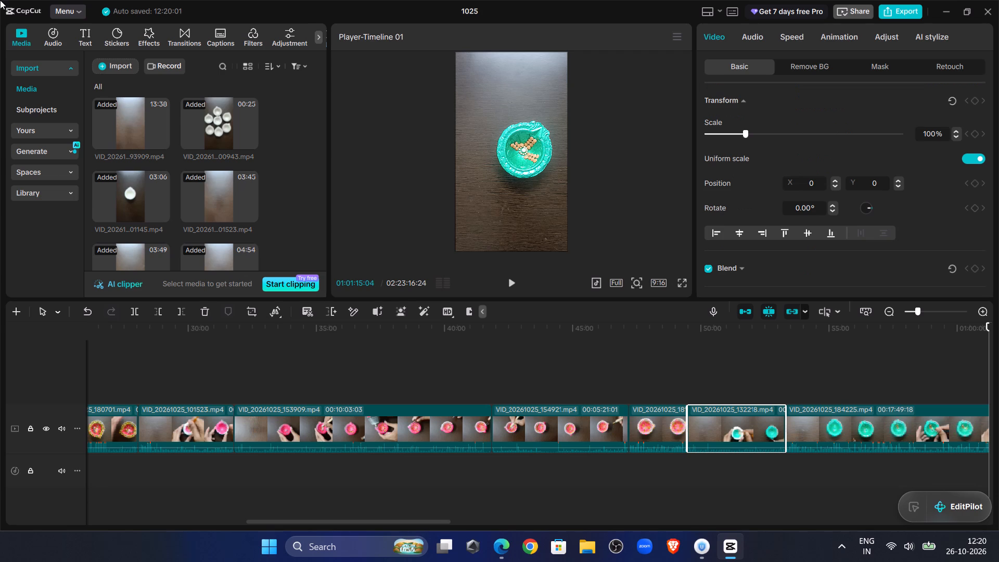
pyautogui.click(805, 360)
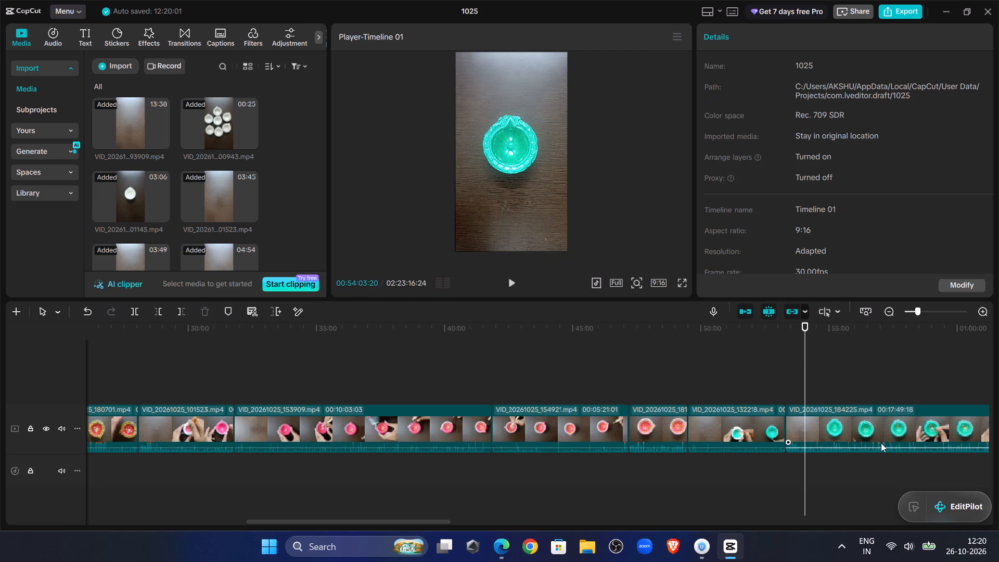
pyautogui.click(881, 443)
pyautogui.moveTo(808, 332); pyautogui.dragTo(998, 334)
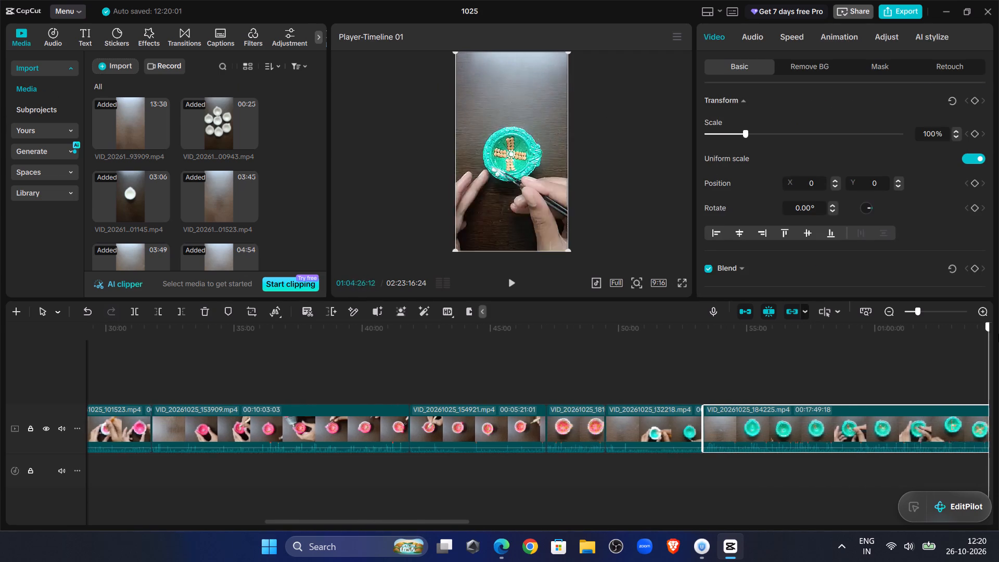
pyautogui.moveTo(998, 334); pyautogui.dragTo(987, 339)
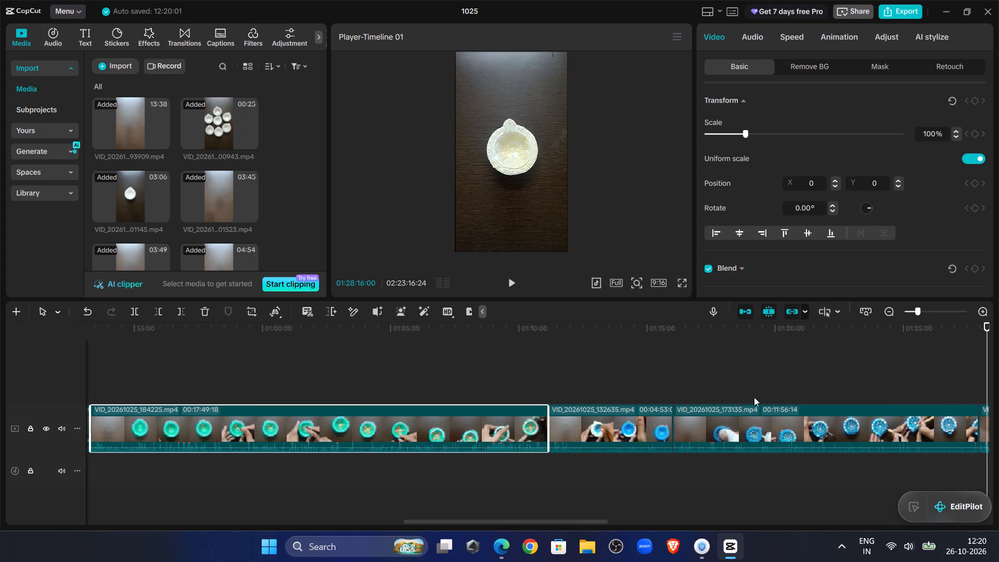
pyautogui.click(660, 427)
pyautogui.click(707, 426)
pyautogui.click(745, 378)
pyautogui.moveTo(745, 378); pyautogui.dragTo(998, 401)
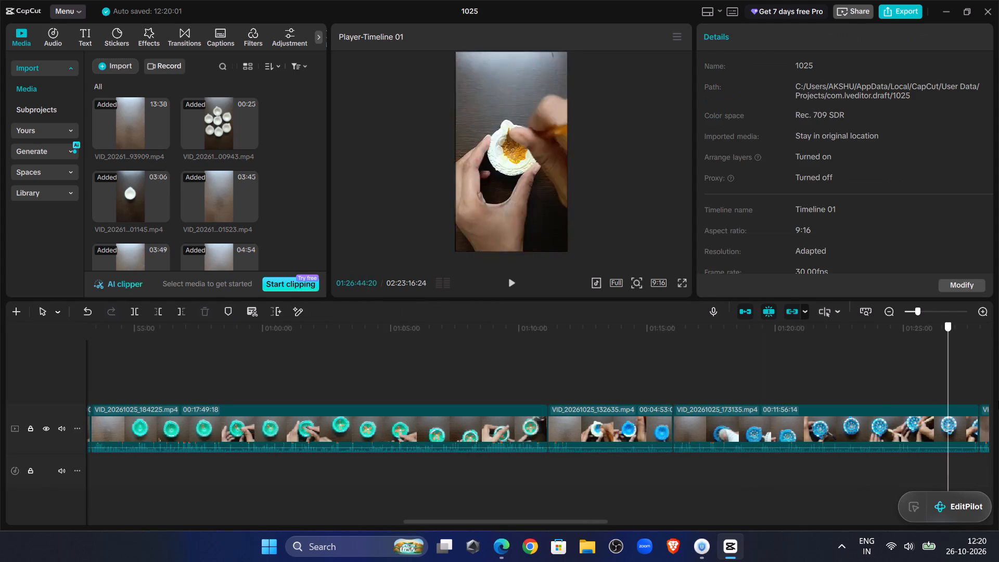
# Examine the gold and orange diya clips on the main track, from VID_20261025_133157 through VID_20261025_181434.
pyautogui.moveTo(998, 401); pyautogui.dragTo(998, 407)
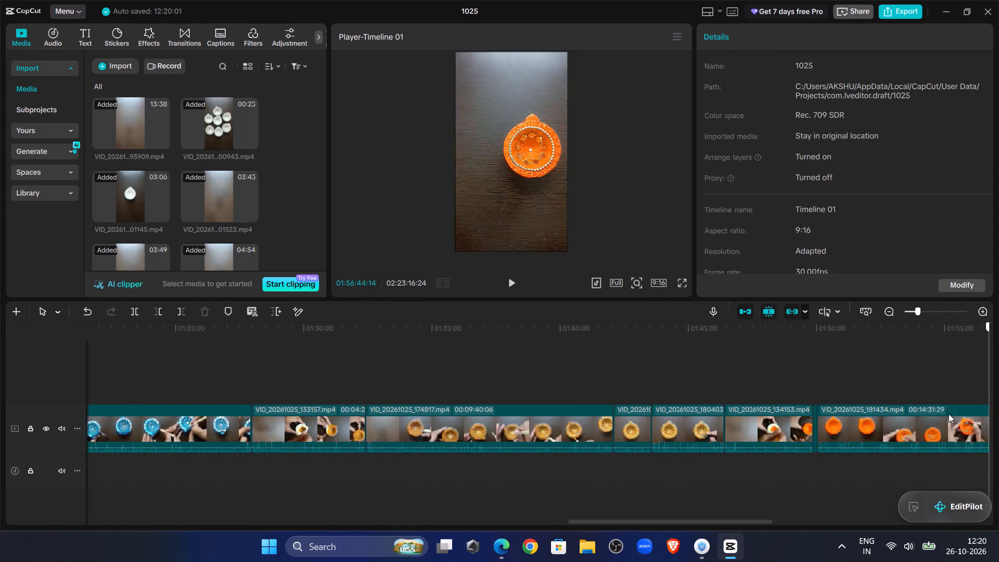
pyautogui.click(276, 424)
pyautogui.click(432, 423)
pyautogui.click(608, 420)
pyautogui.click(646, 421)
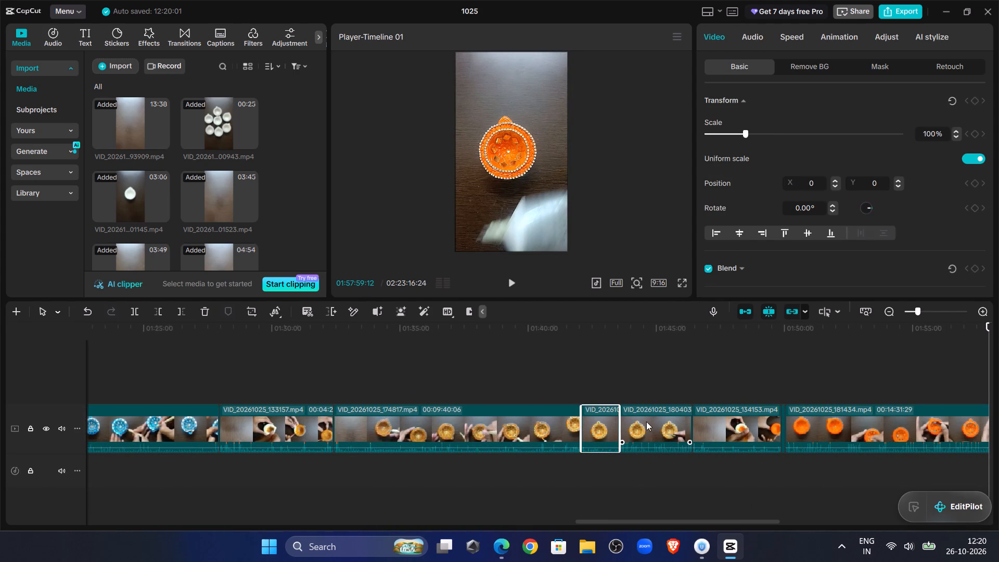
pyautogui.click(696, 420)
pyautogui.click(715, 421)
pyautogui.click(812, 420)
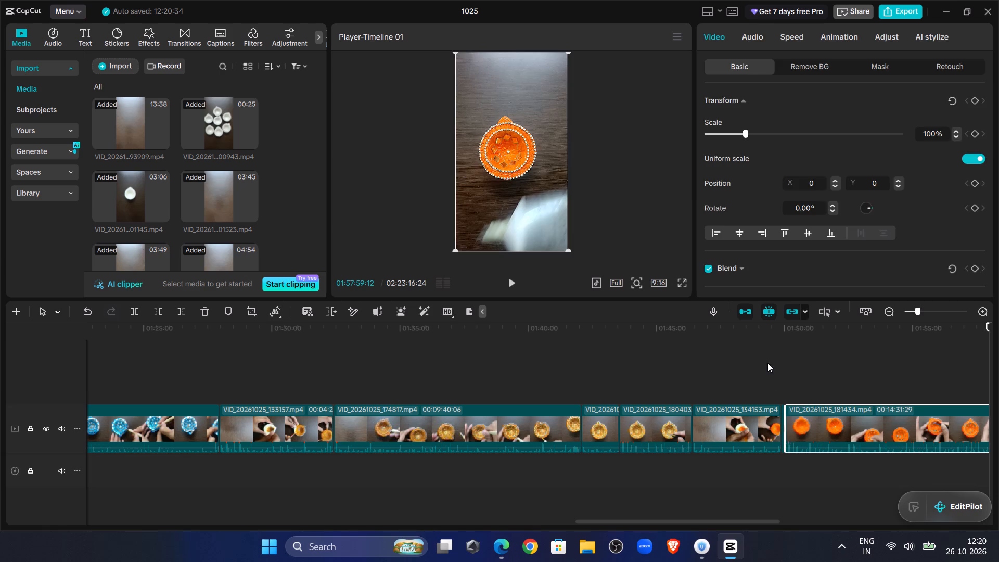
pyautogui.click(767, 363)
pyautogui.click(783, 415)
pyautogui.click(842, 417)
pyautogui.click(841, 389)
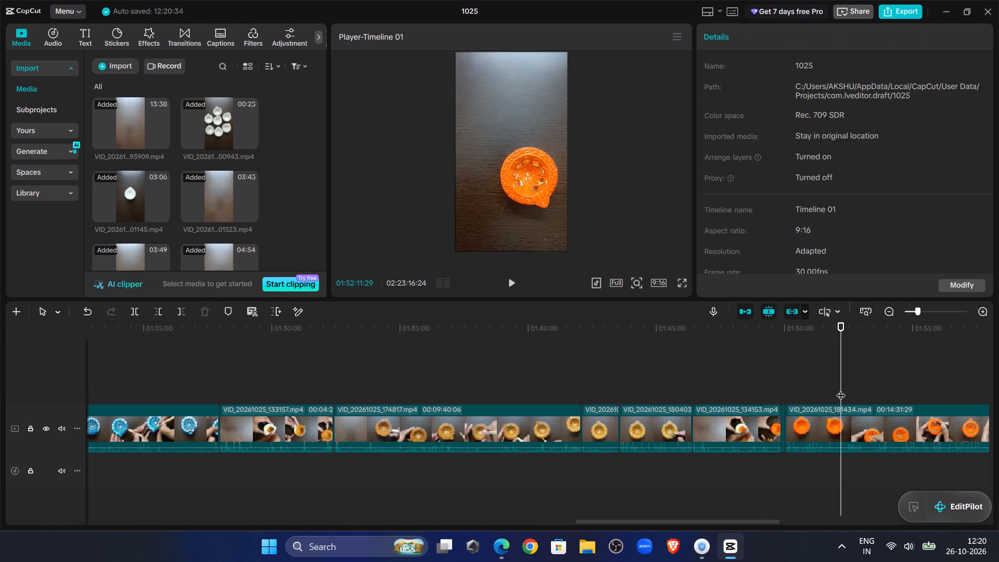
# Examine the main-track clips from the orange diya through the yellow diya clips 133657 and 183206 to the first seven-diya shots.
pyautogui.moveTo(841, 389); pyautogui.dragTo(998, 371)
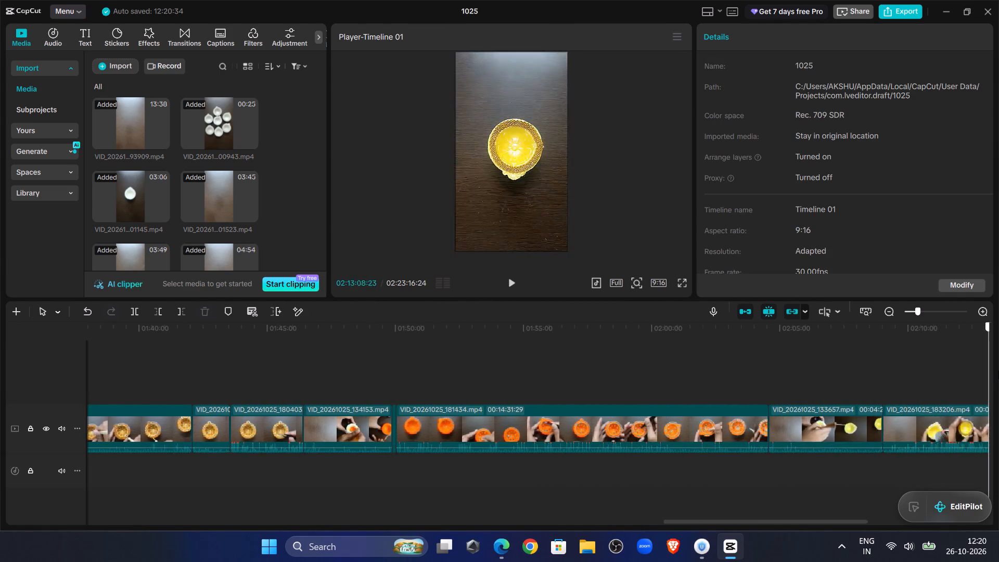
pyautogui.moveTo(998, 371); pyautogui.dragTo(996, 371)
pyautogui.click(444, 423)
pyautogui.click(547, 435)
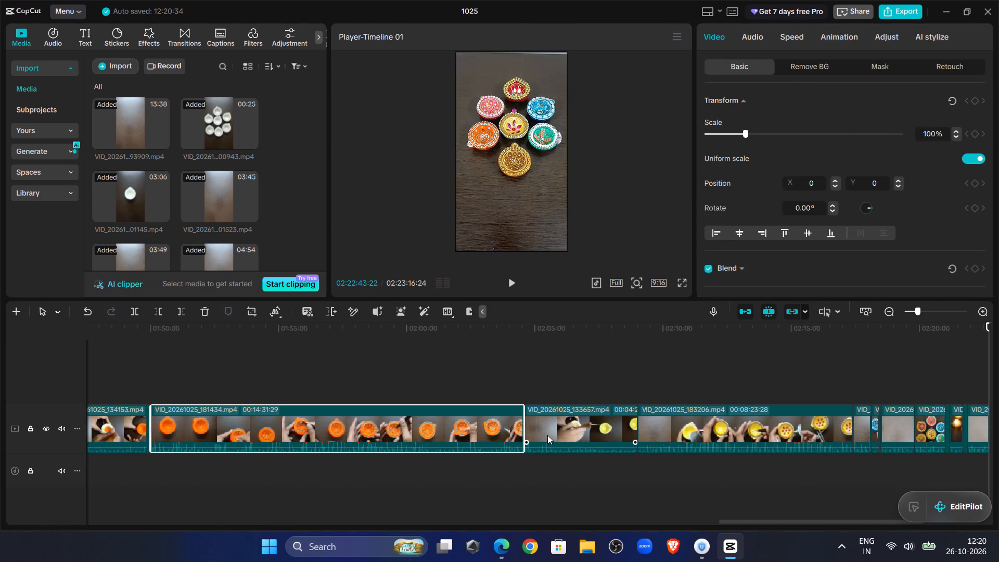
pyautogui.click(702, 440)
pyautogui.click(863, 427)
pyautogui.click(873, 428)
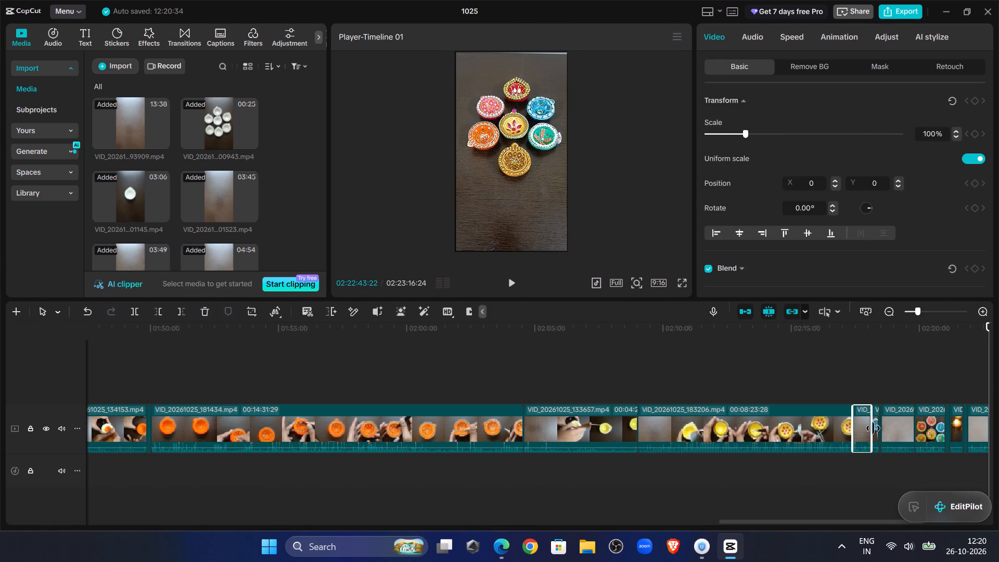
pyautogui.click(874, 432)
pyautogui.click(875, 433)
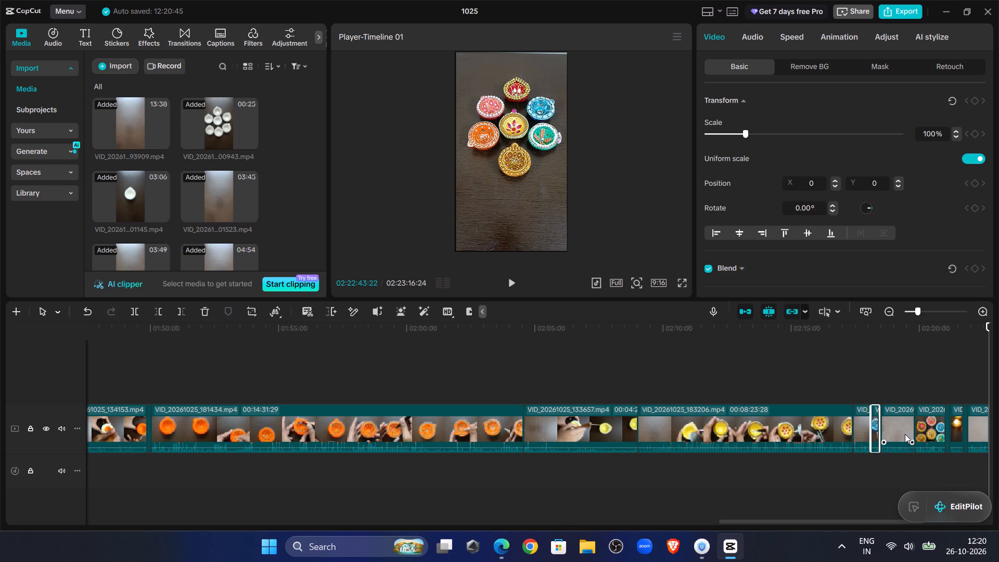
pyautogui.click(905, 433)
pyautogui.click(926, 423)
# Scrub and inspect the closing seven-diya and lit-diya clips, comparing them with the last clips in the imported media.
pyautogui.click(927, 372)
pyautogui.moveTo(927, 372); pyautogui.dragTo(965, 387)
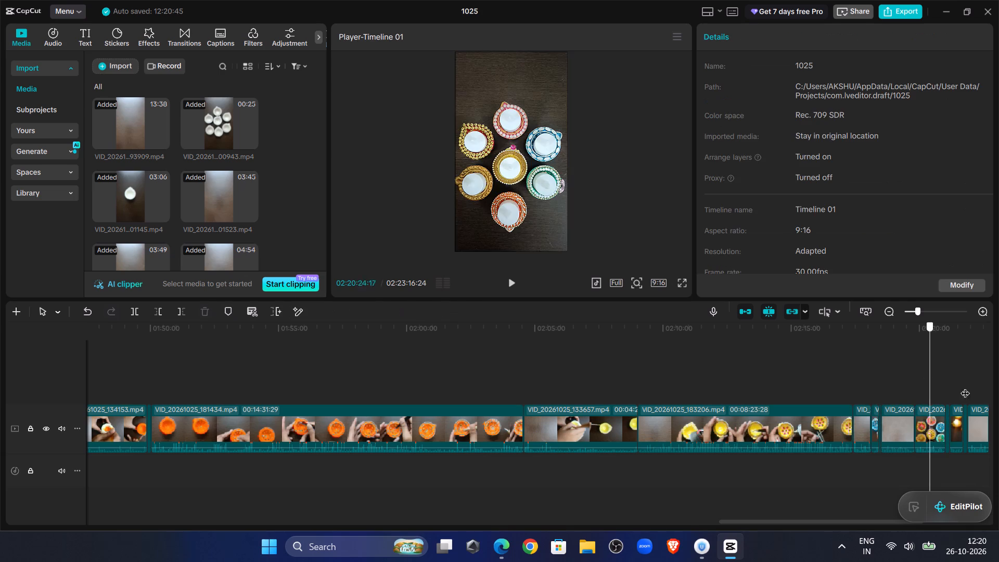
pyautogui.moveTo(965, 387); pyautogui.dragTo(998, 415)
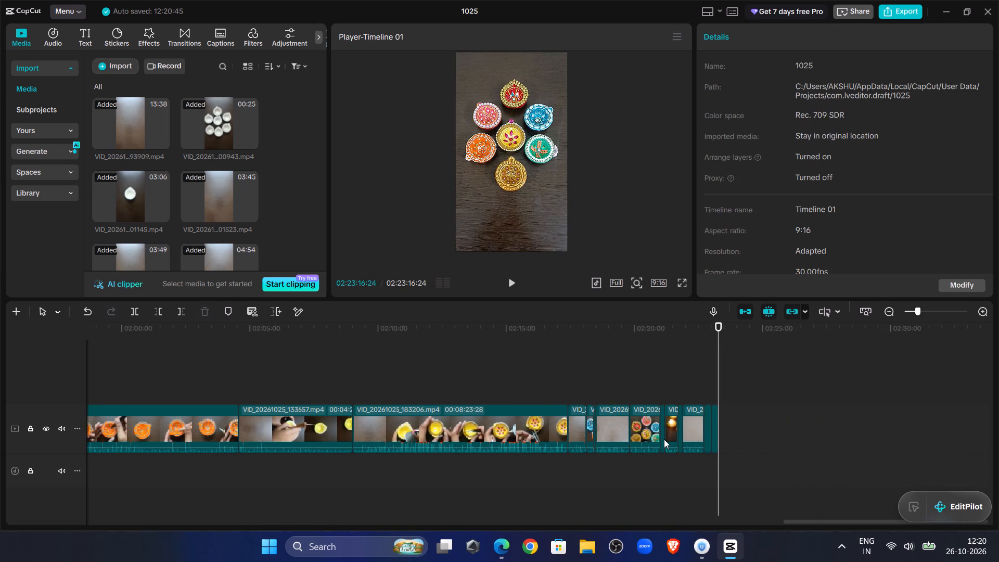
pyautogui.click(663, 438)
pyautogui.click(670, 437)
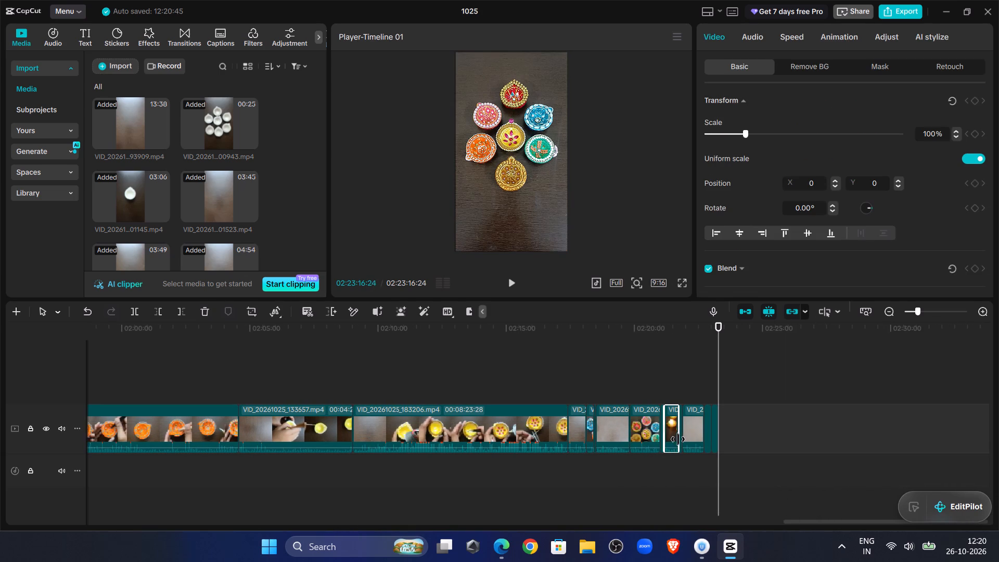
pyautogui.click(682, 436)
pyautogui.click(696, 434)
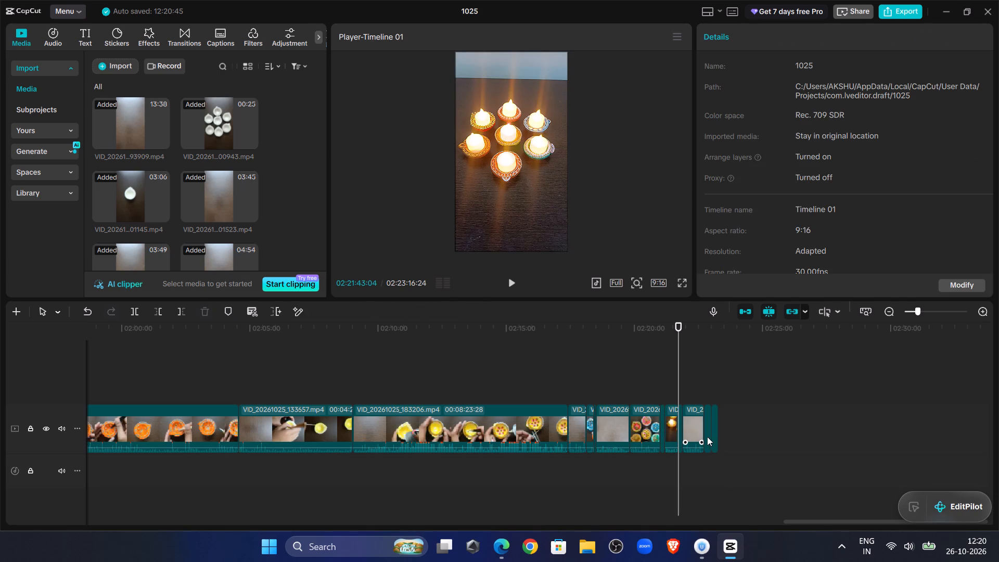
pyautogui.scroll(-14, 372, 116)
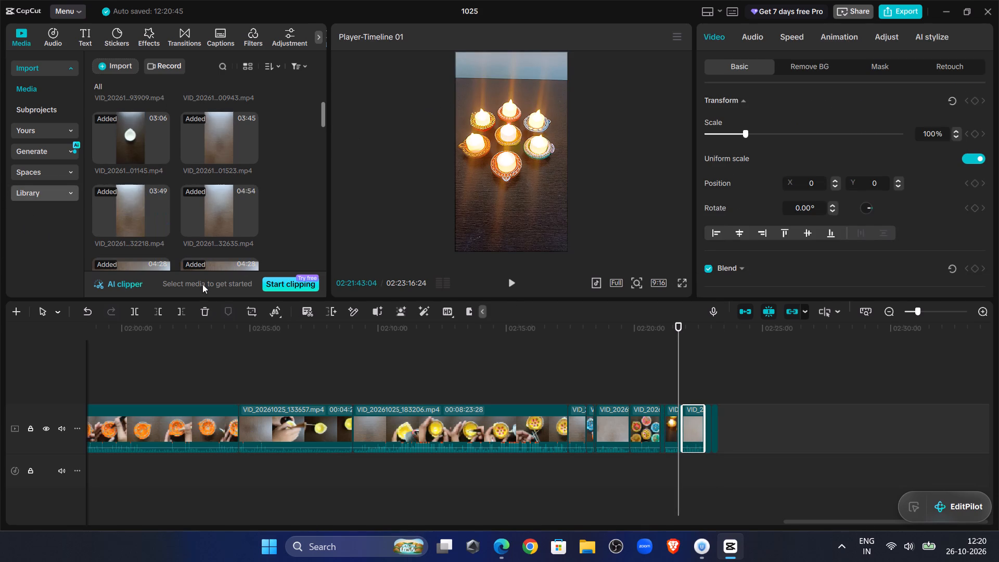
pyautogui.scroll(-20, 202, 284)
pyautogui.scroll(-10, 202, 284)
# Return the playhead to the timeline's start and check the first imported clips, up to the 04:54 clip.
pyautogui.click(727, 368)
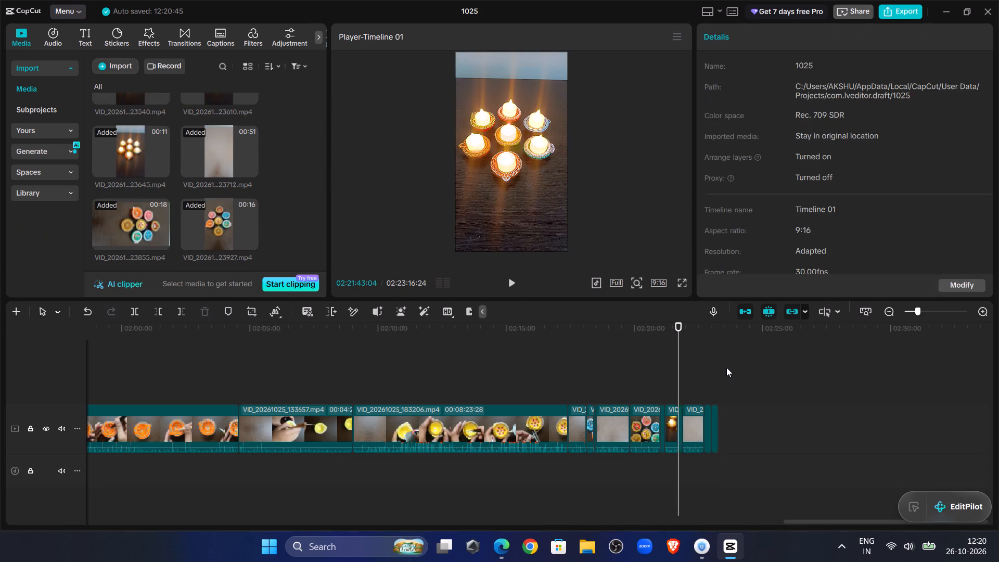
pyautogui.moveTo(726, 367); pyautogui.dragTo(0, 444)
pyautogui.click(678, 342)
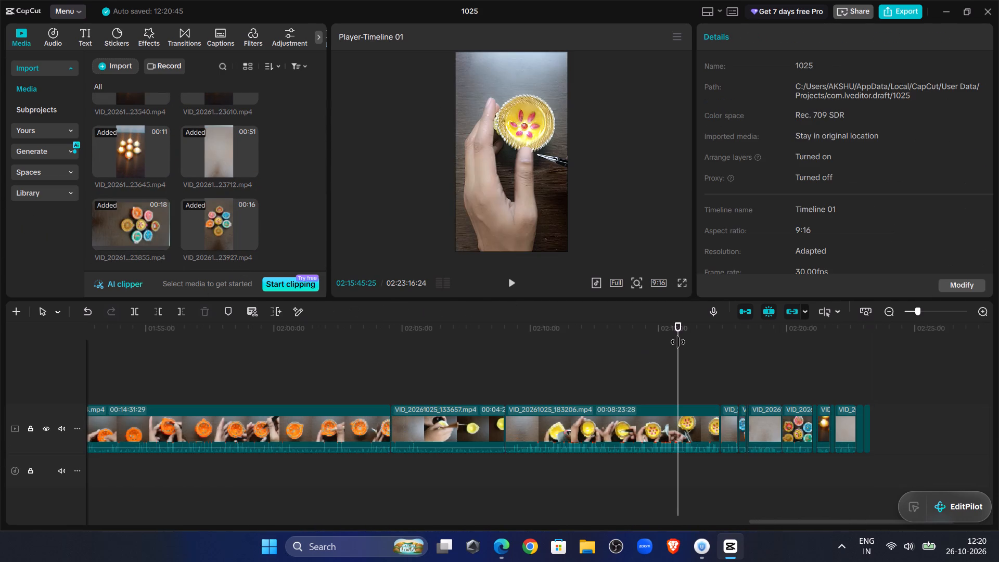
pyautogui.moveTo(678, 342); pyautogui.dragTo(0, 351)
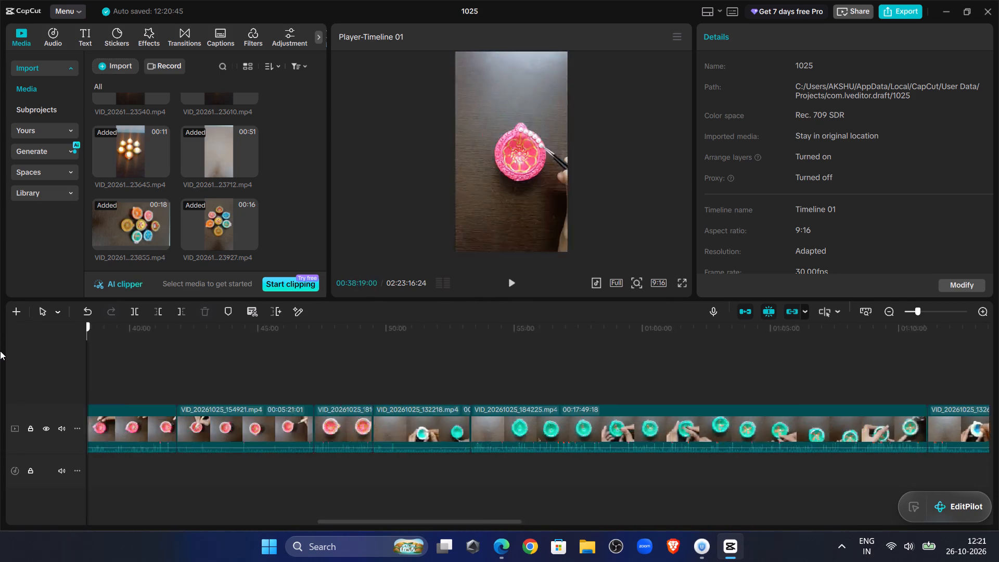
pyautogui.moveTo(0, 351); pyautogui.dragTo(0, 376)
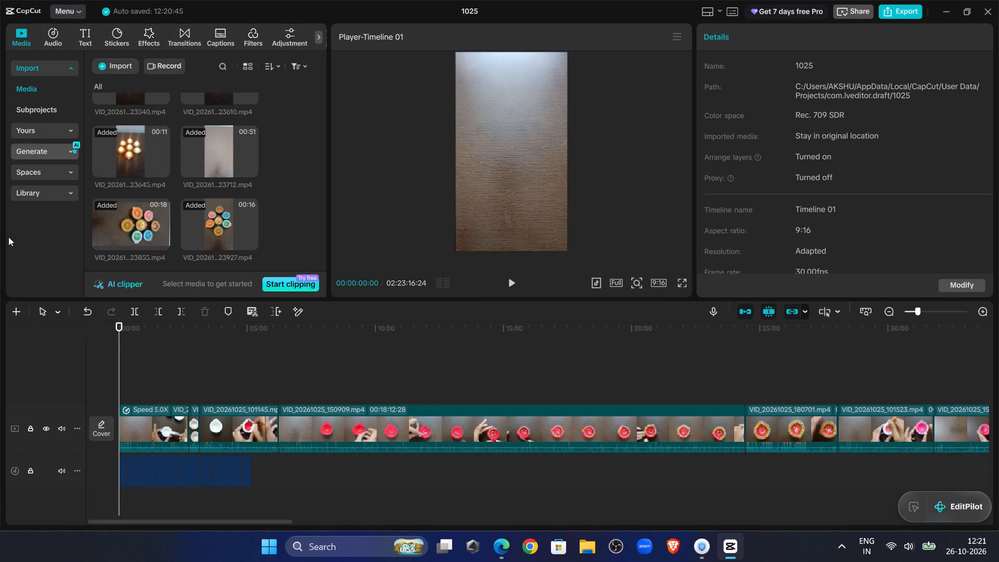
pyautogui.scroll(-7, 120, 168)
pyautogui.scroll(20, 182, 188)
pyautogui.scroll(13, 182, 188)
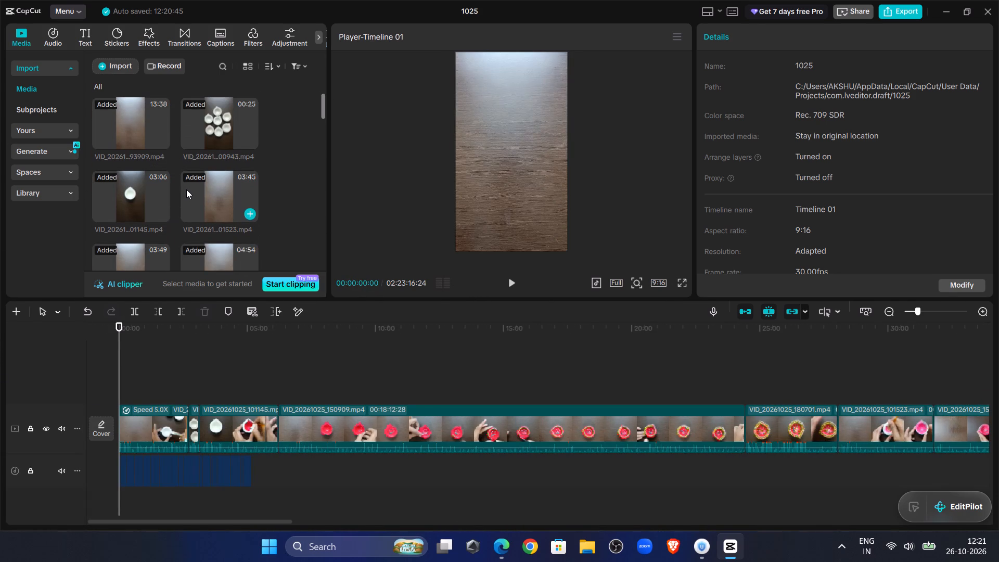
pyautogui.scroll(-2, 162, 215)
pyautogui.scroll(7, 170, 191)
pyautogui.click(126, 258)
pyautogui.click(229, 246)
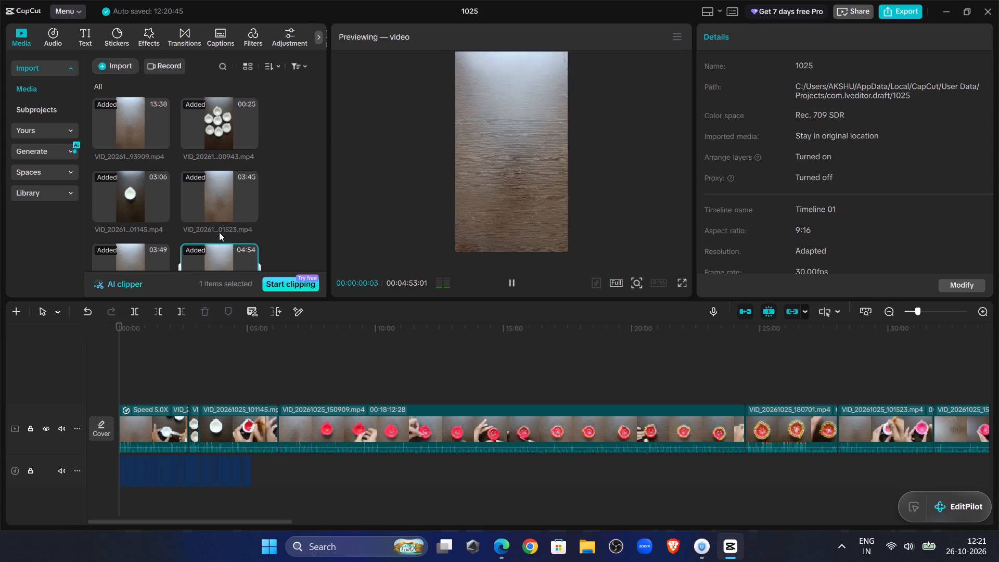
# Preview the imported clips from the one ending 33157 through the one ending 73135, checking which are marked as added.
pyautogui.scroll(-2, 219, 232)
pyautogui.click(151, 213)
pyautogui.click(222, 224)
pyautogui.scroll(-2, 222, 224)
pyautogui.click(151, 174)
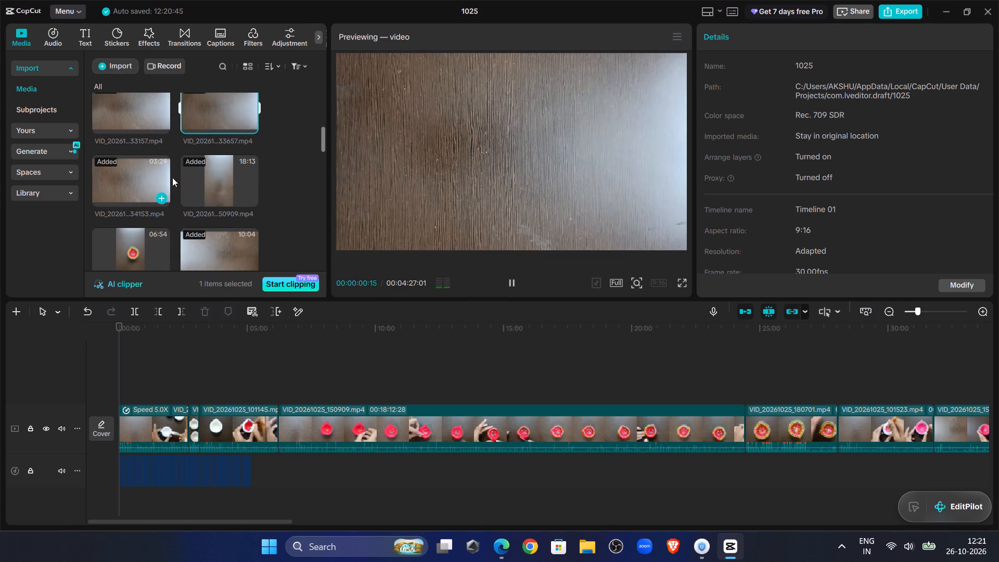
pyautogui.click(206, 177)
pyautogui.moveTo(156, 246); pyautogui.dragTo(162, 249)
pyautogui.click(232, 252)
pyautogui.scroll(-2, 221, 240)
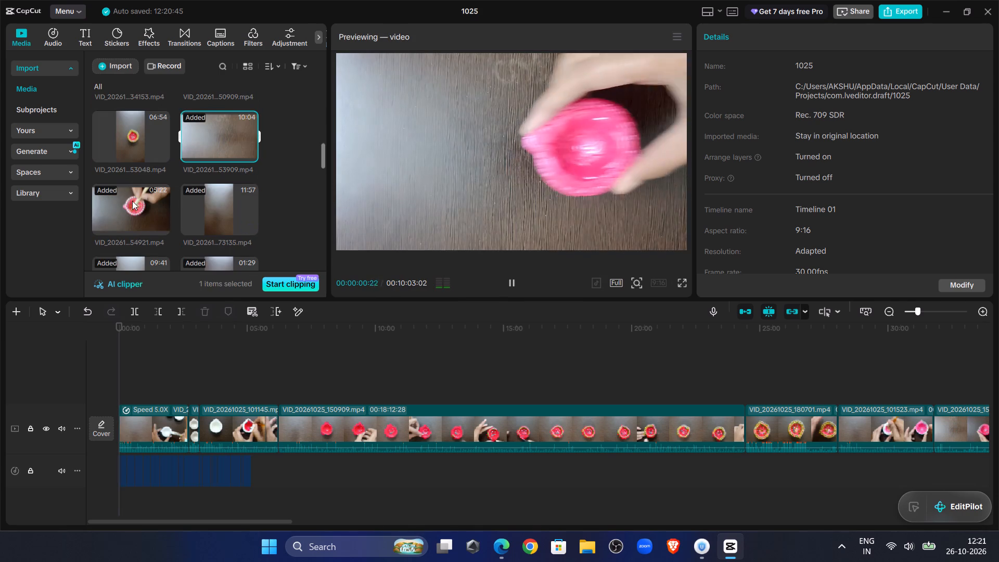
pyautogui.click(132, 201)
pyautogui.click(186, 201)
# Preview the imported clips from the one ending 74817 through the one ending 90125, including the gold, red and orange diyas.
pyautogui.scroll(-2, 186, 201)
pyautogui.click(143, 163)
pyautogui.click(194, 164)
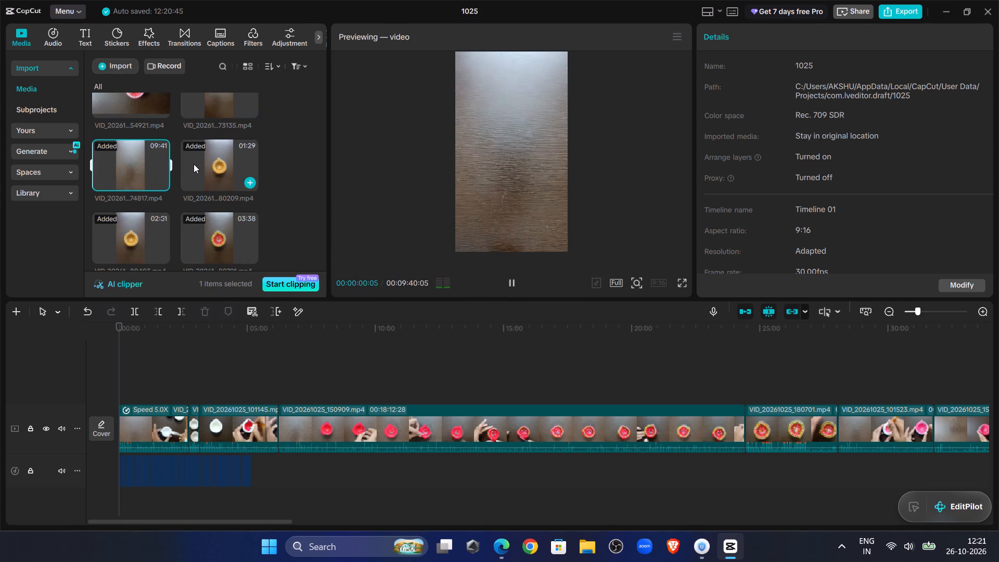
pyautogui.click(147, 218)
pyautogui.click(211, 223)
pyautogui.scroll(-1, 211, 223)
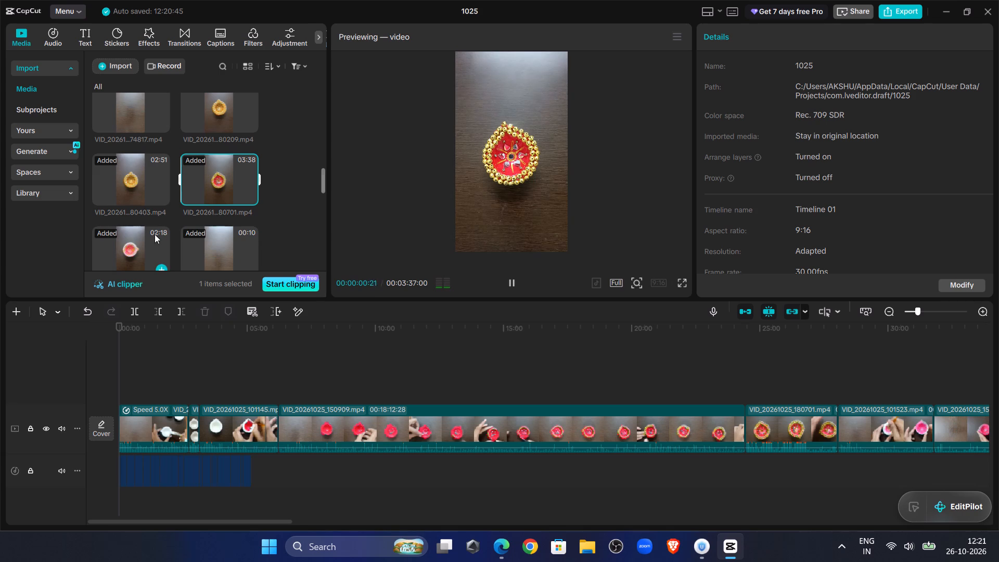
pyautogui.click(155, 234)
pyautogui.click(212, 235)
pyautogui.scroll(-3, 203, 231)
pyautogui.click(142, 144)
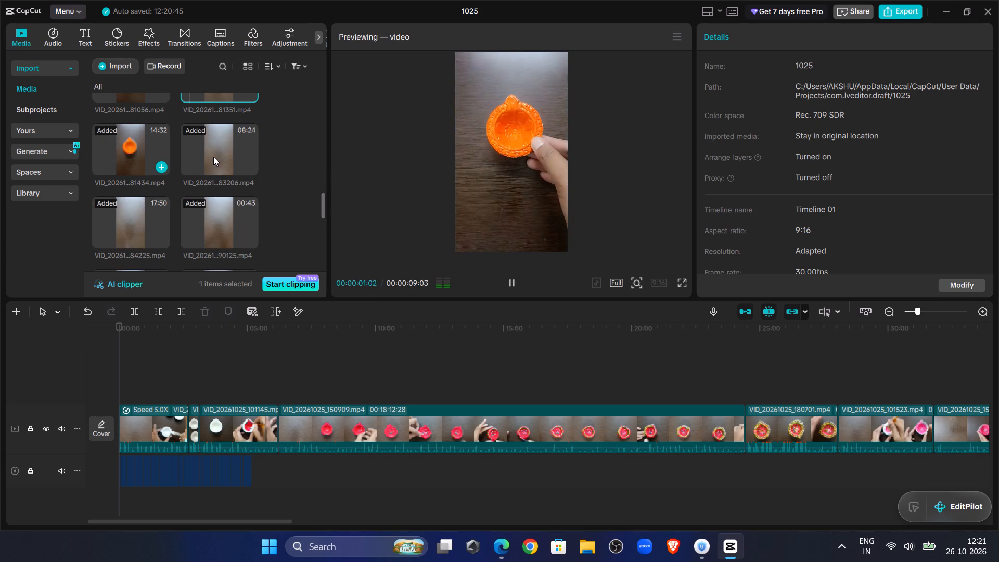
pyautogui.click(216, 157)
pyautogui.click(162, 206)
pyautogui.click(215, 213)
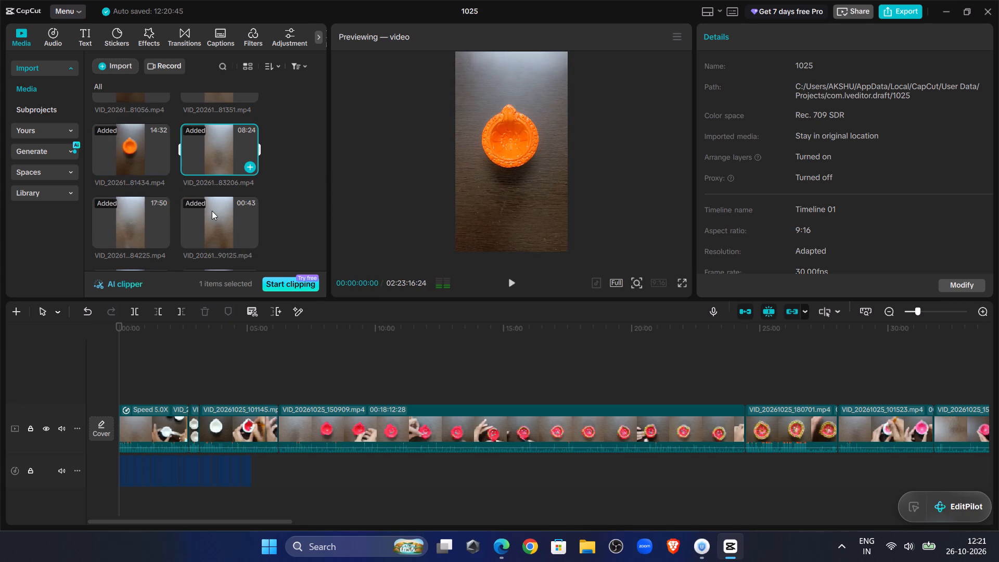
# Preview the remaining imported clips, from the seven-diya shot ending 90315 through the lit diyas to the last clip ending 23927.
pyautogui.scroll(-5, 210, 209)
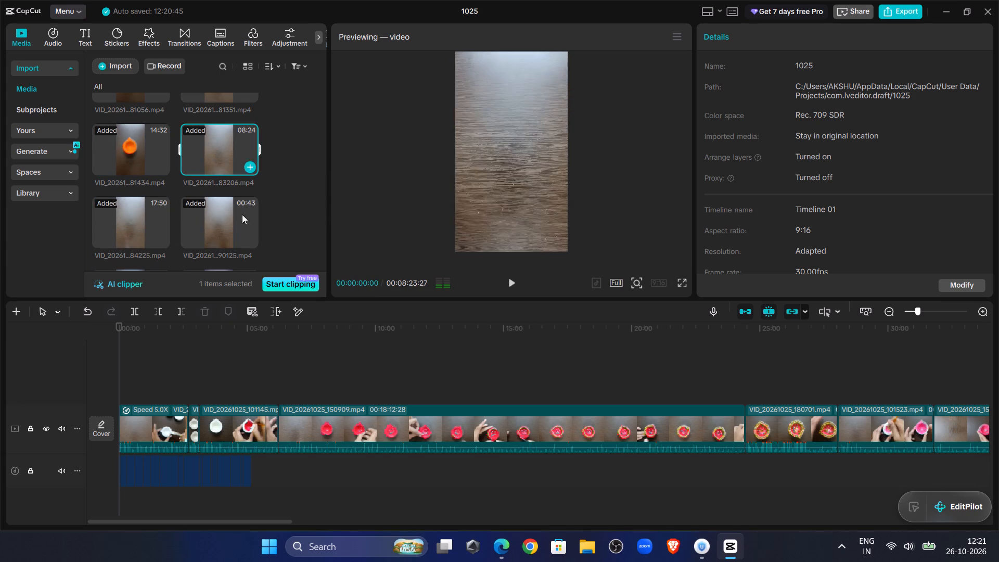
pyautogui.scroll(3, 225, 180)
pyautogui.click(137, 203)
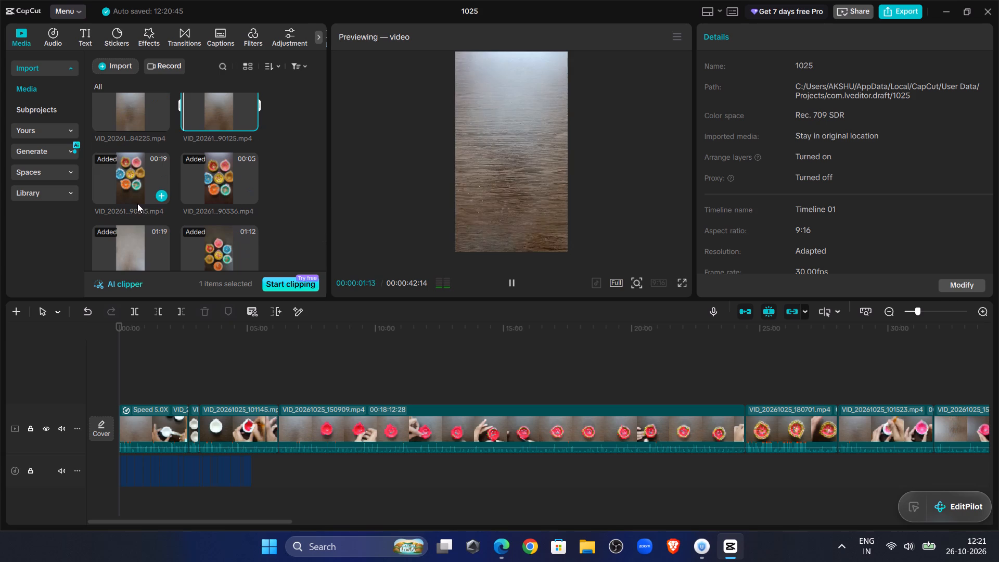
pyautogui.click(220, 193)
pyautogui.scroll(-2, 217, 195)
pyautogui.click(147, 151)
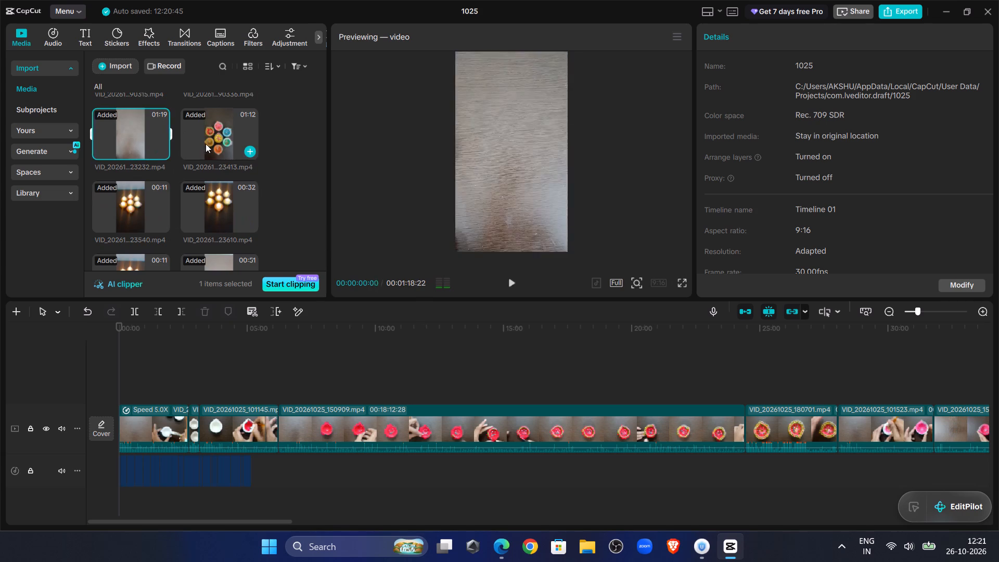
pyautogui.click(206, 144)
pyautogui.click(147, 198)
pyautogui.click(223, 194)
pyautogui.scroll(-3, 219, 194)
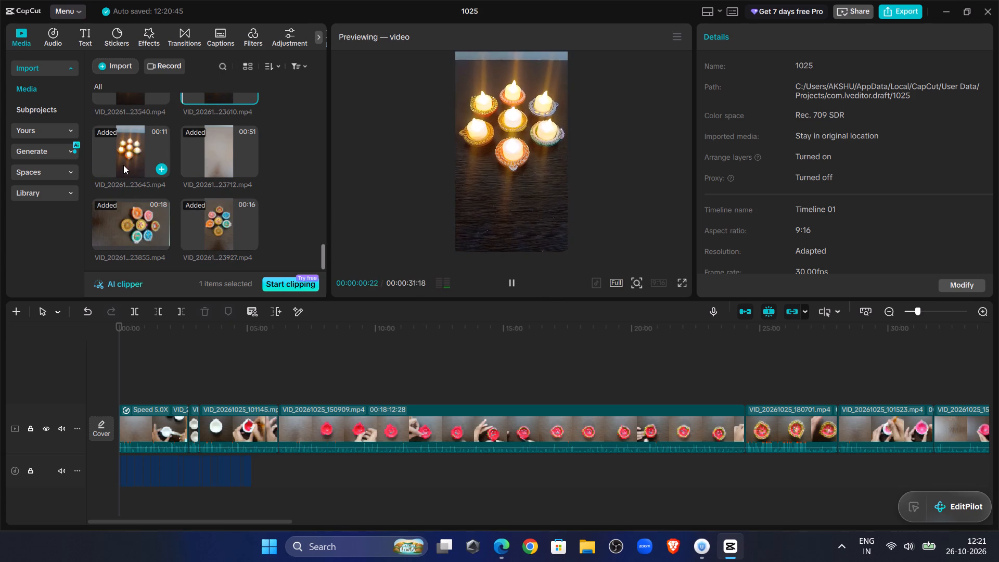
pyautogui.click(123, 165)
pyautogui.click(191, 159)
pyautogui.click(235, 225)
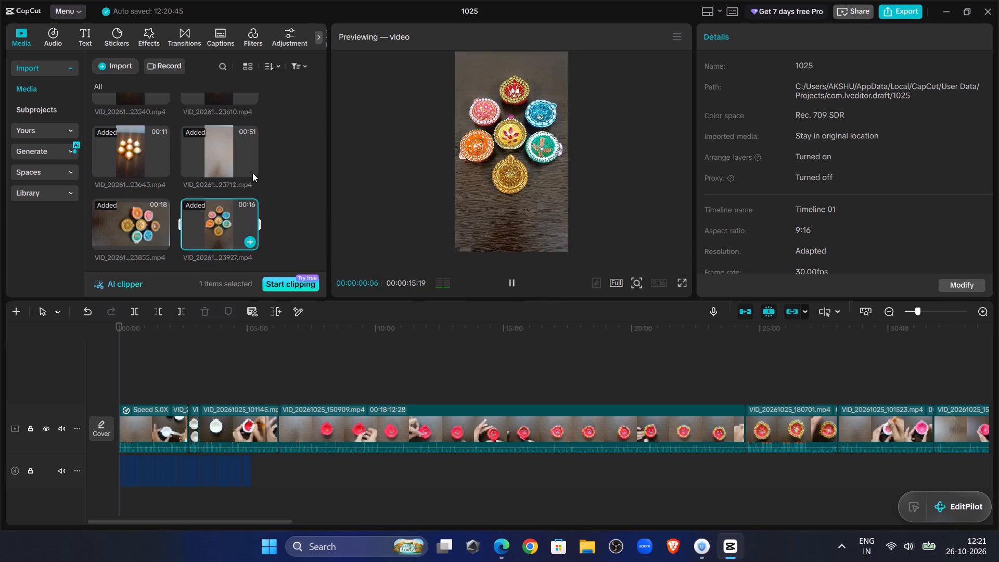
# Recheck the imported clips in reverse order, from the 00:51 clip ending 23712 back to the one ending 80701.
pyautogui.click(238, 154)
pyautogui.scroll(2, 229, 147)
pyautogui.click(228, 179)
pyautogui.click(224, 132)
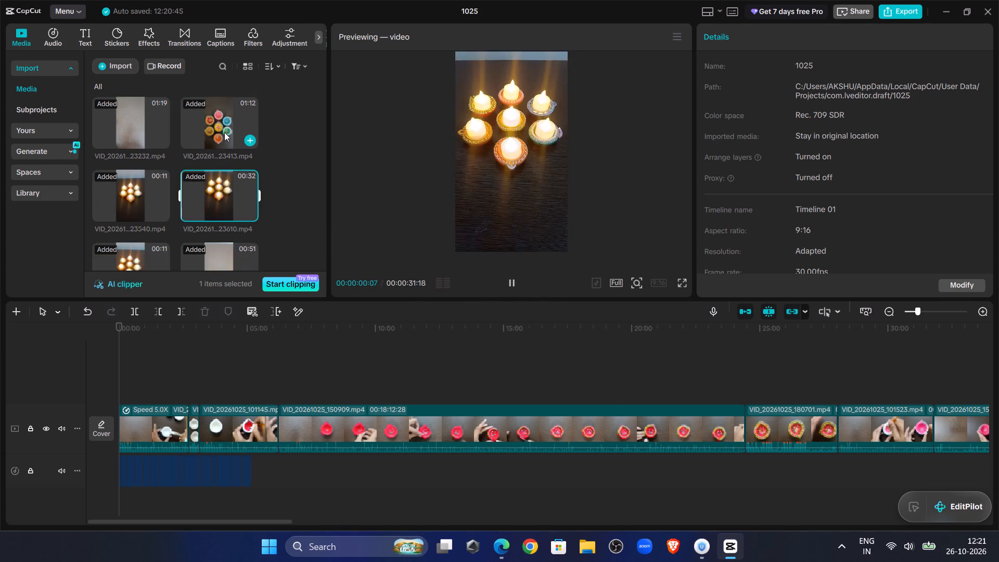
pyautogui.scroll(2, 224, 132)
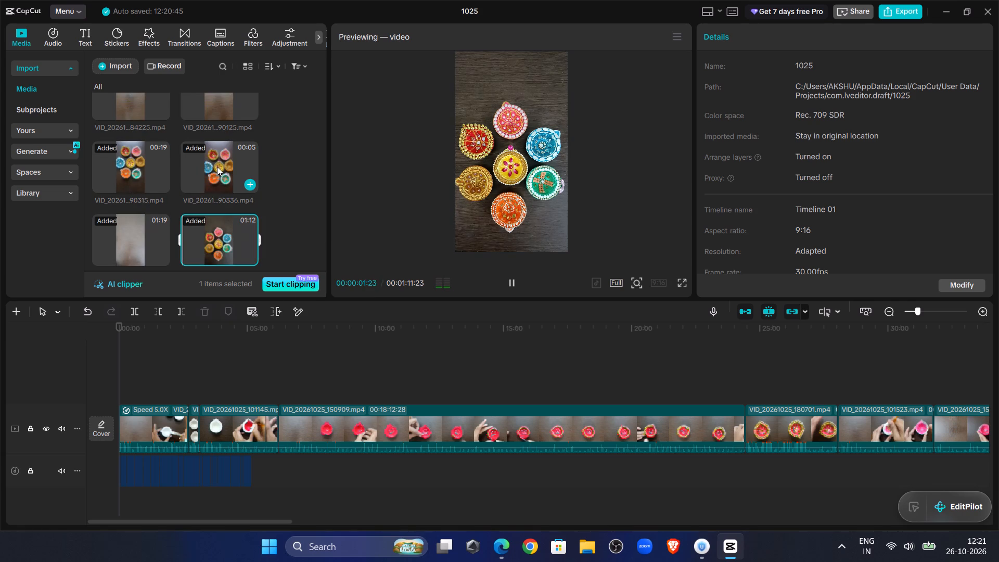
pyautogui.click(217, 167)
pyautogui.click(212, 105)
pyautogui.scroll(2, 212, 105)
pyautogui.click(223, 139)
pyautogui.scroll(2, 223, 139)
pyautogui.click(218, 177)
pyautogui.click(206, 110)
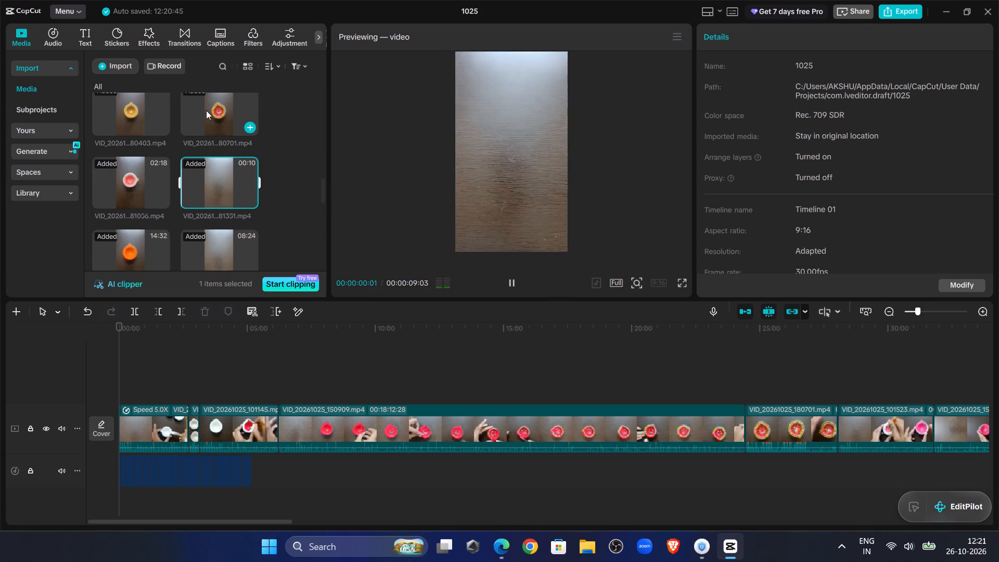
# Continue rechecking the imported clips in reverse to the seven white diyas clip ending 00943 and pause its preview.
pyautogui.scroll(3, 207, 116)
pyautogui.click(211, 219)
pyautogui.click(215, 148)
pyautogui.scroll(2, 215, 148)
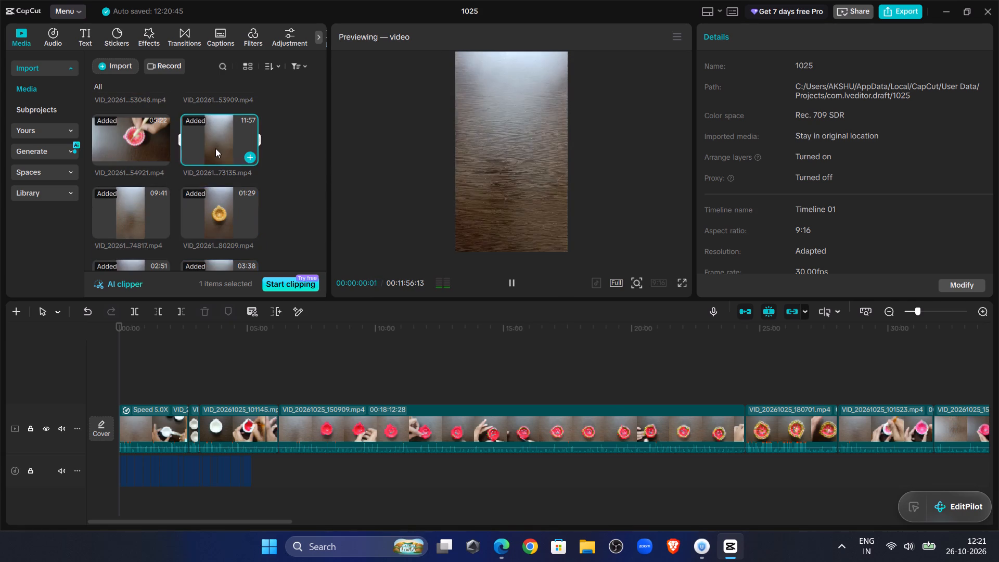
pyautogui.scroll(1, 215, 148)
pyautogui.scroll(-1, 211, 214)
pyautogui.click(209, 187)
pyautogui.click(210, 126)
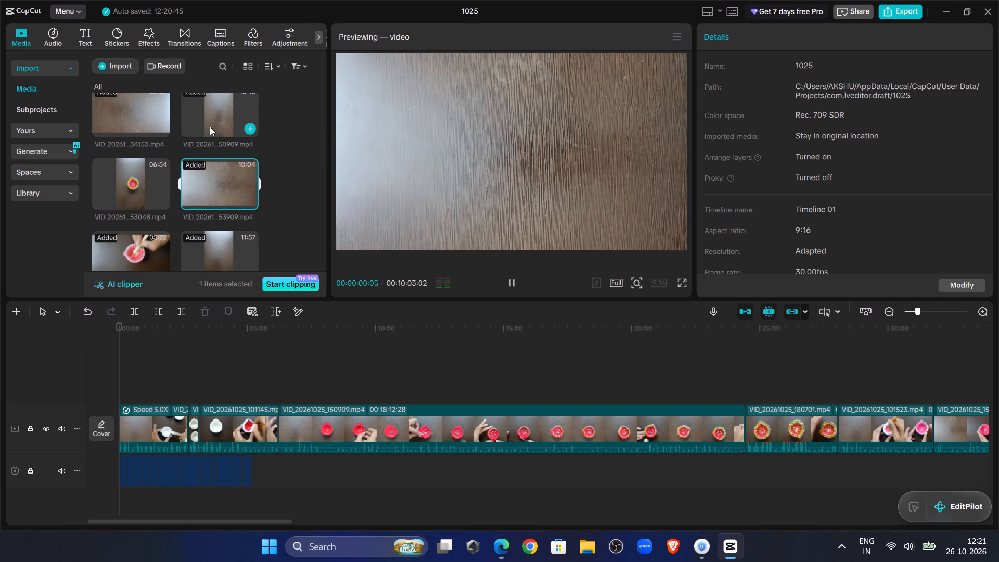
pyautogui.scroll(2, 245, 147)
pyautogui.click(208, 126)
pyautogui.click(215, 142)
pyautogui.click(218, 96)
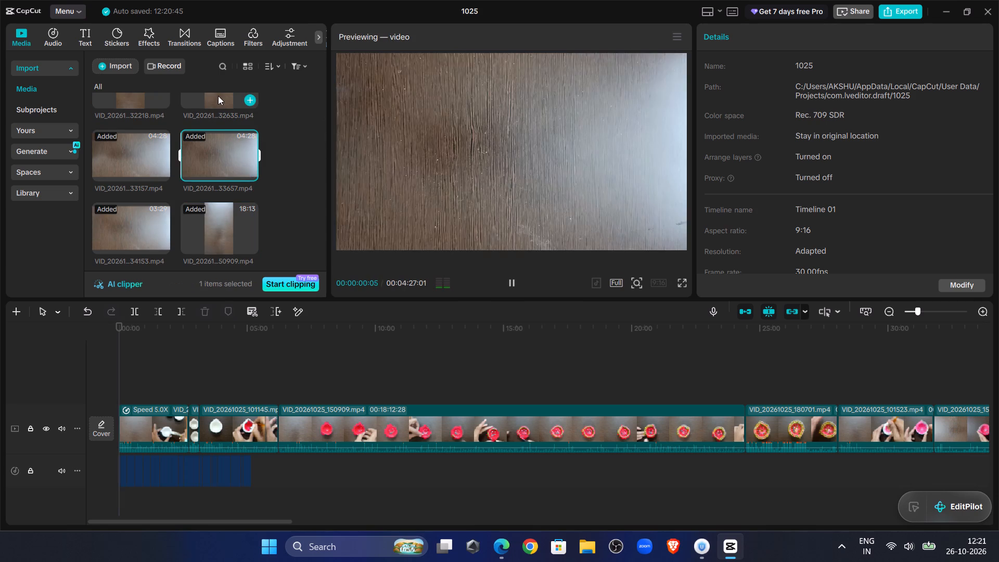
pyautogui.scroll(4, 220, 100)
pyautogui.click(215, 168)
pyautogui.click(208, 178)
pyautogui.click(213, 135)
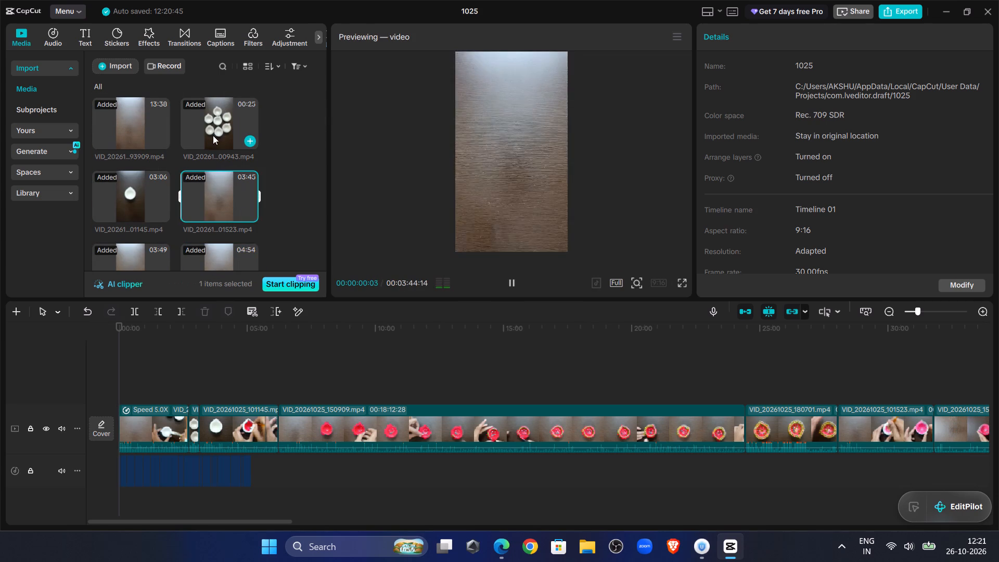
pyautogui.scroll(7, 214, 135)
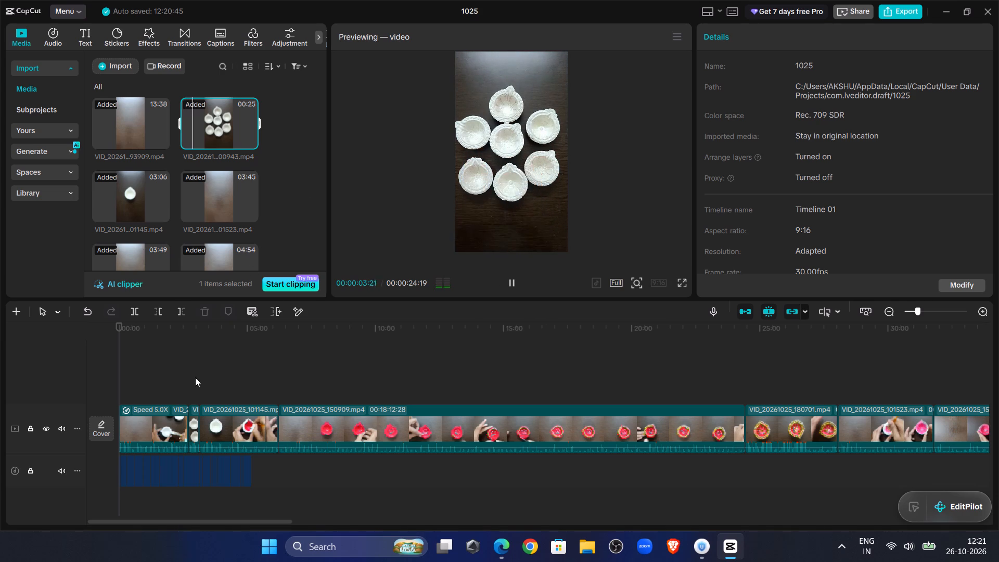
pyautogui.click(510, 282)
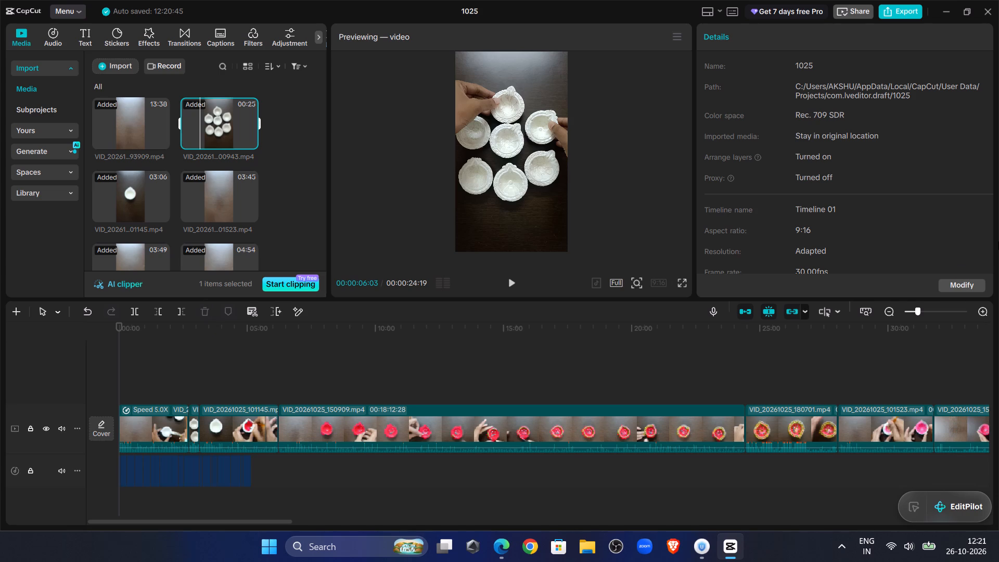
# Inspect the full extent of the main track, scrub its opening and bring the playhead back toward the start.
pyautogui.click(909, 313)
pyautogui.moveTo(516, 428); pyautogui.dragTo(113, 412)
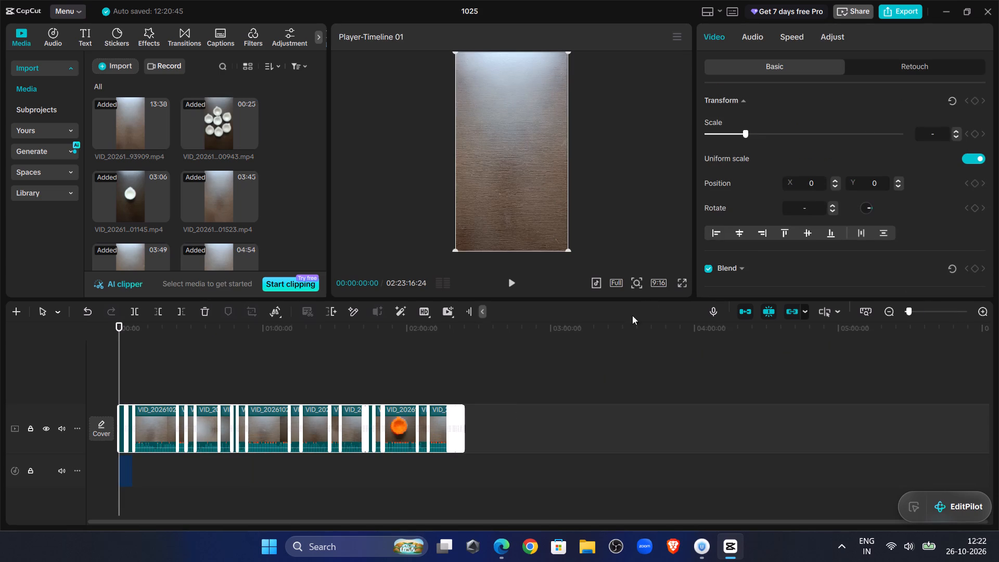
pyautogui.click(385, 357)
pyautogui.moveTo(385, 357); pyautogui.dragTo(541, 421)
pyautogui.click(126, 376)
pyautogui.moveTo(127, 376); pyautogui.dragTo(124, 377)
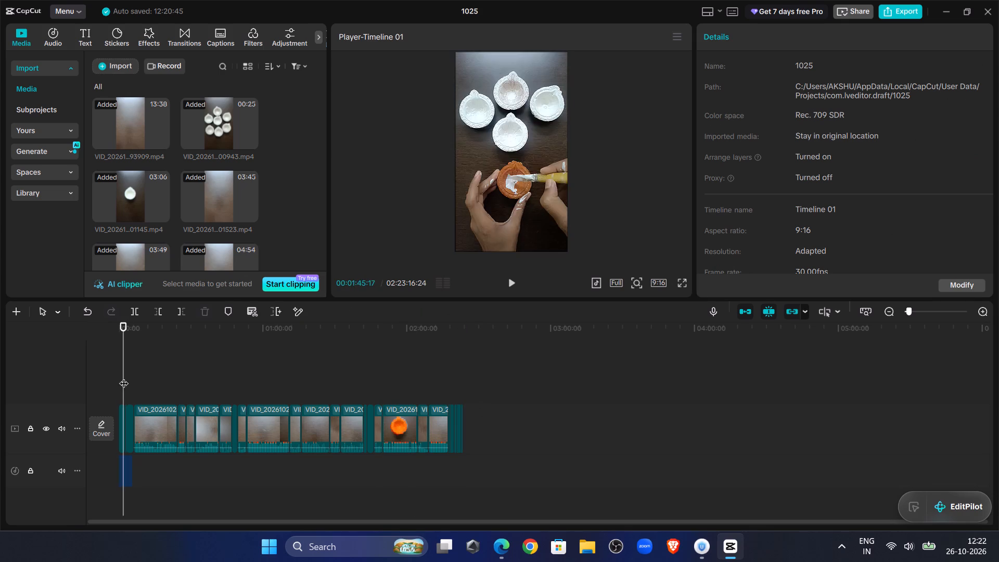
pyautogui.moveTo(124, 377); pyautogui.dragTo(118, 378)
# Examine the opening main-track clips from VID_20261025_093909 through 101145 to the red diya clip 150909.
pyautogui.click(935, 309)
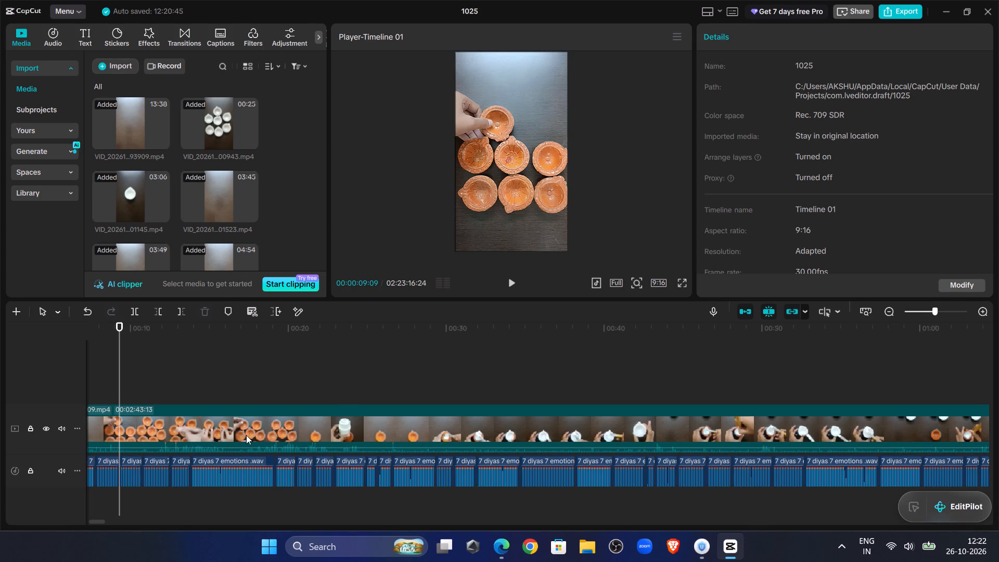
pyautogui.click(246, 435)
pyautogui.click(358, 353)
pyautogui.moveTo(358, 353); pyautogui.dragTo(0, 363)
pyautogui.click(222, 423)
pyautogui.click(925, 311)
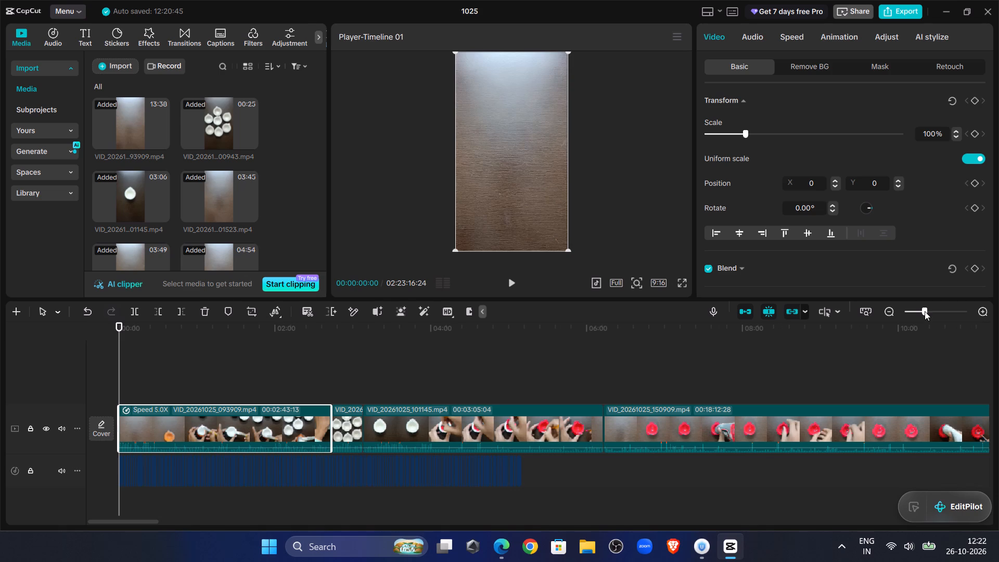
pyautogui.click(347, 421)
pyautogui.click(438, 411)
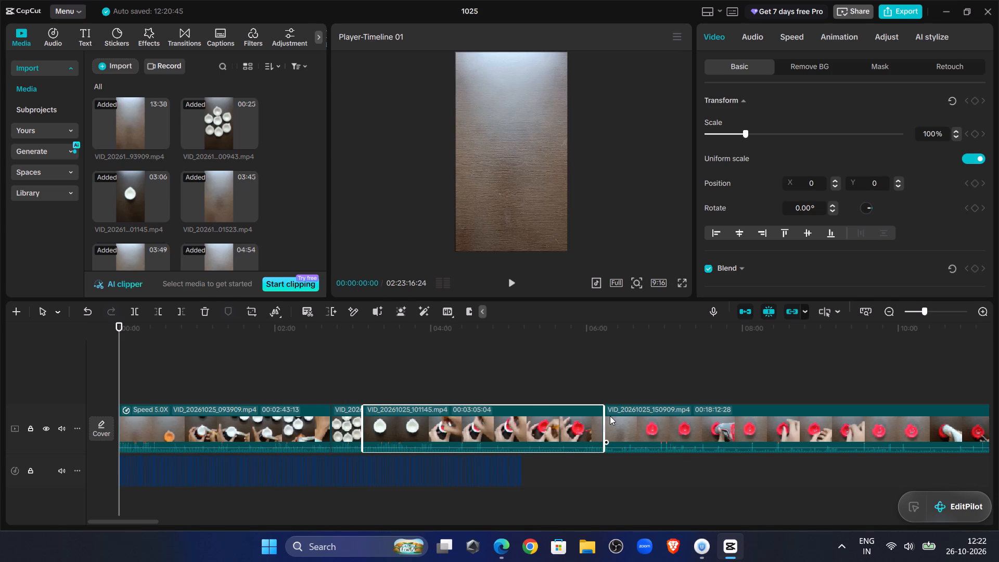
pyautogui.click(639, 424)
pyautogui.click(652, 379)
pyautogui.moveTo(652, 379); pyautogui.dragTo(998, 383)
pyautogui.click(432, 430)
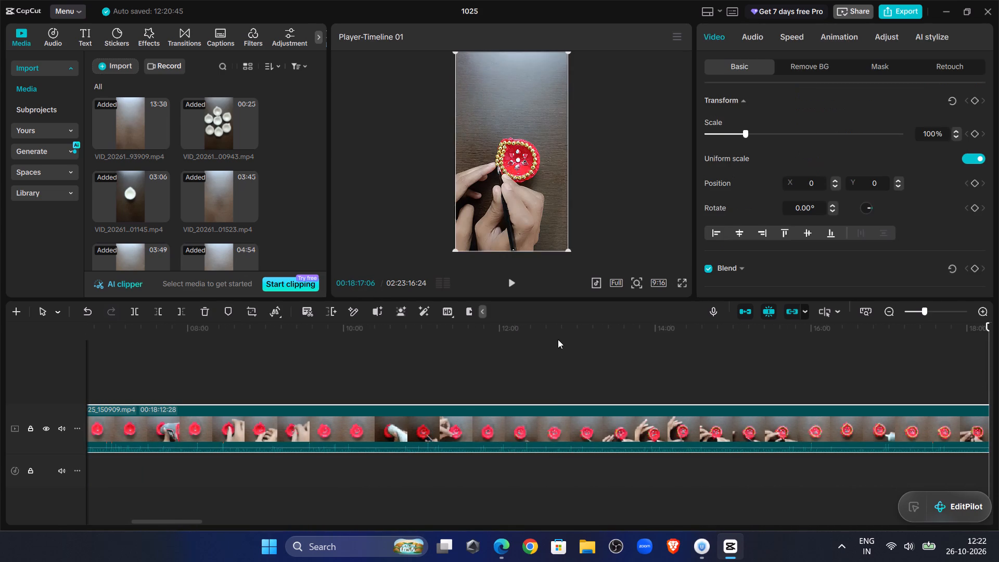
# Scrub through and inspect the main-track clips VID_20261025_180701, 101523, 153909 and 154921 covering the red and pink diyas.
pyautogui.click(558, 339)
pyautogui.moveTo(558, 339); pyautogui.dragTo(998, 349)
pyautogui.click(530, 420)
pyautogui.click(661, 424)
pyautogui.click(887, 417)
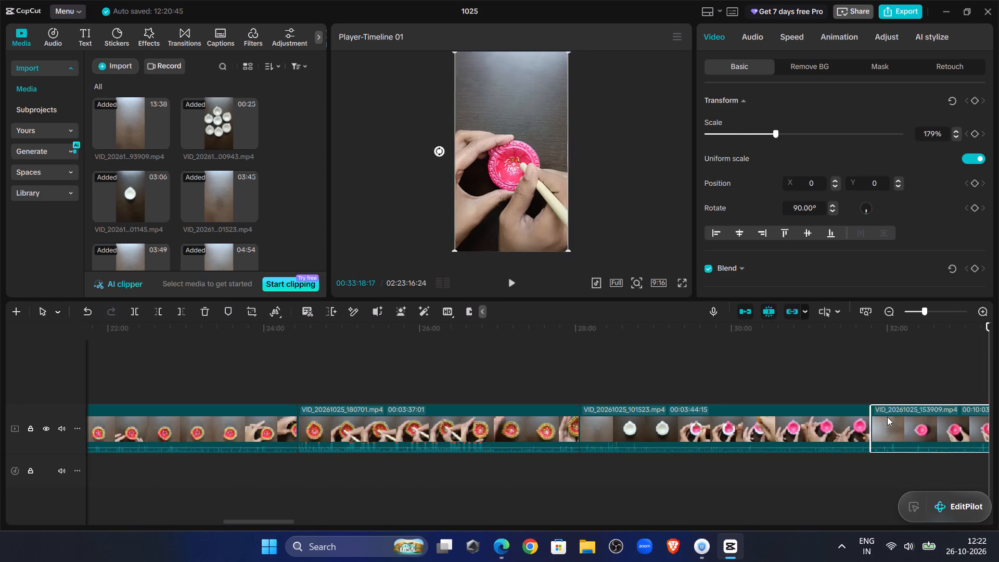
pyautogui.click(898, 373)
pyautogui.moveTo(898, 373); pyautogui.dragTo(998, 387)
pyautogui.click(998, 385)
pyautogui.click(915, 413)
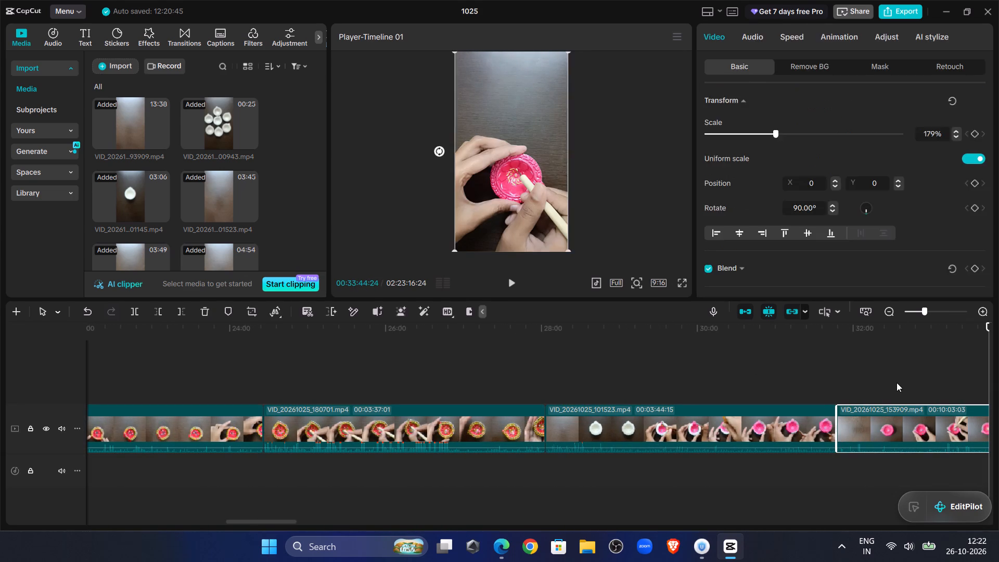
pyautogui.moveTo(896, 382); pyautogui.dragTo(946, 394)
pyautogui.click(940, 380)
pyautogui.moveTo(940, 380); pyautogui.dragTo(998, 402)
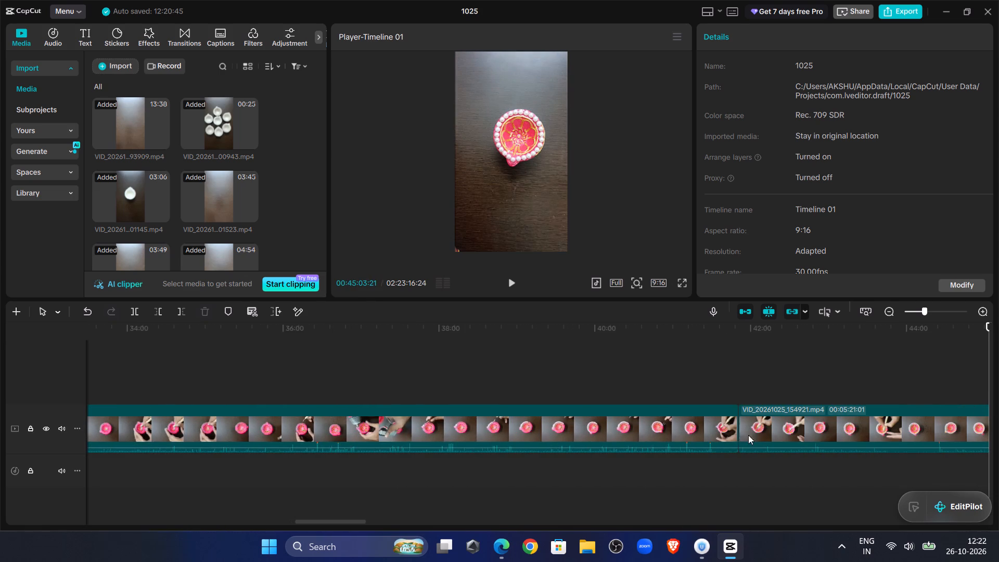
pyautogui.click(453, 438)
pyautogui.click(818, 440)
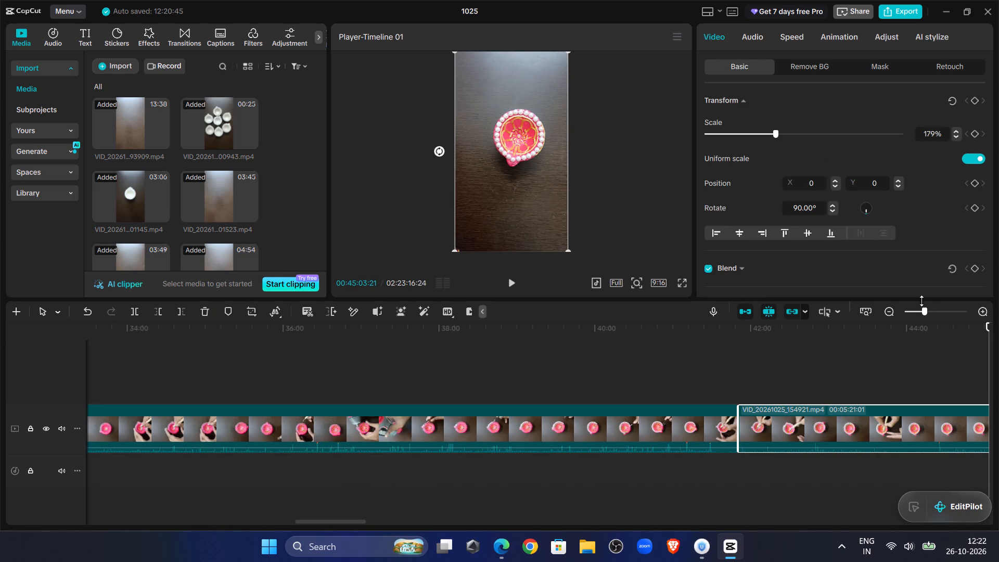
# Inspect the main-track clips from VID_20261025_181056, 132218 and 184225 through 132635, 173135 and 133157, covering the green and blue diyas.
pyautogui.click(919, 312)
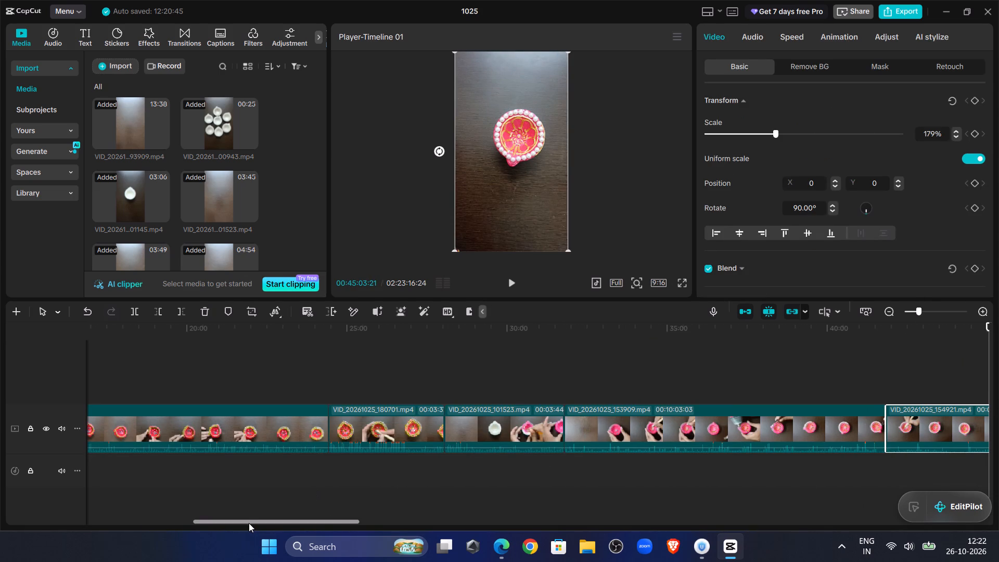
pyautogui.moveTo(249, 523); pyautogui.dragTo(408, 551)
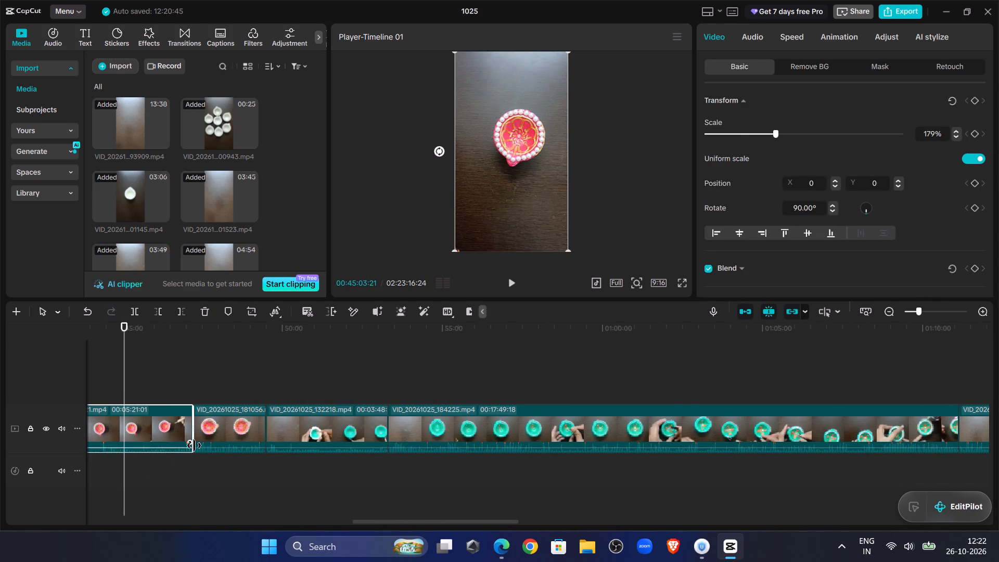
pyautogui.click(206, 436)
pyautogui.click(303, 435)
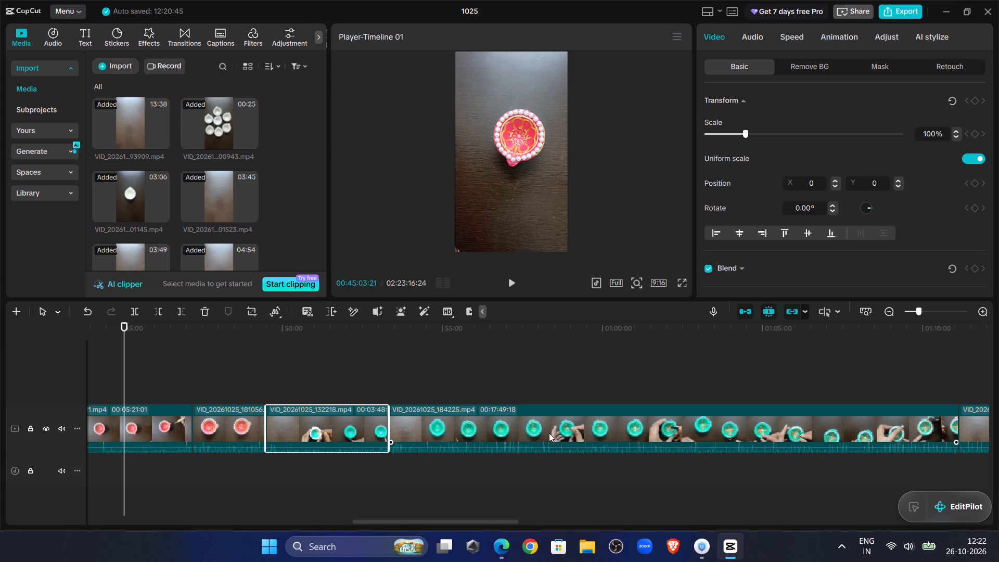
pyautogui.click(546, 432)
pyautogui.click(697, 354)
pyautogui.moveTo(697, 354); pyautogui.dragTo(998, 377)
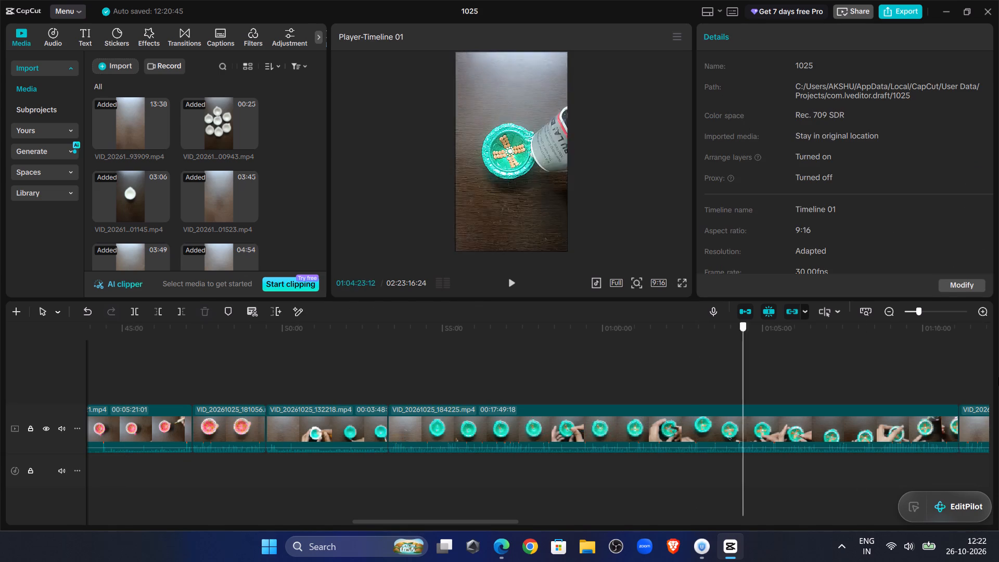
pyautogui.moveTo(998, 377); pyautogui.dragTo(998, 373)
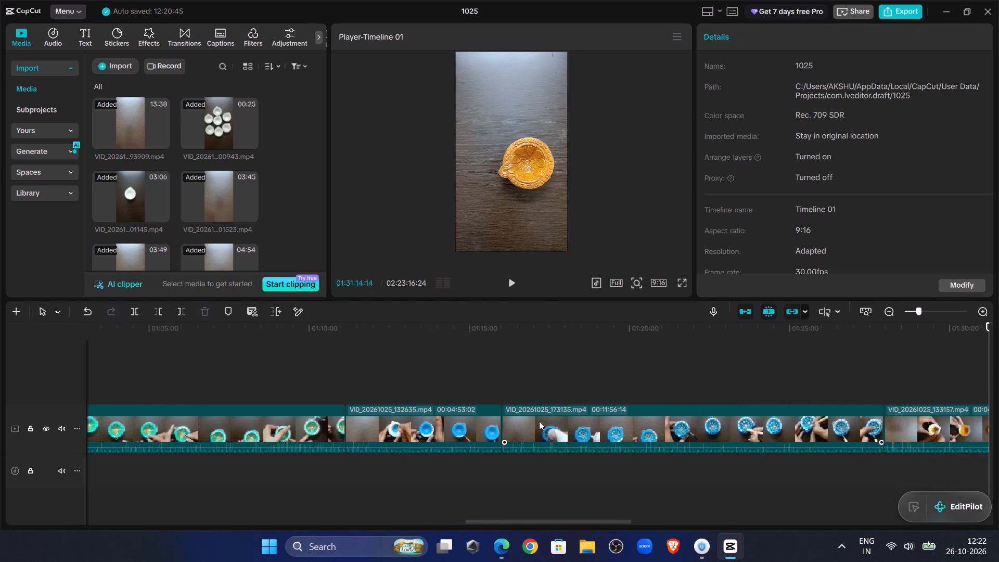
pyautogui.click(431, 417)
pyautogui.click(624, 438)
pyautogui.click(905, 420)
pyautogui.click(893, 376)
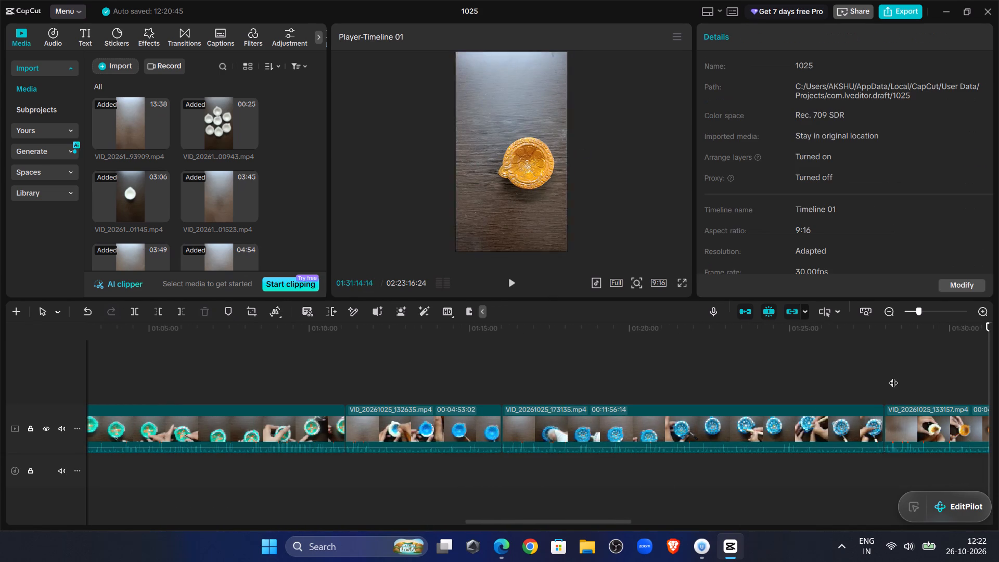
# Scrub onward and inspect the main-track clips from VID_20261025_174817 through 180209, 180403, 134153, 181434 and 133657 to 183206.
pyautogui.moveTo(893, 376); pyautogui.dragTo(998, 377)
pyautogui.click(440, 417)
pyautogui.click(695, 428)
pyautogui.click(734, 415)
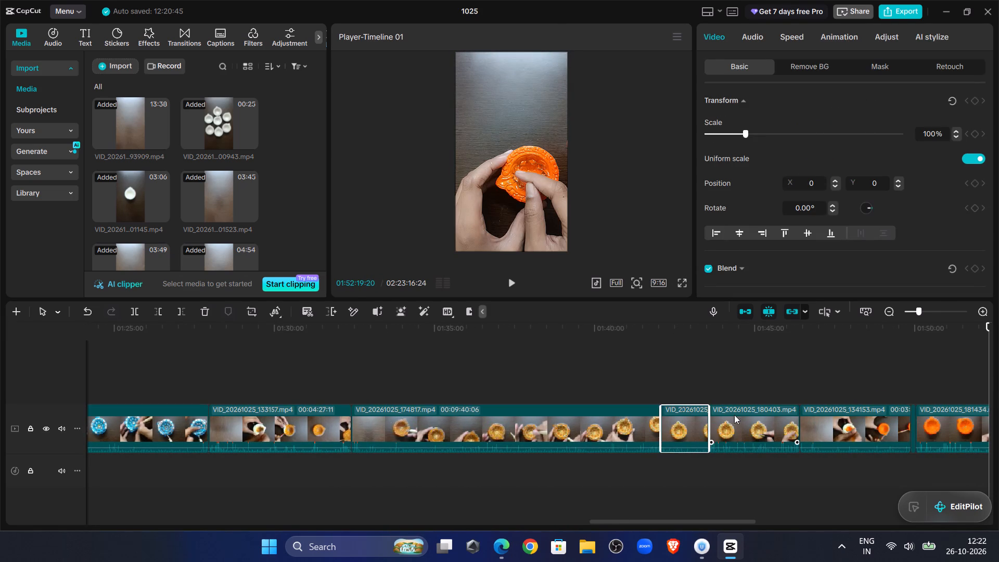
pyautogui.click(838, 415)
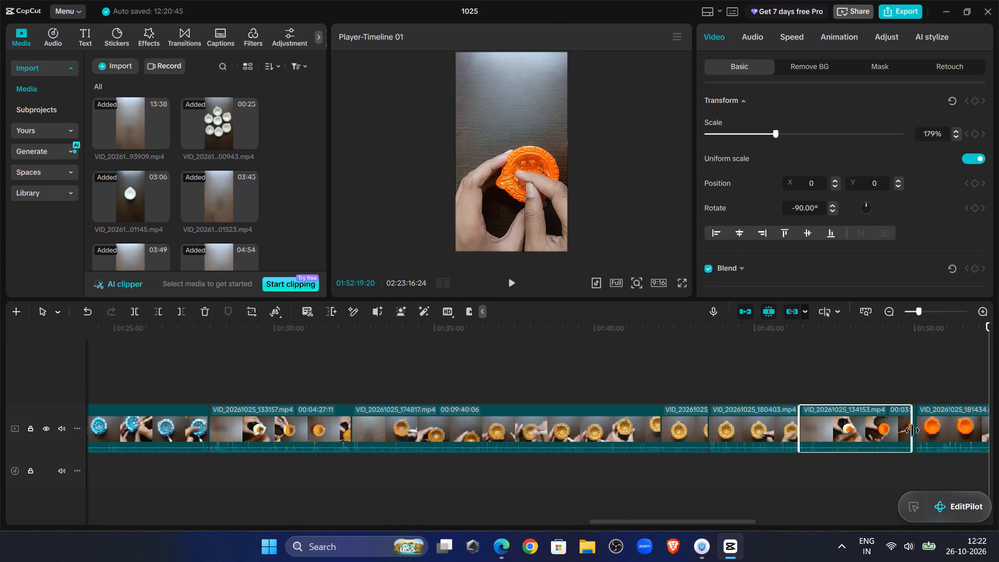
pyautogui.click(912, 430)
pyautogui.click(915, 431)
pyautogui.click(940, 428)
pyautogui.click(937, 379)
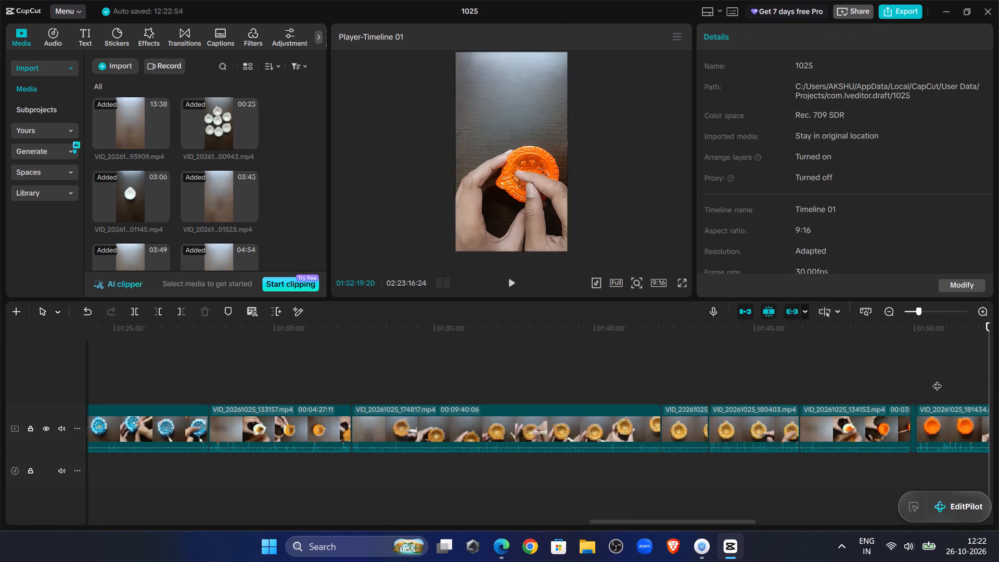
pyautogui.moveTo(937, 379); pyautogui.dragTo(998, 348)
pyautogui.click(691, 431)
pyautogui.click(805, 430)
pyautogui.click(937, 429)
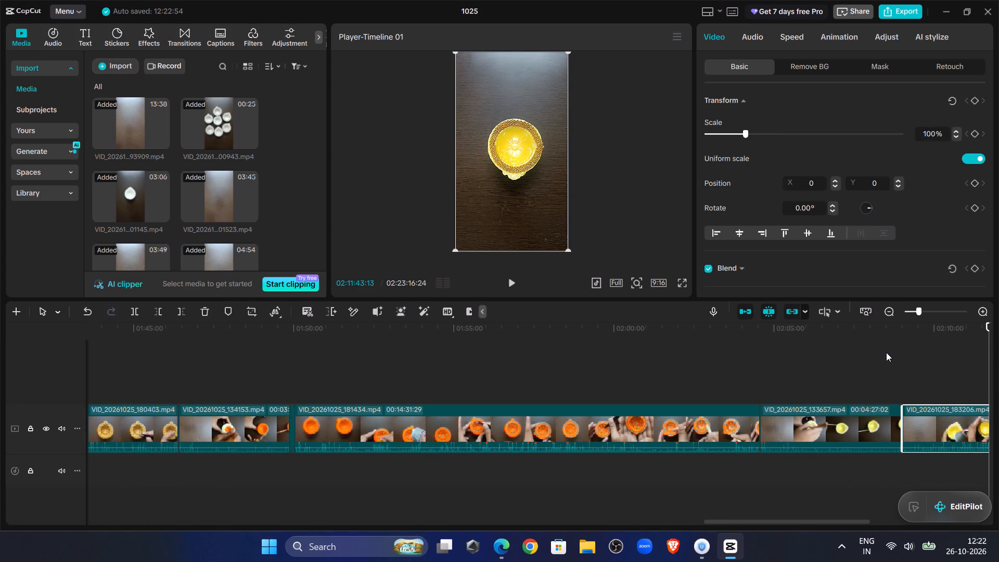
# Scrub to the end of the main track and check the short clips from VID_20261025_190125 to 223232.
pyautogui.click(886, 352)
pyautogui.moveTo(886, 352); pyautogui.dragTo(998, 447)
pyautogui.click(540, 429)
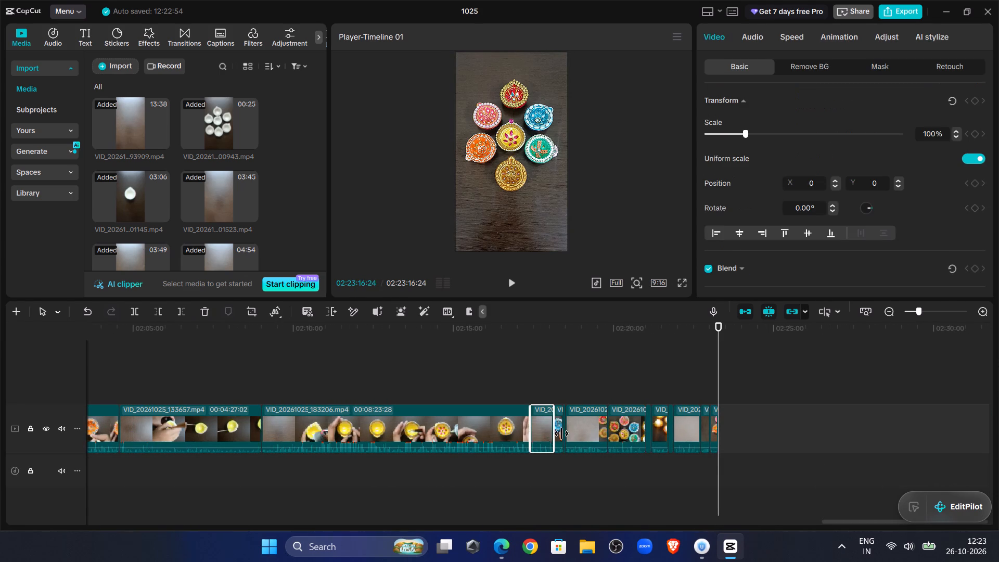
pyautogui.click(561, 433)
pyautogui.click(567, 433)
pyautogui.click(562, 423)
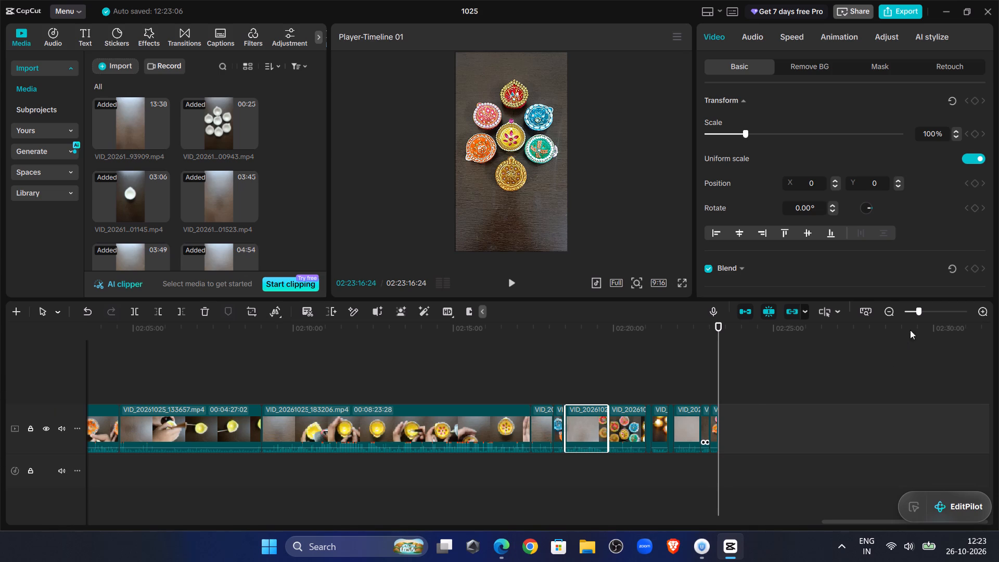
# Inspect the closing lit-diya clips on the main track from VID_20261025_223232 and 223413 through 223712 to the last clip.
pyautogui.click(928, 313)
pyautogui.click(239, 357)
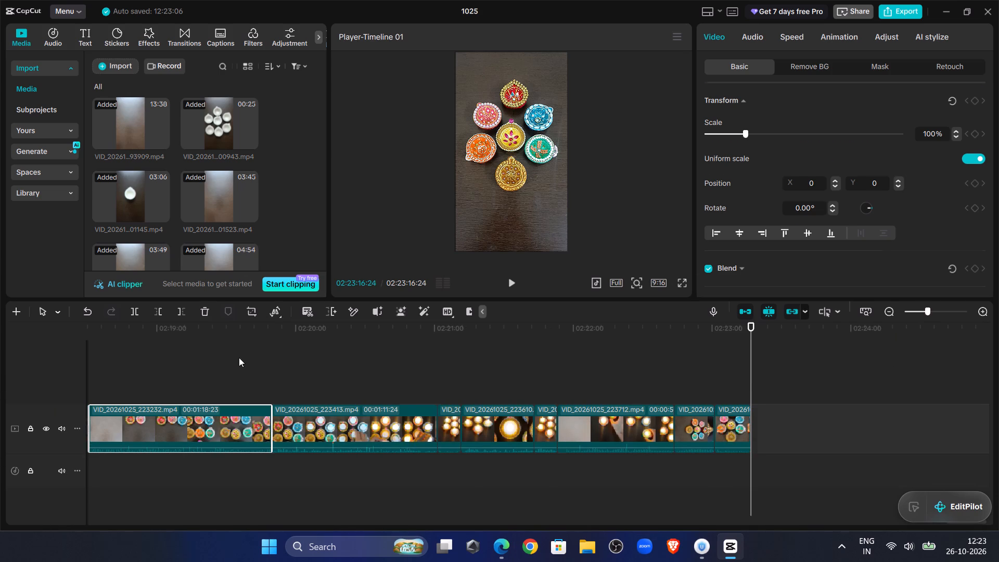
pyautogui.moveTo(239, 357); pyautogui.dragTo(187, 419)
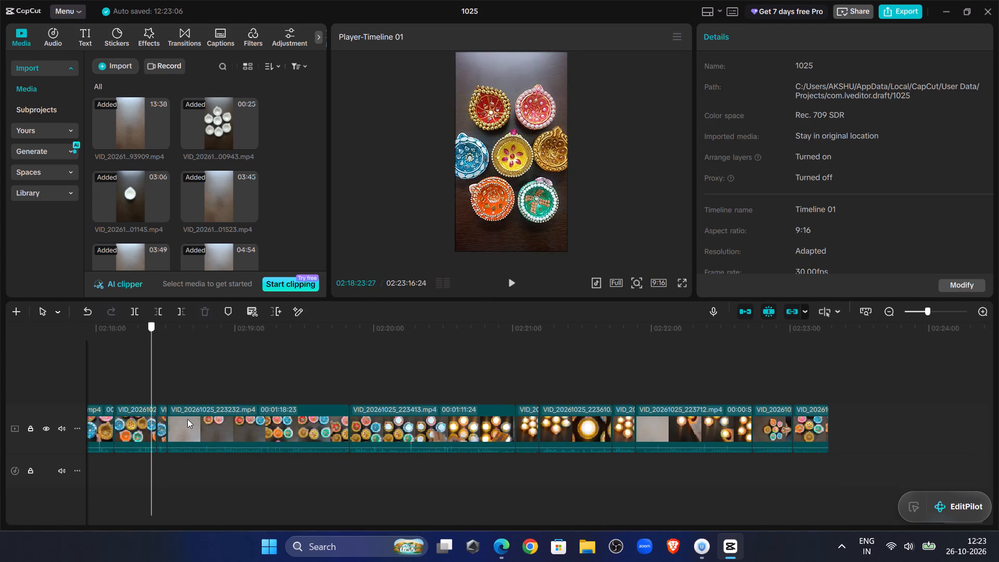
pyautogui.moveTo(187, 419); pyautogui.dragTo(362, 465)
pyautogui.click(398, 448)
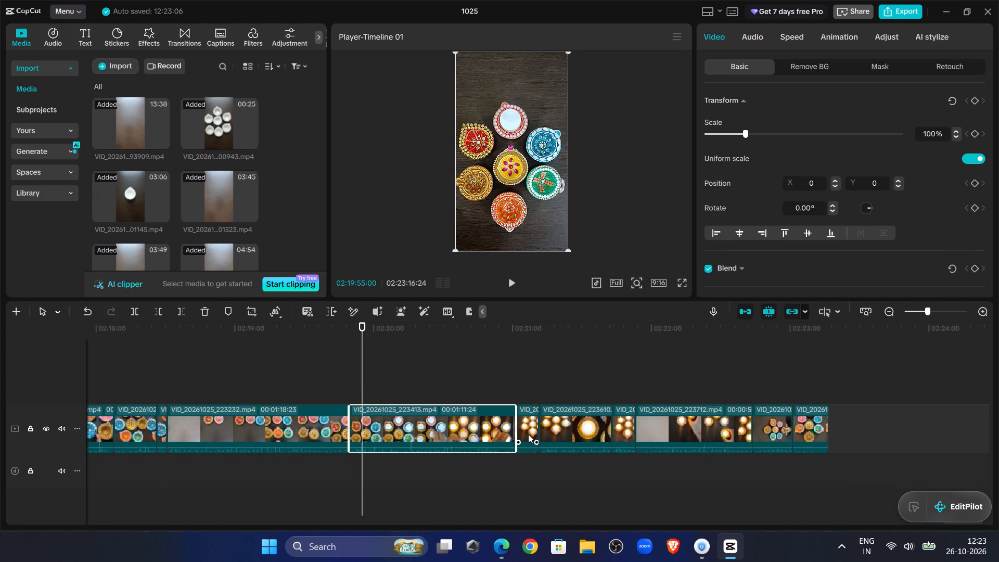
pyautogui.click(528, 434)
pyautogui.click(564, 429)
pyautogui.click(623, 428)
pyautogui.click(661, 428)
pyautogui.click(767, 433)
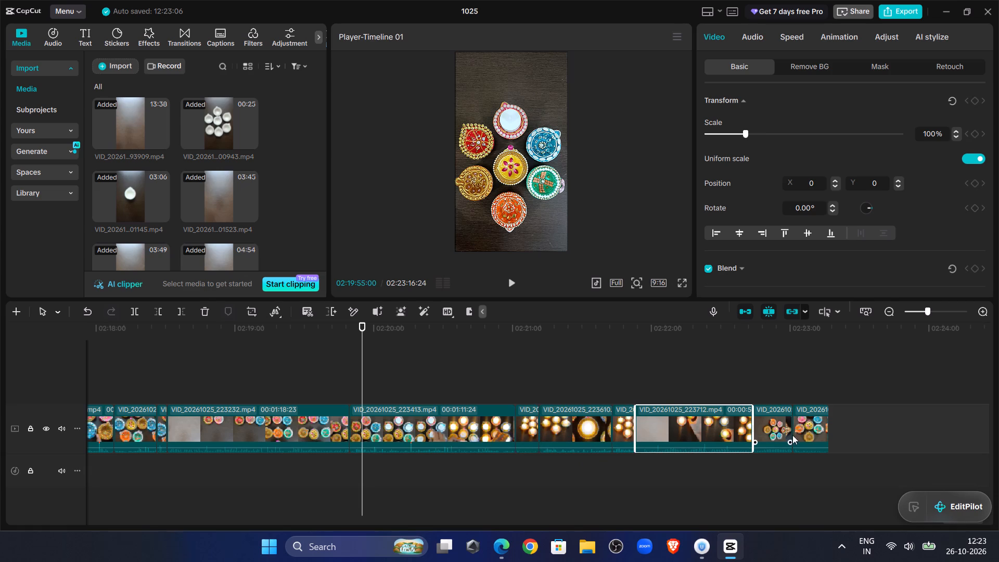
pyautogui.click(806, 435)
# Scrub backward through the whole main track and return the playhead to the start of the timeline.
pyautogui.click(790, 352)
pyautogui.moveTo(790, 352); pyautogui.dragTo(0, 356)
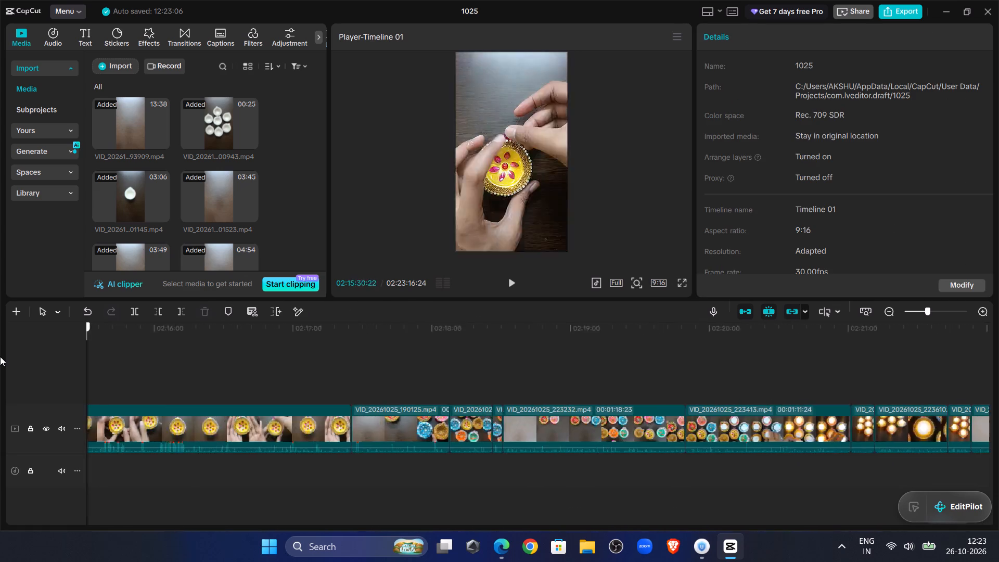
pyautogui.moveTo(0, 356); pyautogui.dragTo(0, 439)
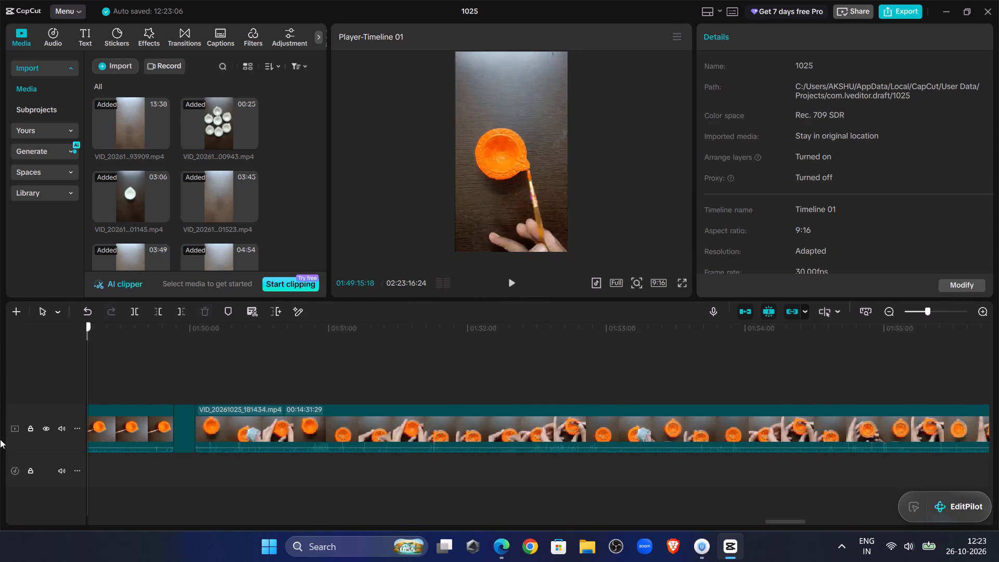
pyautogui.moveTo(0, 439); pyautogui.dragTo(0, 426)
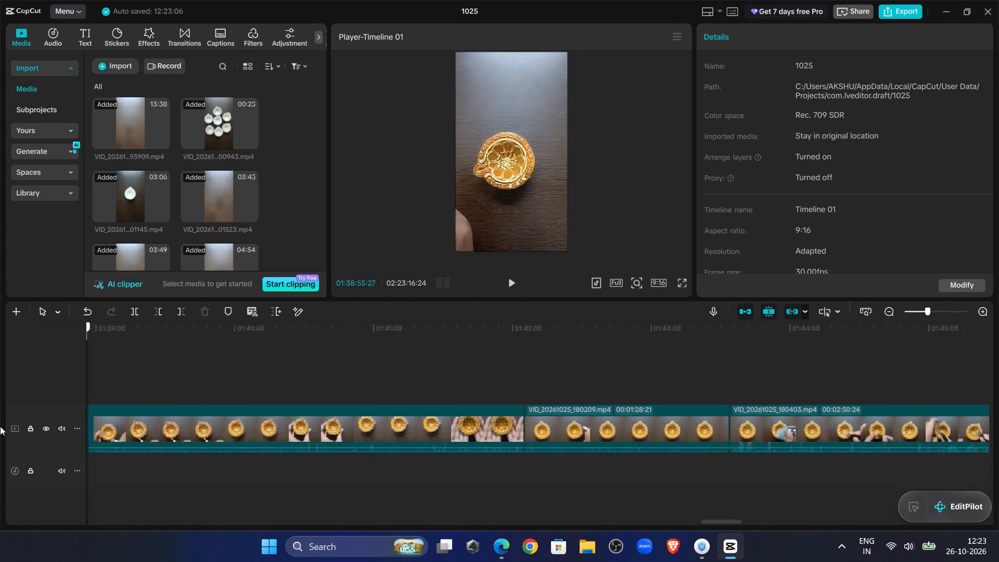
pyautogui.moveTo(0, 426); pyautogui.dragTo(0, 475)
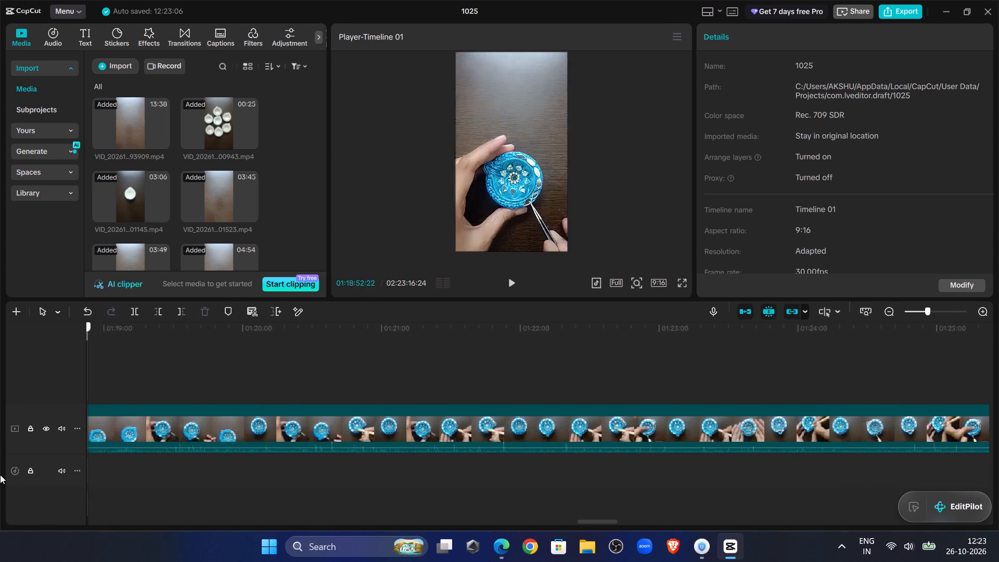
pyautogui.moveTo(0, 475); pyautogui.dragTo(0, 537)
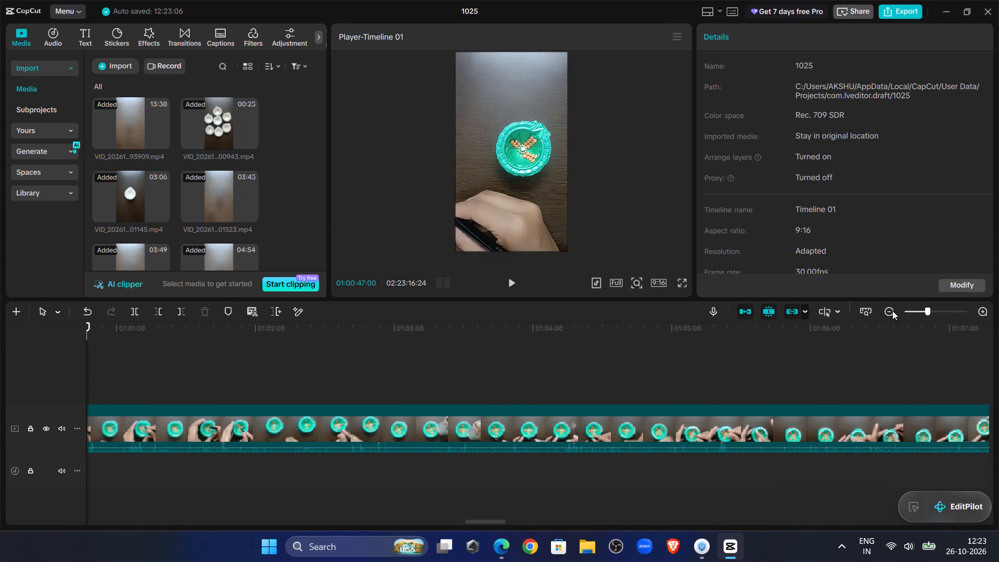
pyautogui.click(913, 315)
pyautogui.moveTo(913, 315); pyautogui.dragTo(835, 336)
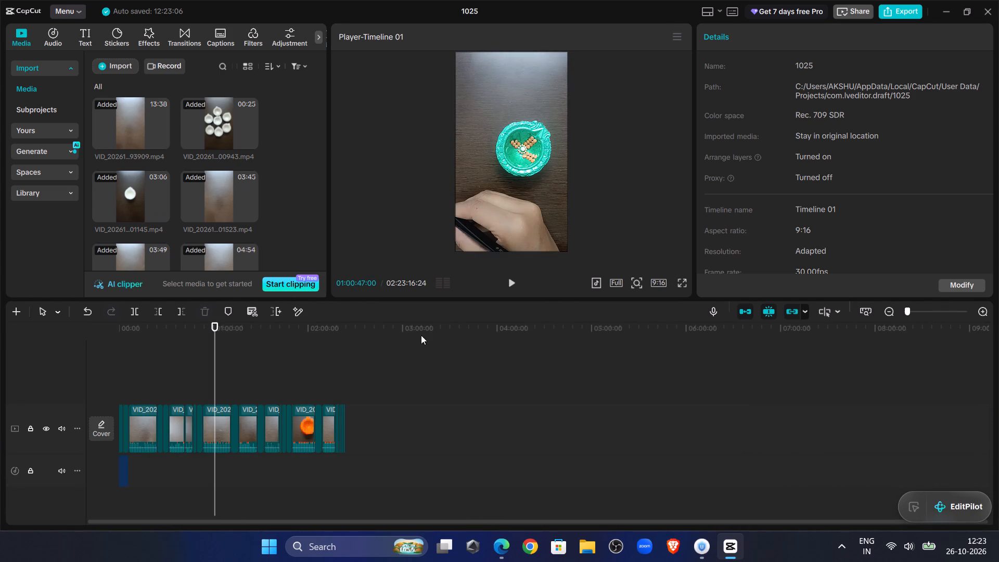
pyautogui.click(175, 335)
pyautogui.moveTo(175, 335); pyautogui.dragTo(110, 338)
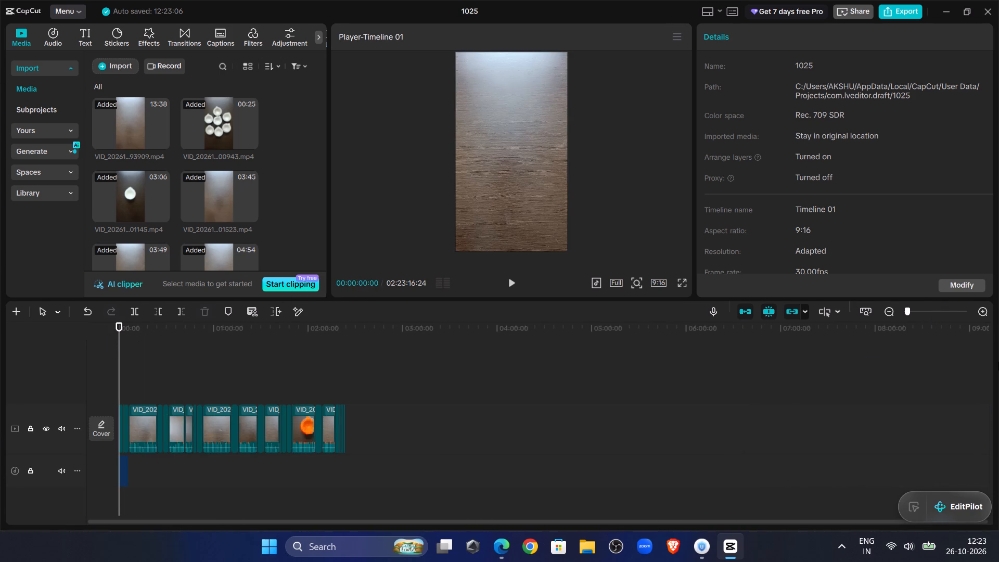
# Examine the timeline's opening, including the audio track's extent and the clips VID_20261025_093909 and 100943, ending with the playhead at the start.
pyautogui.click(917, 309)
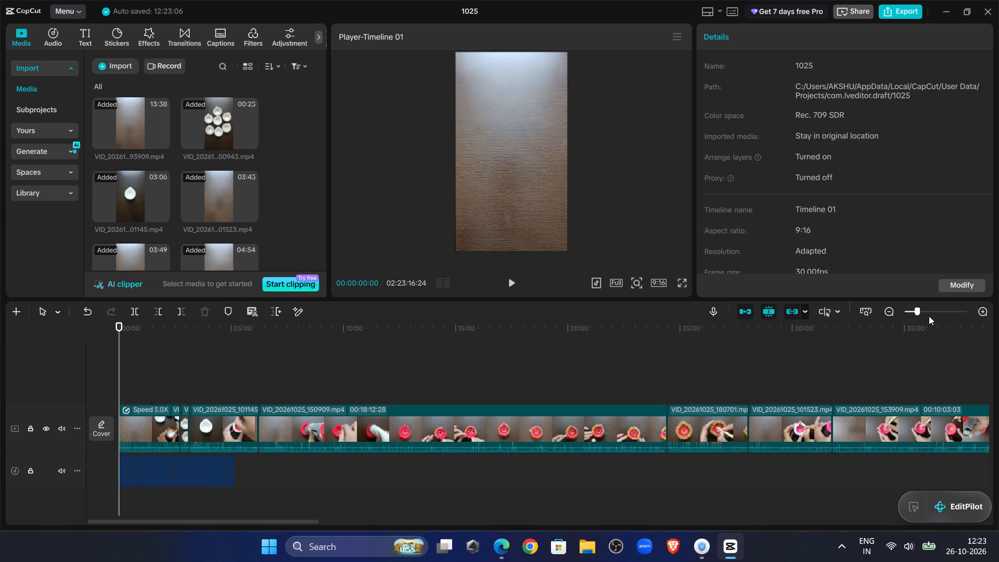
pyautogui.click(928, 316)
pyautogui.click(927, 313)
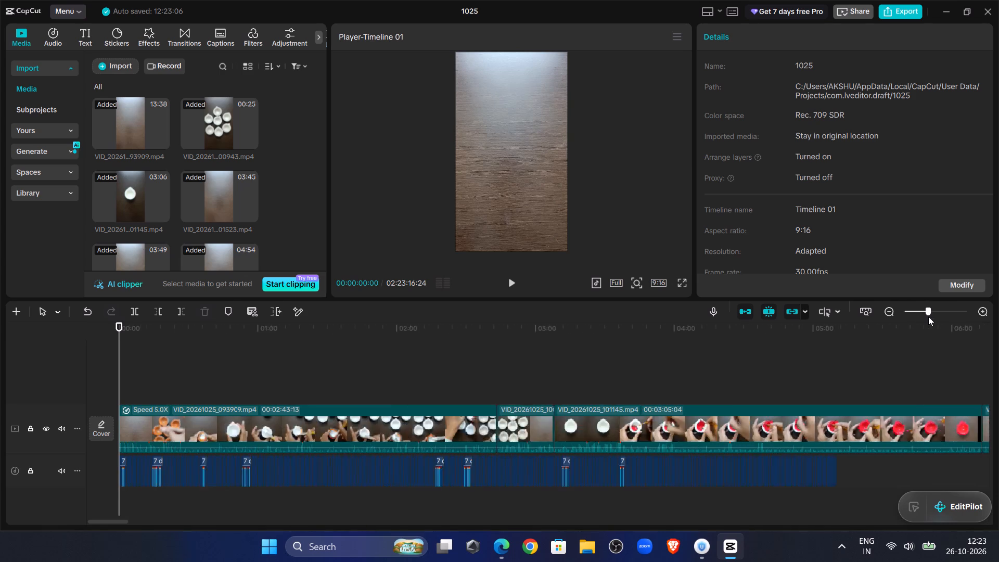
pyautogui.click(739, 360)
pyautogui.moveTo(739, 360); pyautogui.dragTo(44, 446)
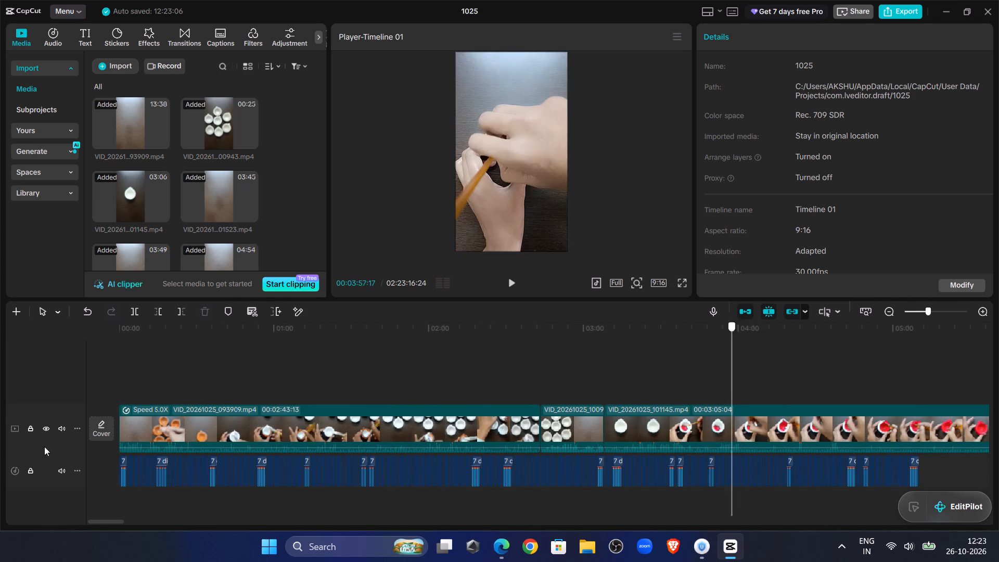
pyautogui.moveTo(44, 446); pyautogui.dragTo(0, 445)
pyautogui.click(370, 415)
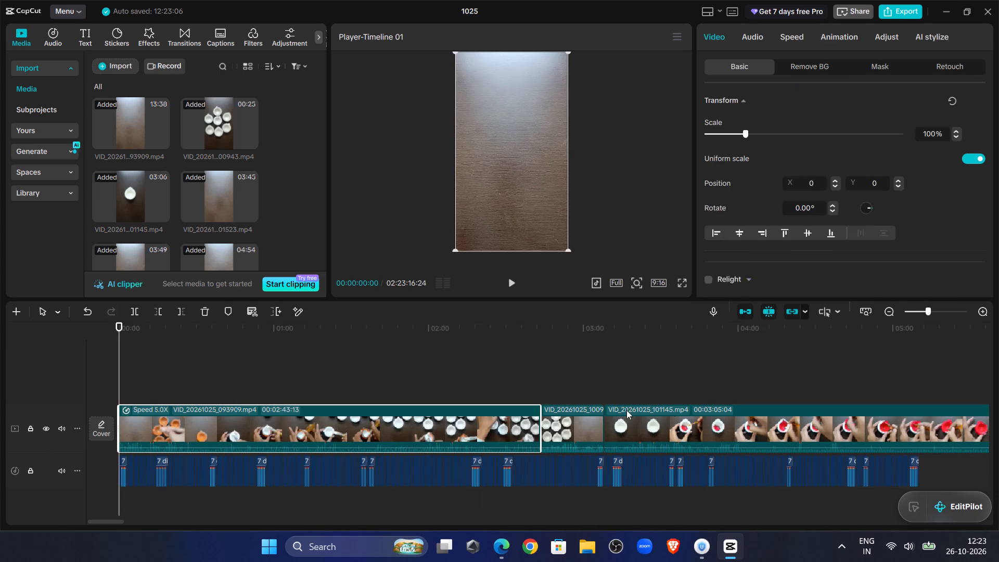
pyautogui.click(573, 436)
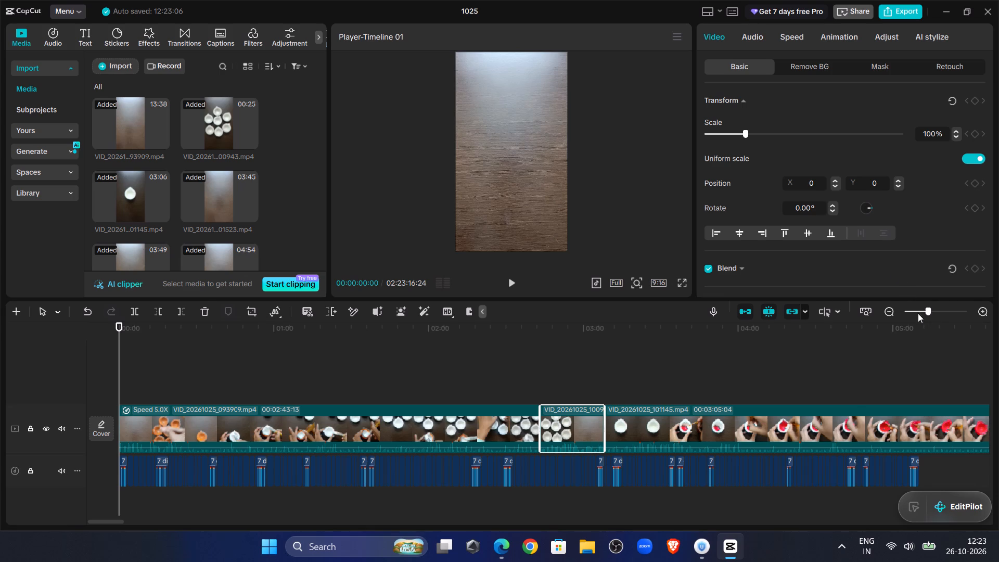
# Select all clips on the main track and lower their shared audio volume to the minimum.
pyautogui.click(913, 311)
pyautogui.moveTo(896, 423); pyautogui.dragTo(158, 410)
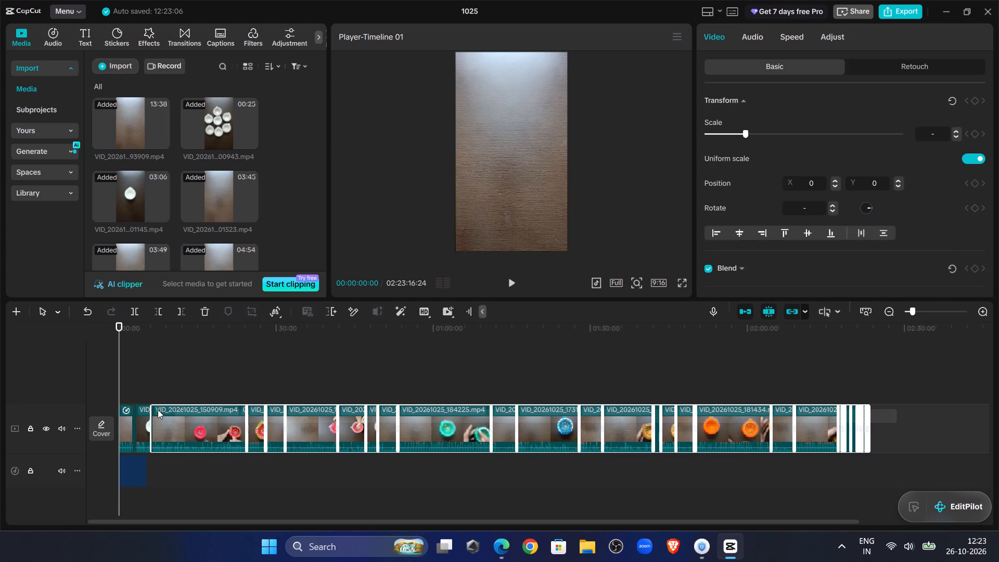
pyautogui.moveTo(158, 410); pyautogui.dragTo(113, 421)
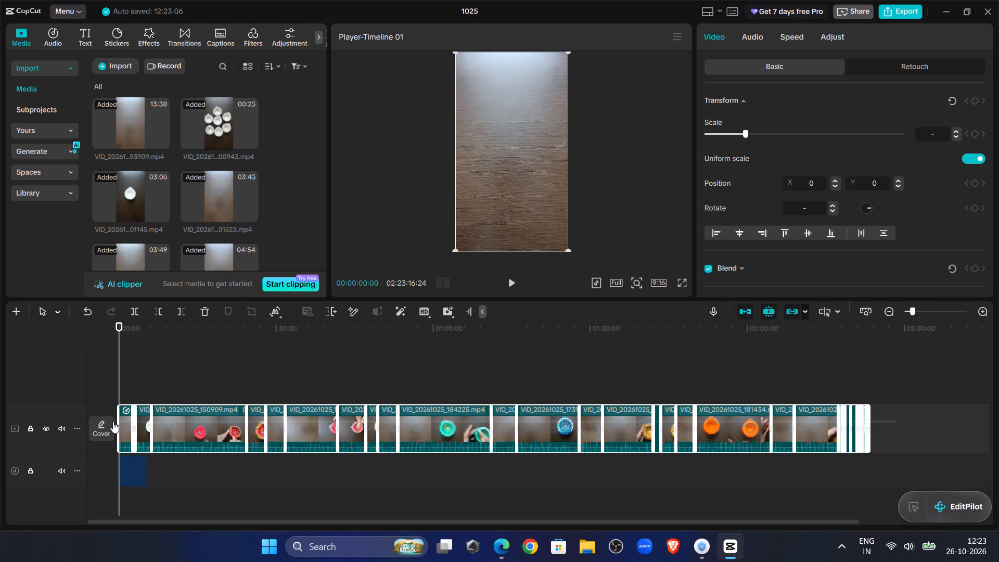
pyautogui.moveTo(113, 421); pyautogui.dragTo(113, 422)
pyautogui.click(763, 37)
pyautogui.scroll(5, 771, 203)
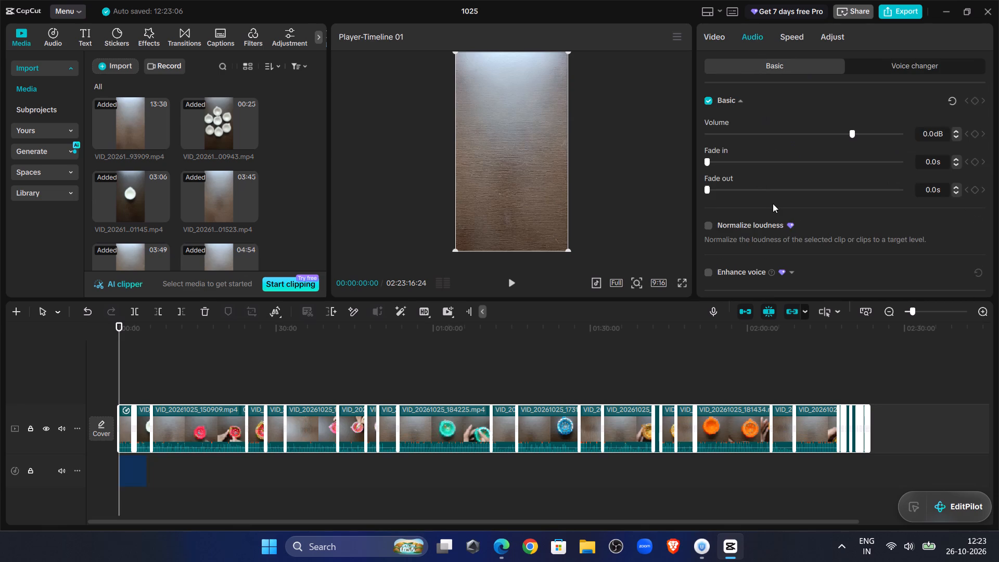
pyautogui.scroll(-1, 772, 211)
pyautogui.scroll(6, 823, 228)
pyautogui.scroll(-3, 843, 258)
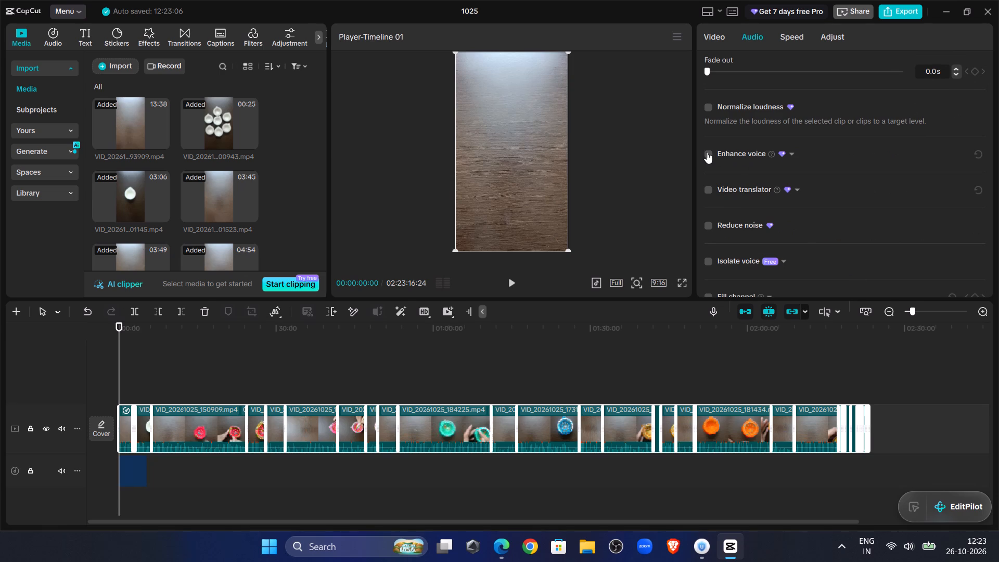
pyautogui.scroll(6, 770, 221)
pyautogui.moveTo(854, 124); pyautogui.dragTo(544, 161)
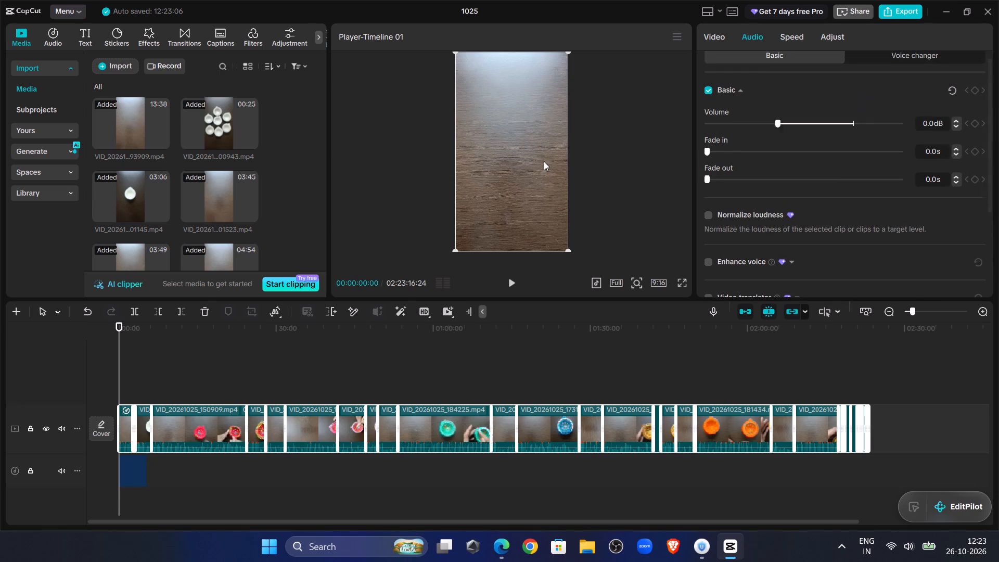
pyautogui.moveTo(544, 161); pyautogui.dragTo(541, 163)
pyautogui.scroll(-8, 754, 231)
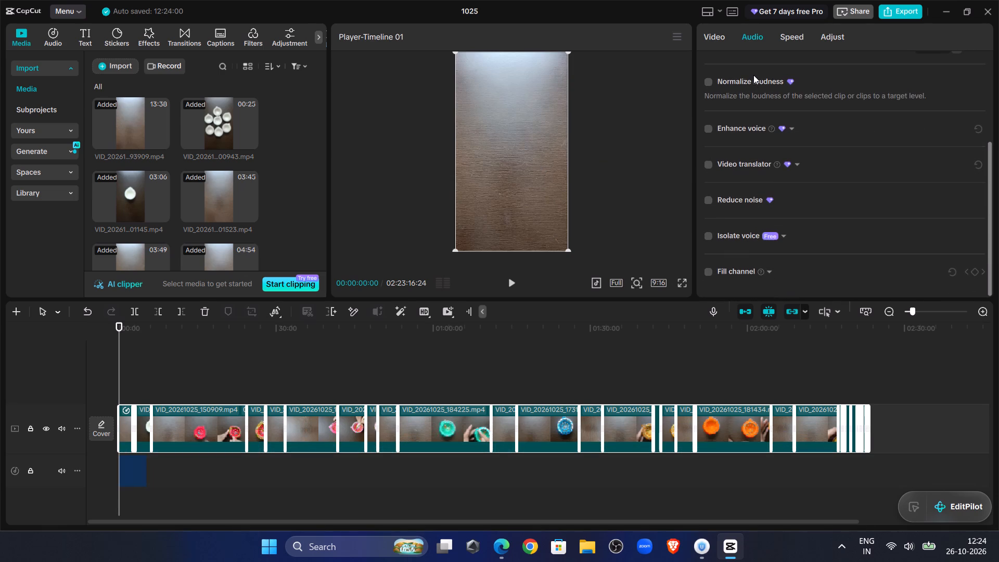
# Set the speed of all selected main-track clips to 5x and deselect them.
pyautogui.click(790, 35)
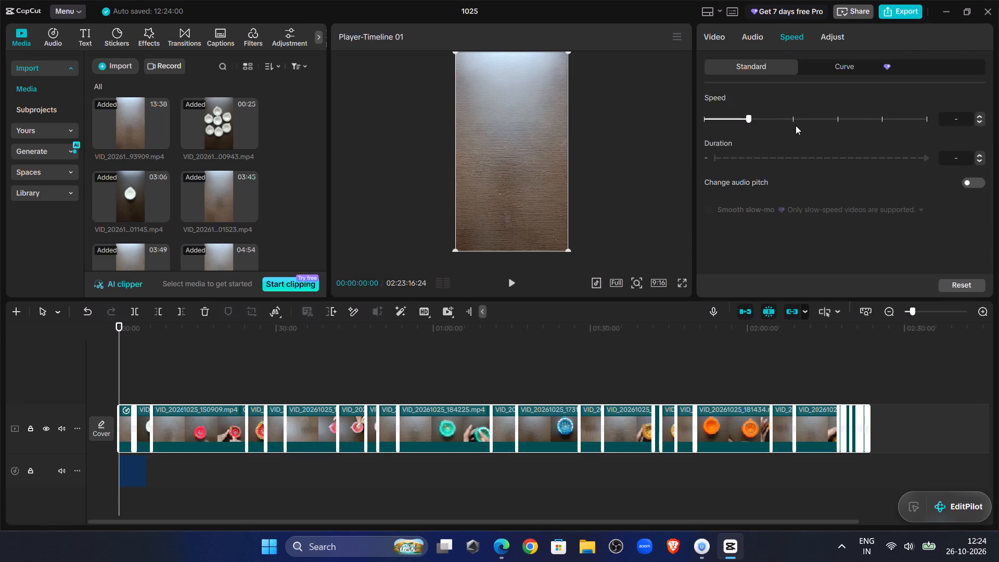
pyautogui.click(792, 117)
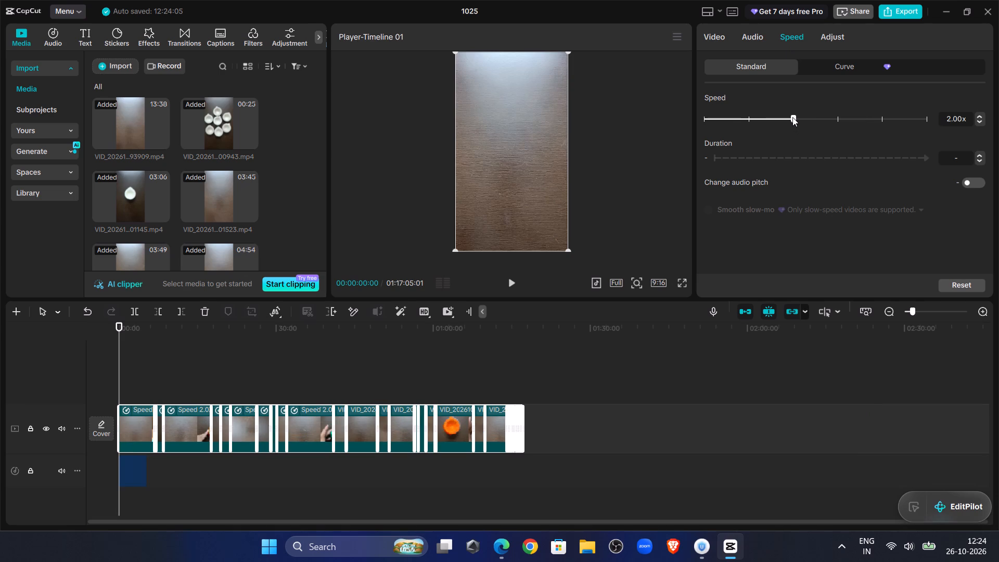
pyautogui.click(838, 116)
pyautogui.click(124, 378)
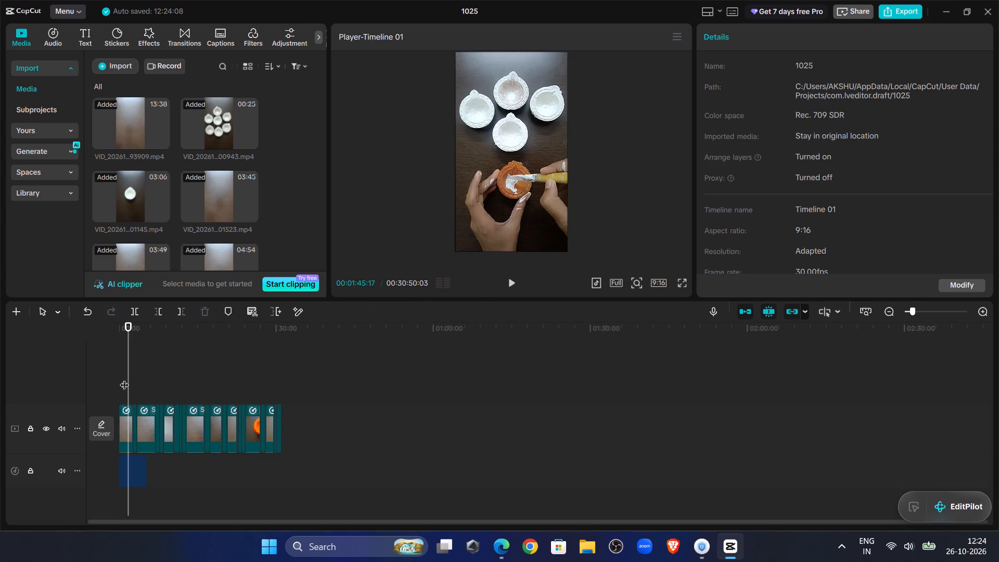
# Trim off the empty-table opening of clip VID_20261025_093909 up to 00:00:06:26.
pyautogui.moveTo(124, 378); pyautogui.dragTo(0, 322)
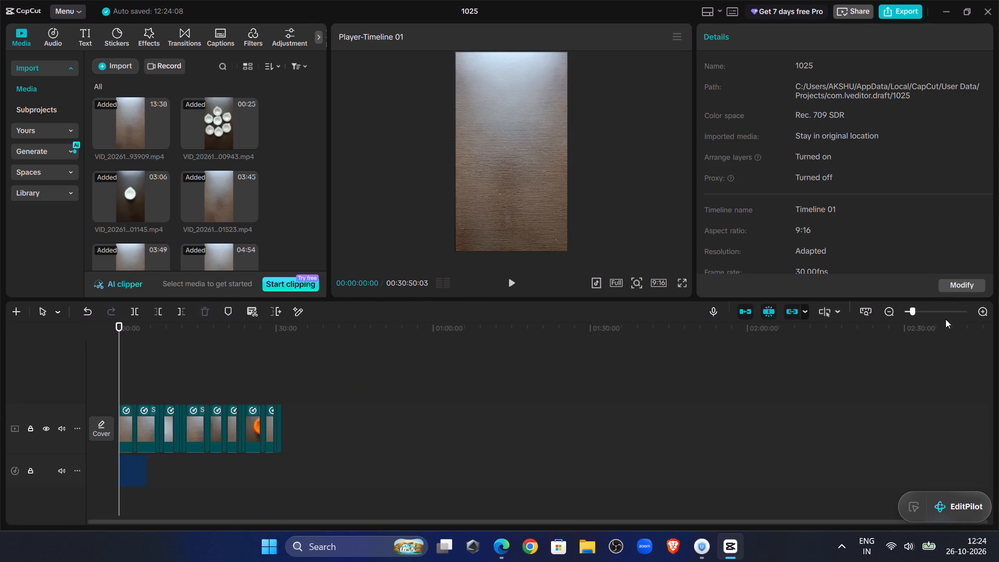
pyautogui.click(934, 312)
pyautogui.click(176, 394)
pyautogui.moveTo(176, 393); pyautogui.dragTo(395, 419)
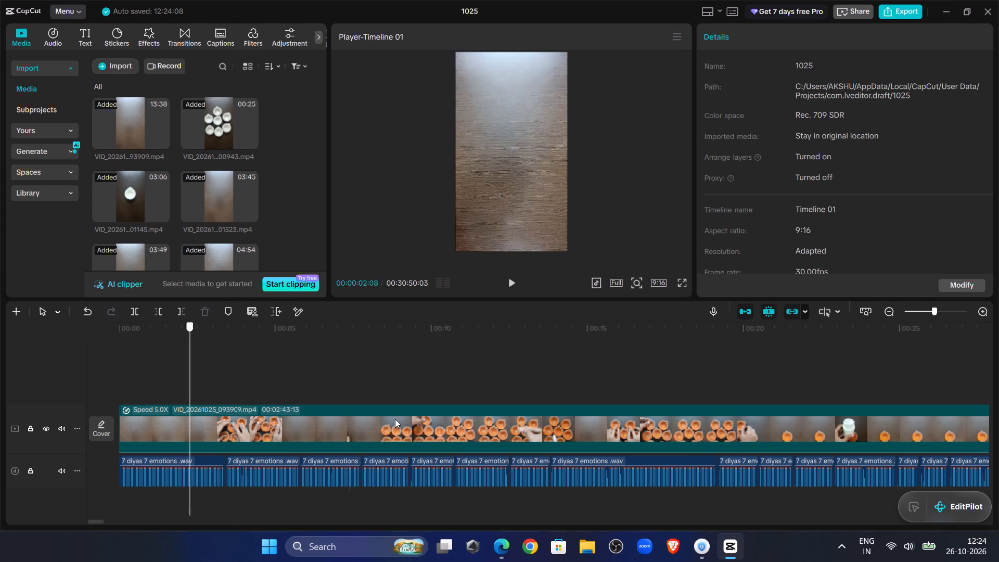
pyautogui.moveTo(395, 419); pyautogui.dragTo(211, 413)
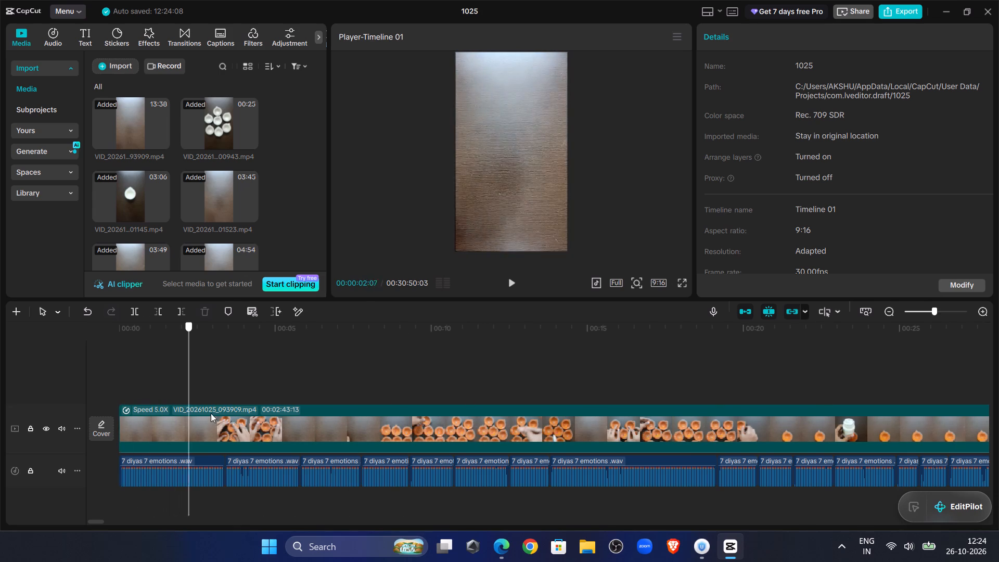
pyautogui.moveTo(211, 413); pyautogui.dragTo(279, 428)
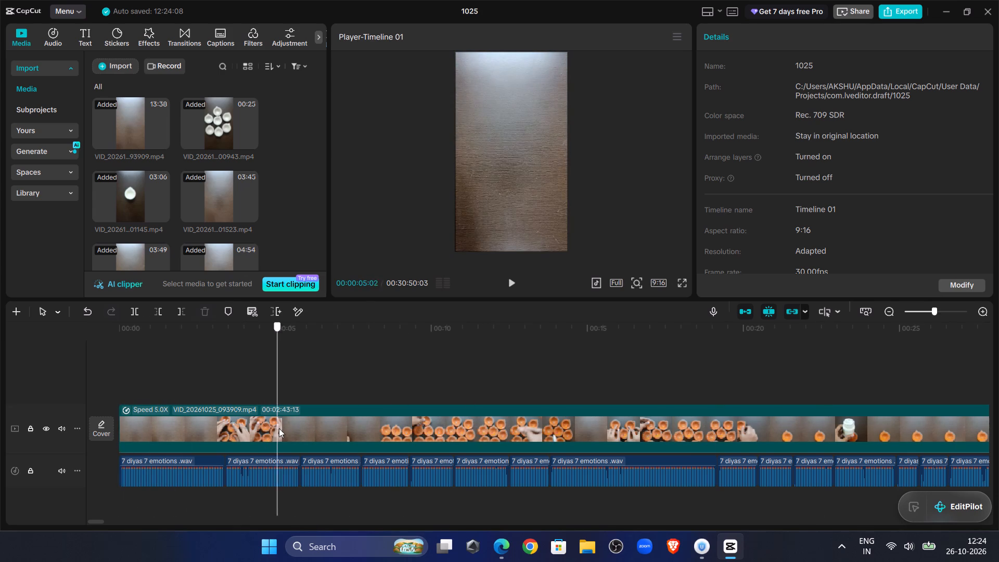
pyautogui.moveTo(279, 428); pyautogui.dragTo(367, 436)
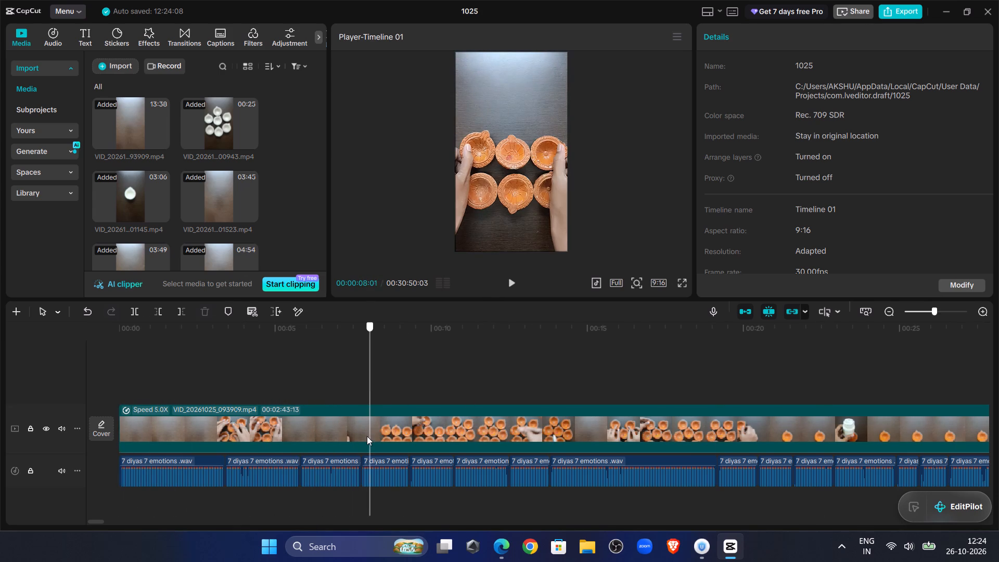
pyautogui.moveTo(367, 436); pyautogui.dragTo(334, 423)
pyautogui.click(350, 443)
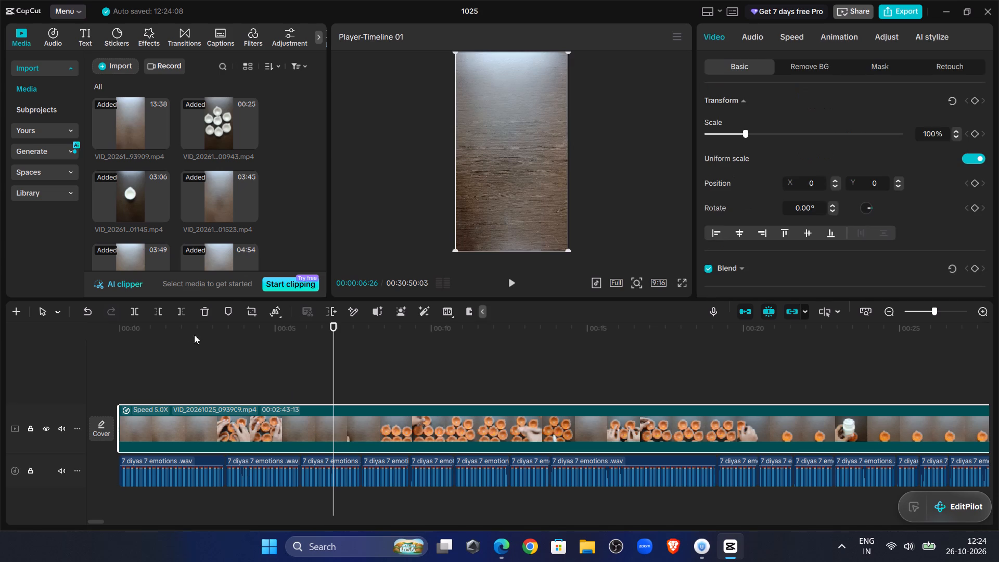
pyautogui.click(157, 318)
# Scrub through the trimmed first clip and the whole sped-up main track, ending with the playhead at the start.
pyautogui.click(155, 353)
pyautogui.moveTo(155, 355); pyautogui.dragTo(219, 376)
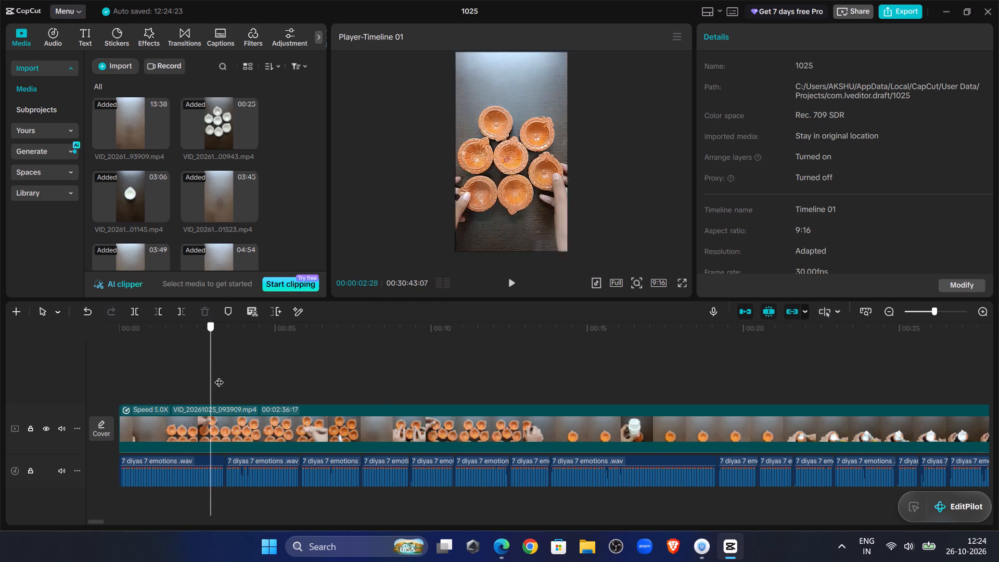
pyautogui.moveTo(219, 376); pyautogui.dragTo(613, 385)
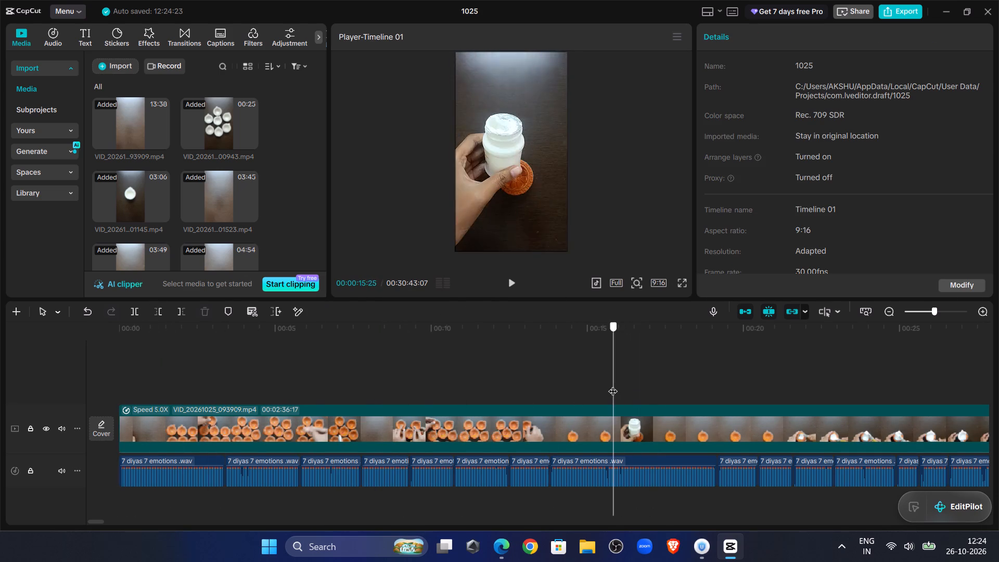
pyautogui.moveTo(613, 385); pyautogui.dragTo(998, 429)
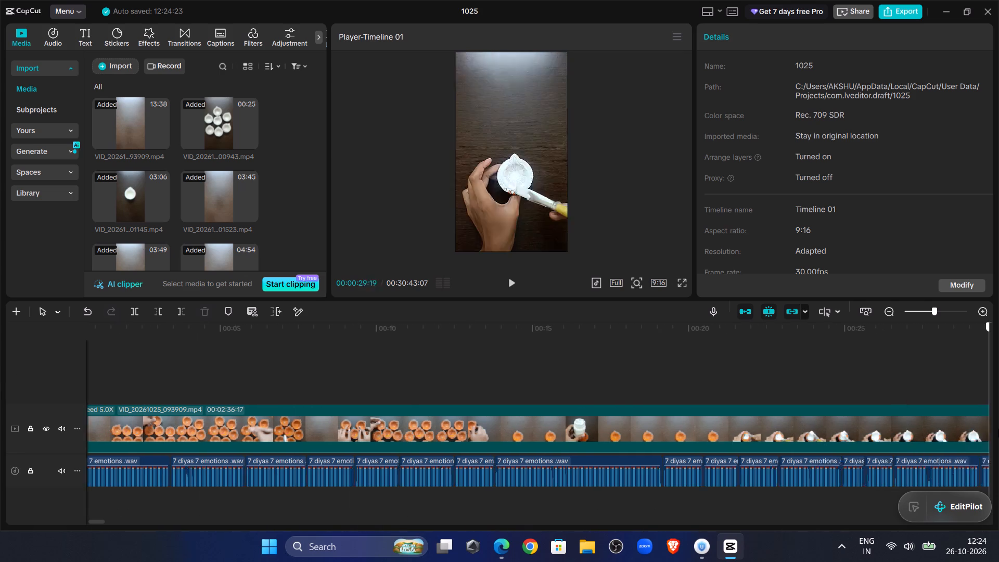
pyautogui.moveTo(998, 429); pyautogui.dragTo(0, 421)
pyautogui.click(925, 310)
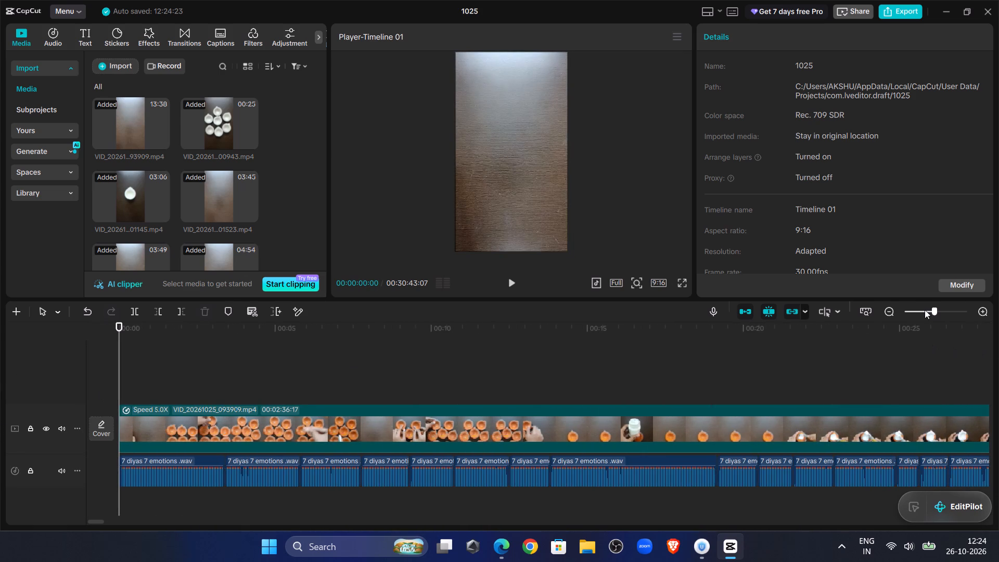
pyautogui.click(915, 310)
pyautogui.click(615, 354)
pyautogui.moveTo(615, 354); pyautogui.dragTo(998, 463)
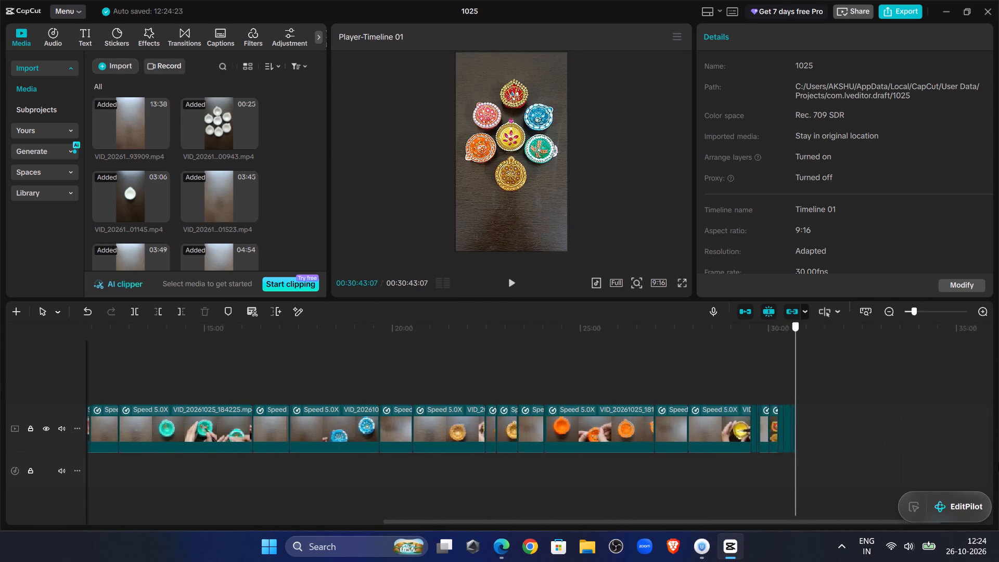
pyautogui.moveTo(998, 463); pyautogui.dragTo(0, 406)
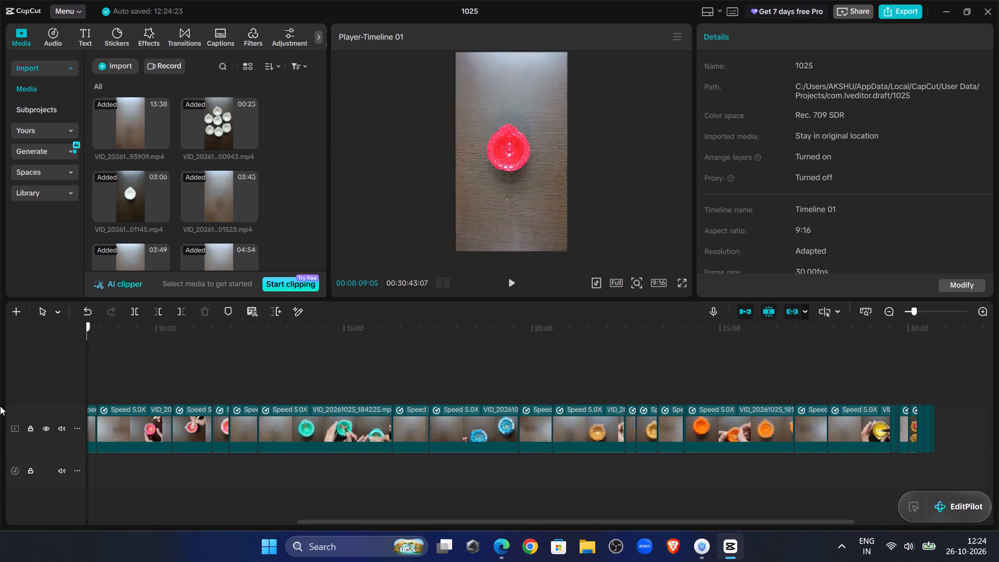
pyautogui.moveTo(0, 406); pyautogui.dragTo(0, 421)
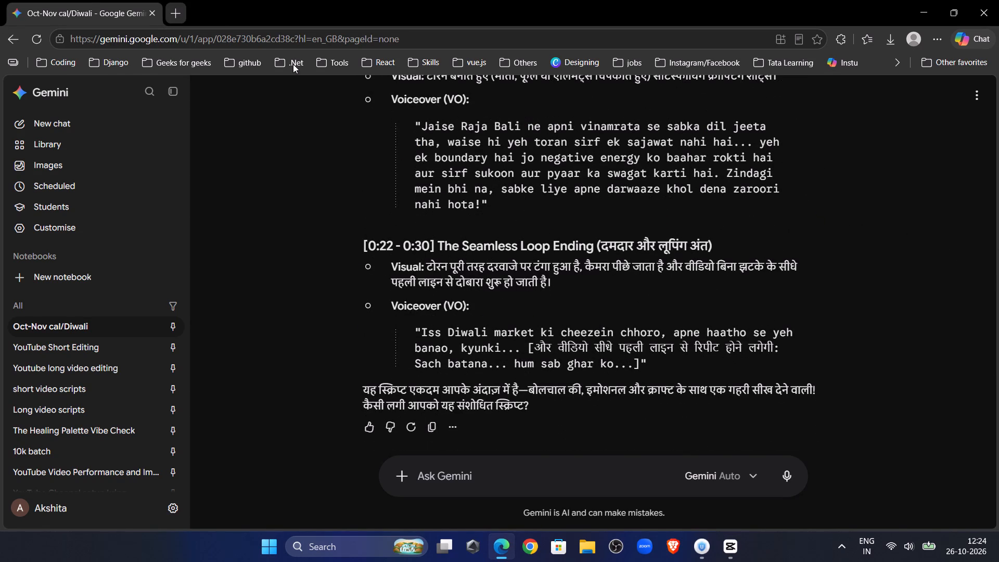
pyautogui.click(326, 77)
pyautogui.click(326, 70)
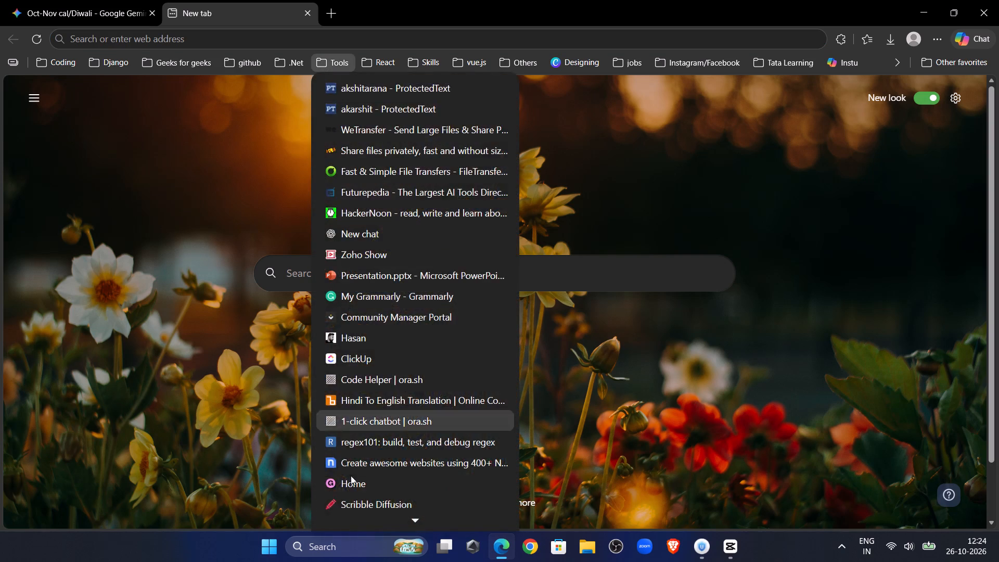
pyautogui.scroll(-6, 372, 523)
pyautogui.scroll(-14, 409, 479)
pyautogui.scroll(-16, 410, 479)
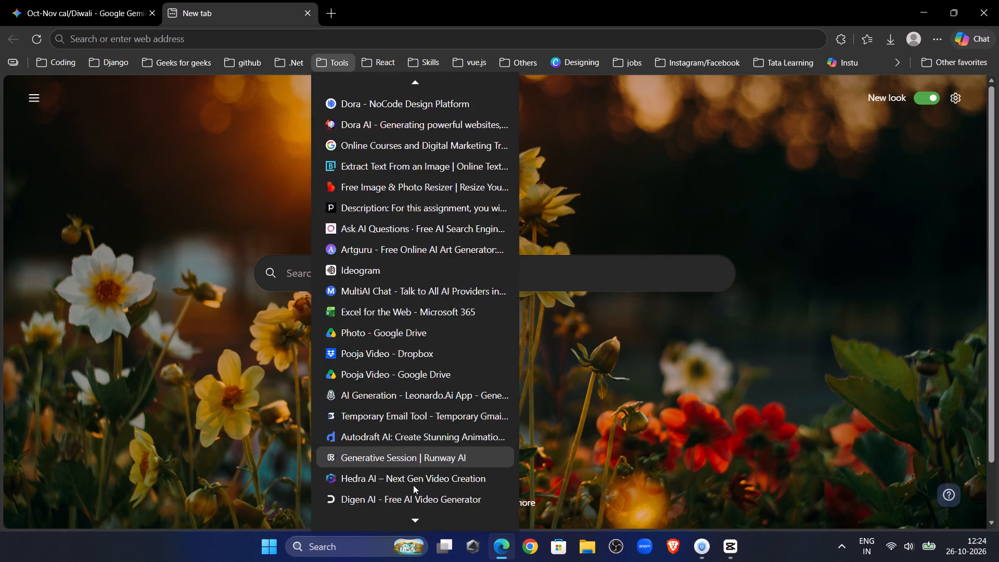
pyautogui.scroll(-12, 413, 485)
pyautogui.click(417, 472)
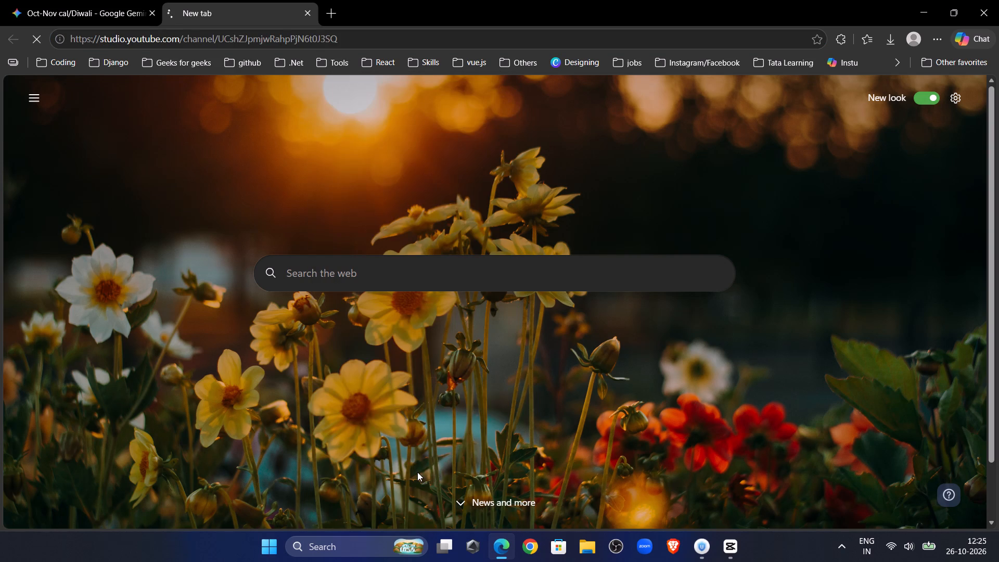
# Switch back to the 1025 project in CapCut.
pyautogui.click(736, 541)
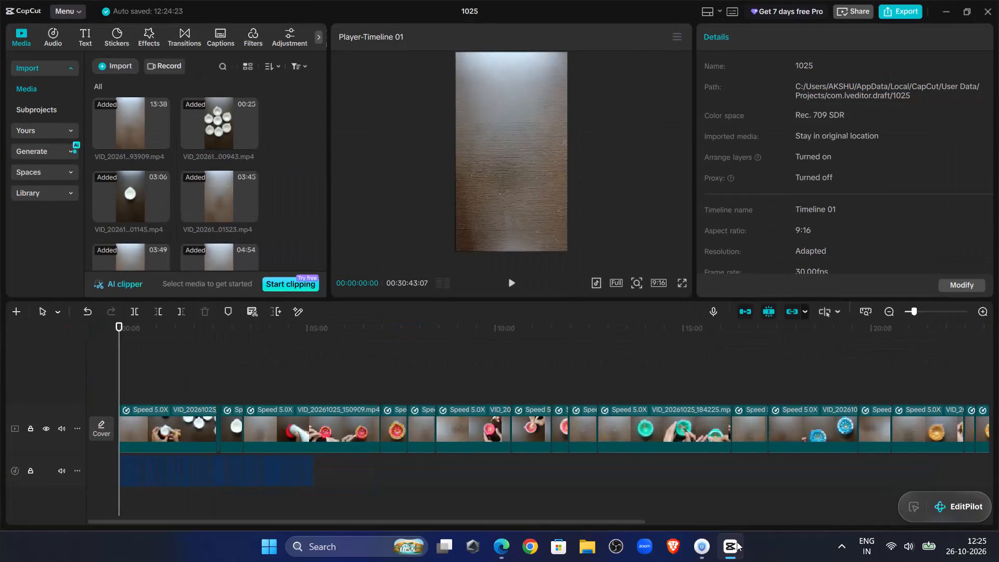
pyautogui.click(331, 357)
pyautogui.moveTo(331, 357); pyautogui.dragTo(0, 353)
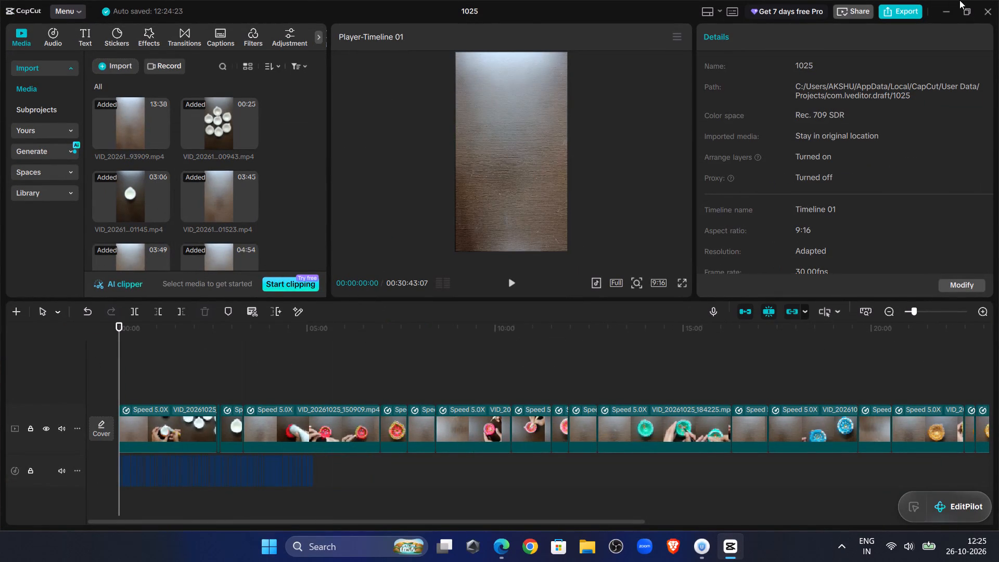
# Switch to YouTube Studio in Microsoft Edge and review the channel dashboard and the Content page's videos and Shorts, ending on the dashboard.
pyautogui.click(949, 10)
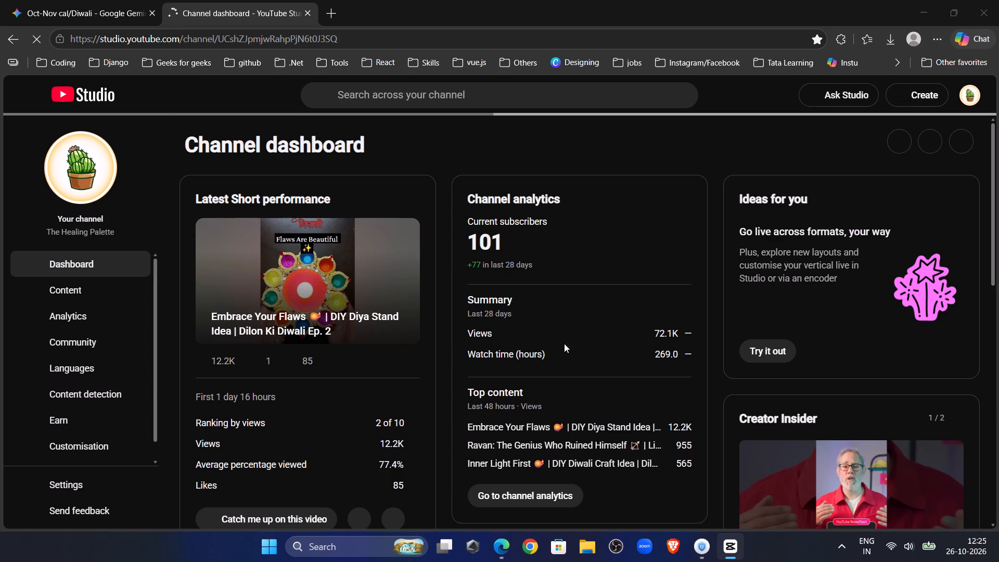
pyautogui.scroll(-3, 268, 388)
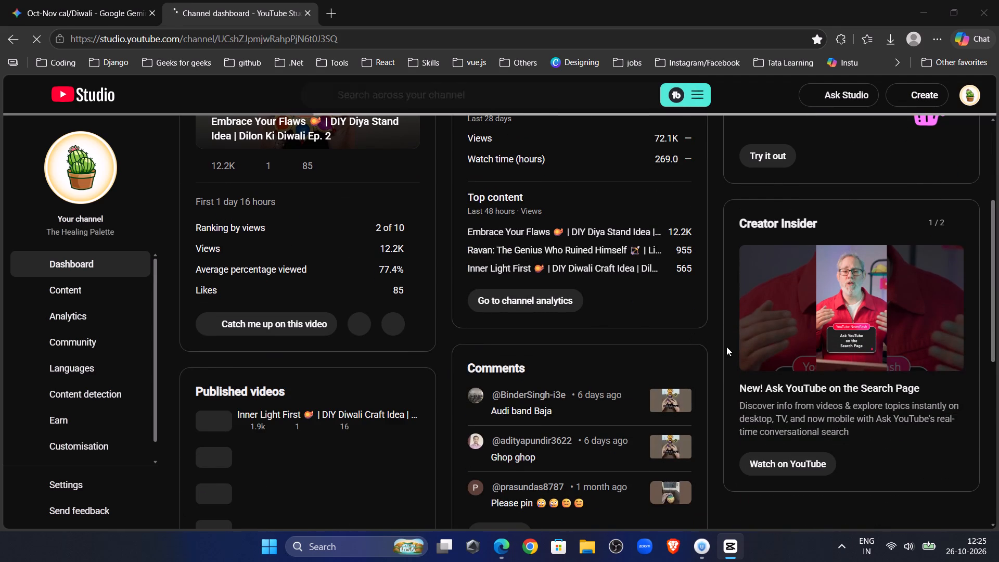
pyautogui.click(75, 298)
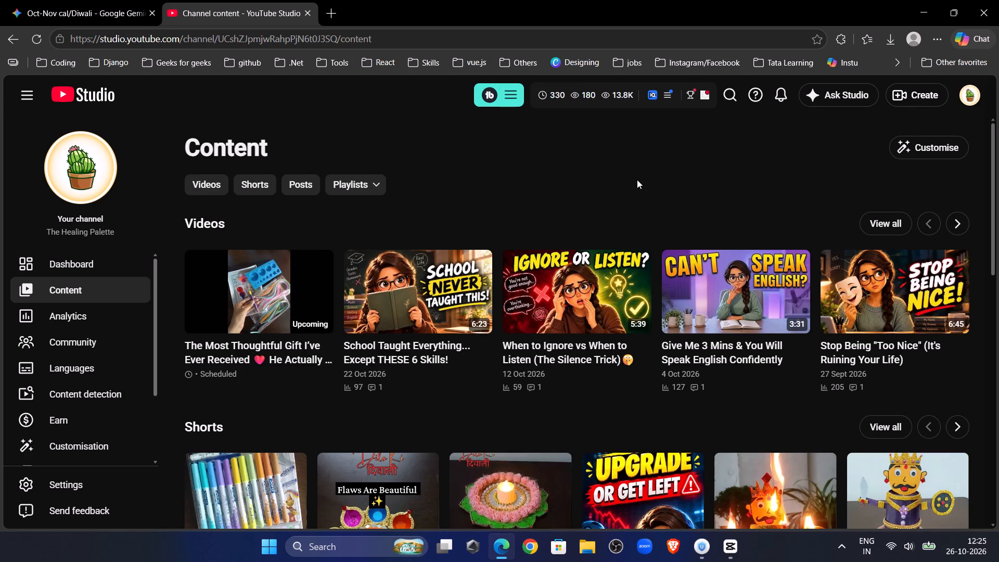
pyautogui.scroll(-5, 789, 186)
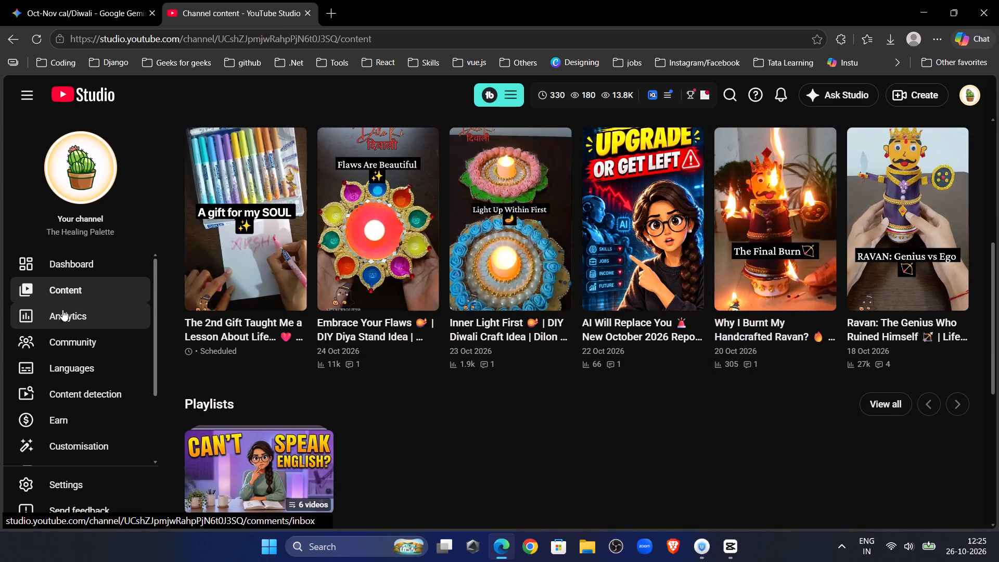
pyautogui.click(67, 267)
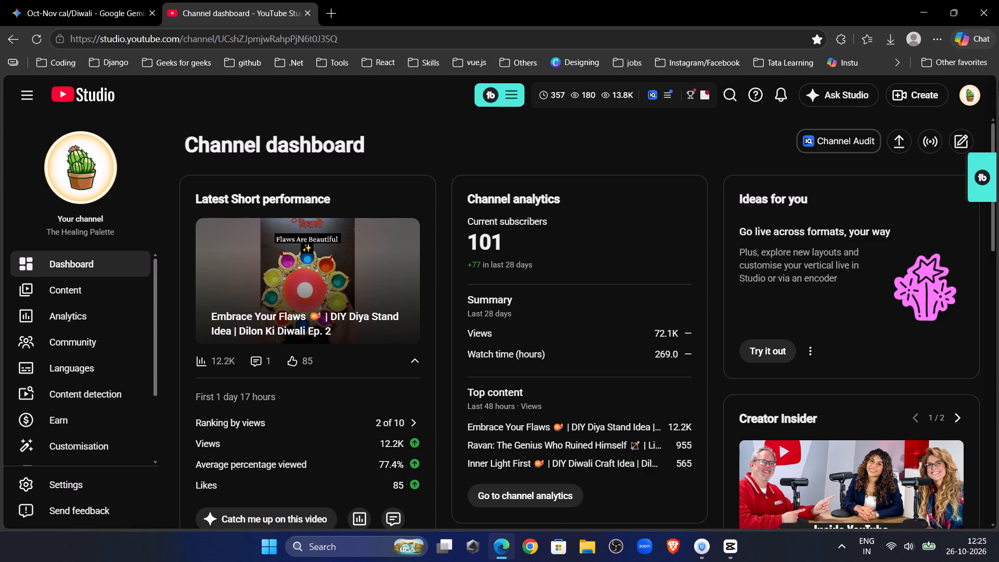
pyautogui.click(648, 133)
pyautogui.click(672, 122)
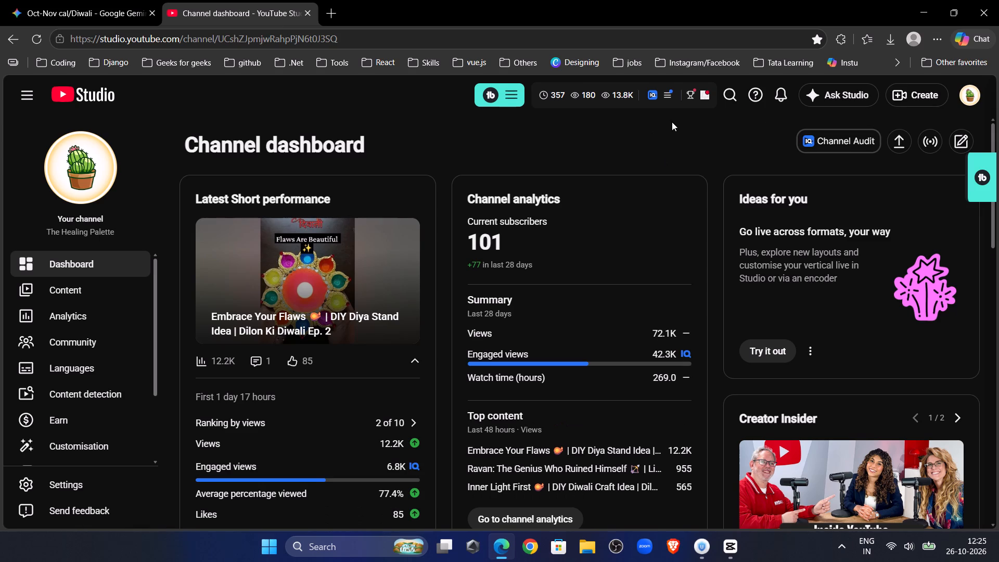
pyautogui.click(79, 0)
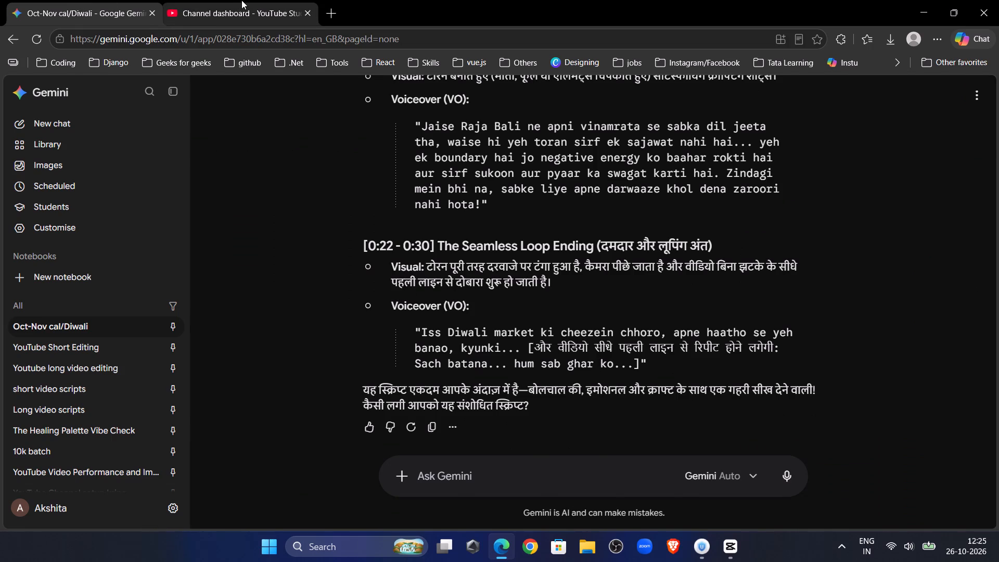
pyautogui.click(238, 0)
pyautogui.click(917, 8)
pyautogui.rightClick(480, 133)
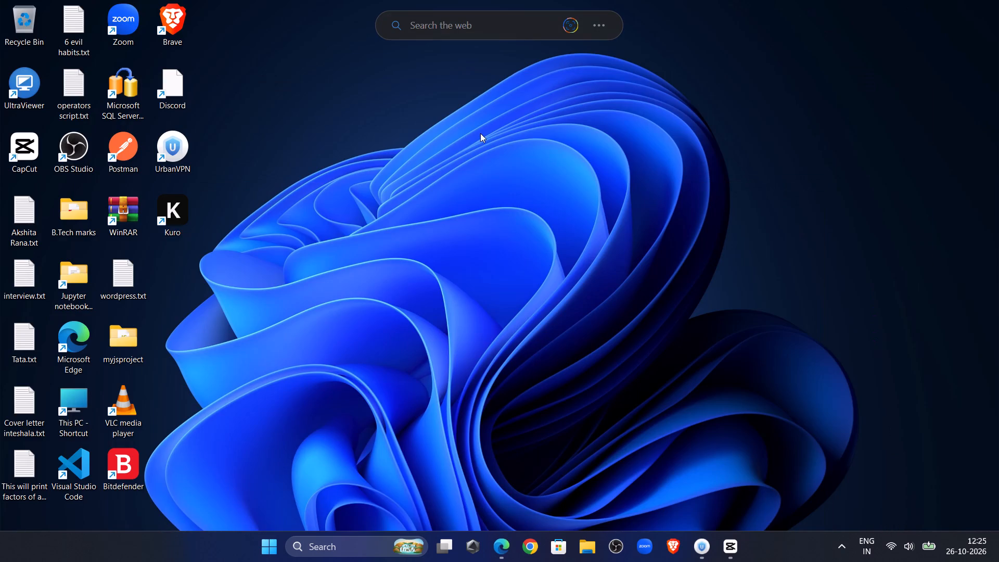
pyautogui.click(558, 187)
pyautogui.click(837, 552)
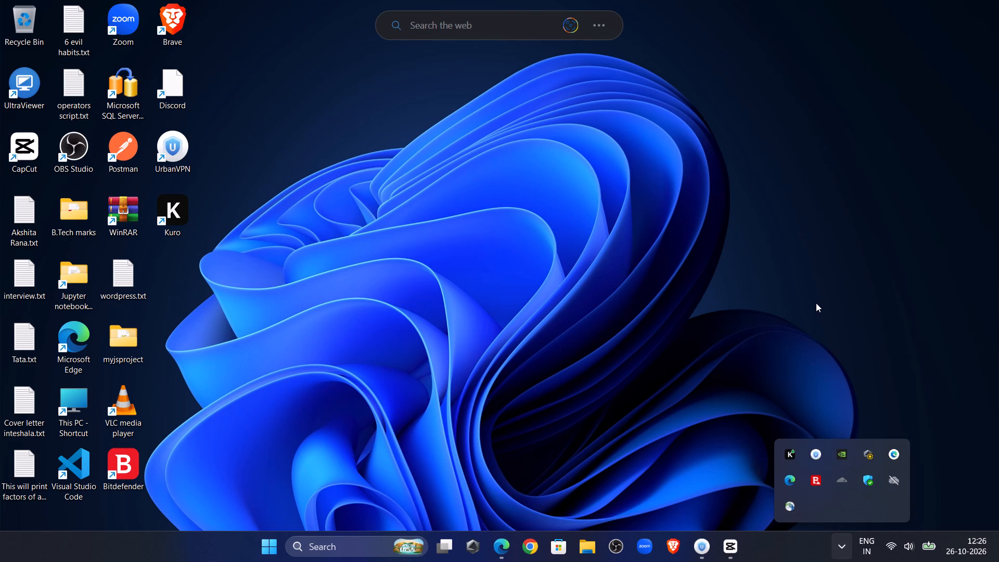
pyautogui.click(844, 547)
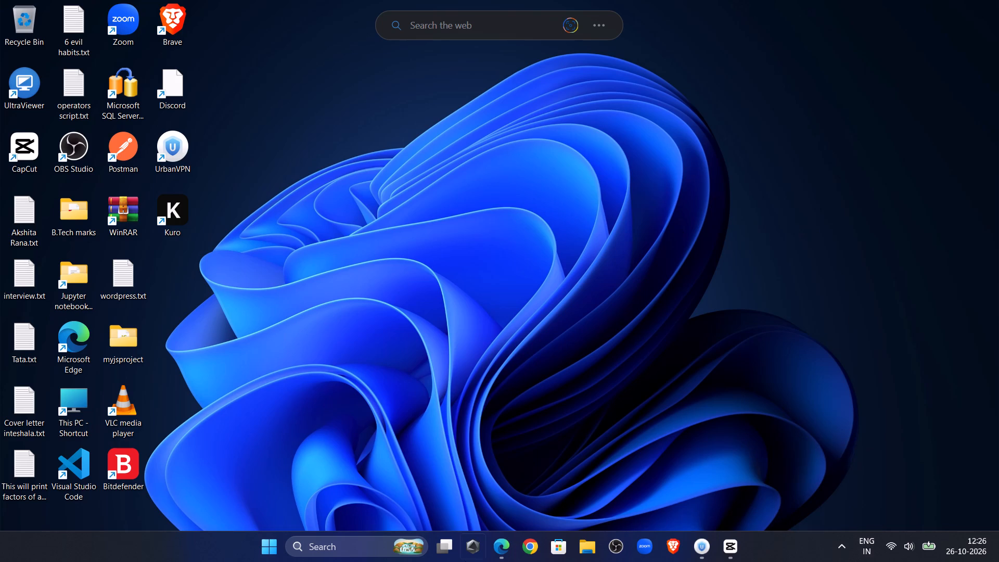
# Switch back to the 1025 project in CapCut.
pyautogui.click(731, 560)
pyautogui.click(731, 560)
pyautogui.click(734, 544)
pyautogui.click(208, 376)
pyautogui.moveTo(208, 376); pyautogui.dragTo(0, 413)
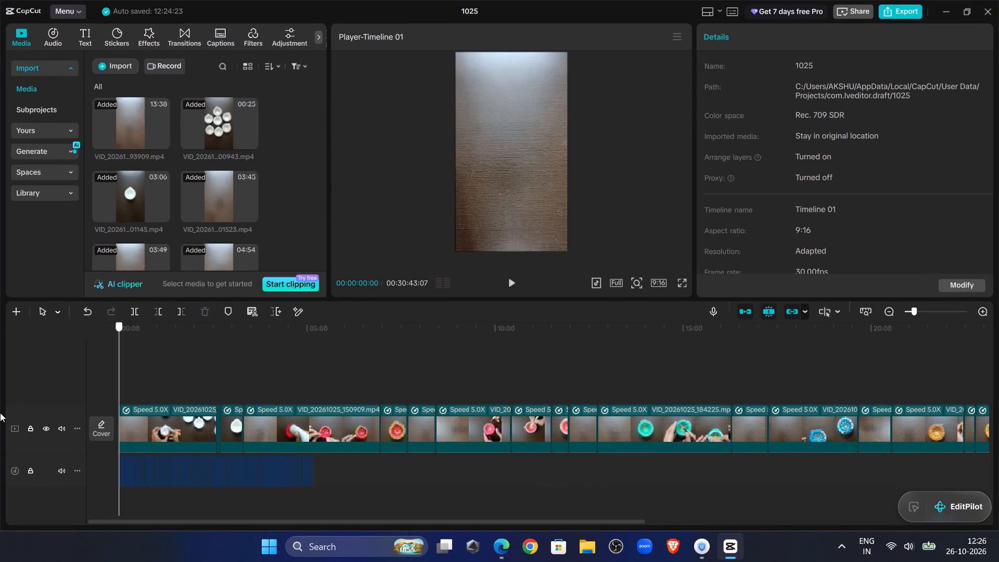
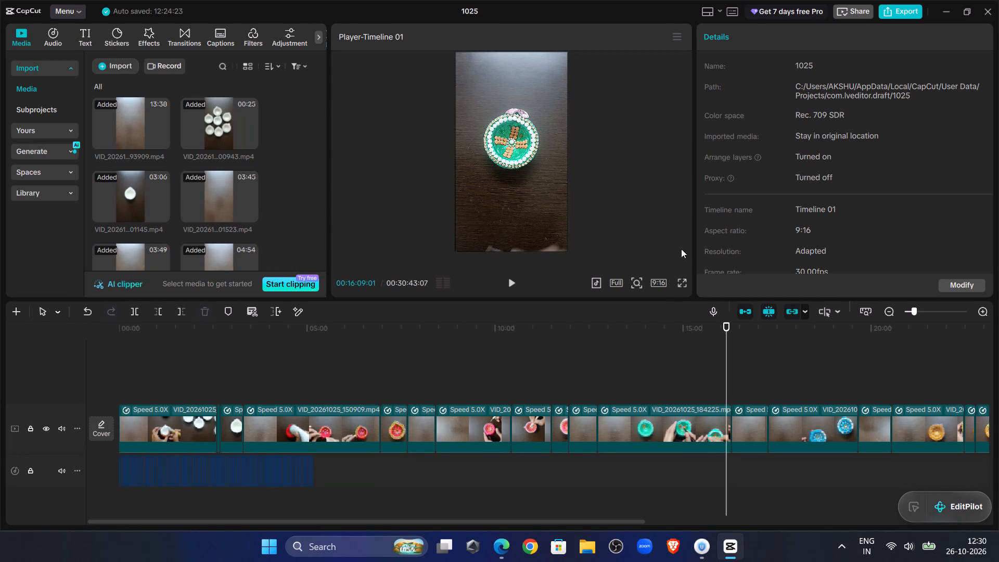
# Scrub through the whole timeline to review the diya clips, ending back at the start.
pyautogui.click(718, 356)
pyautogui.moveTo(718, 356); pyautogui.dragTo(998, 301)
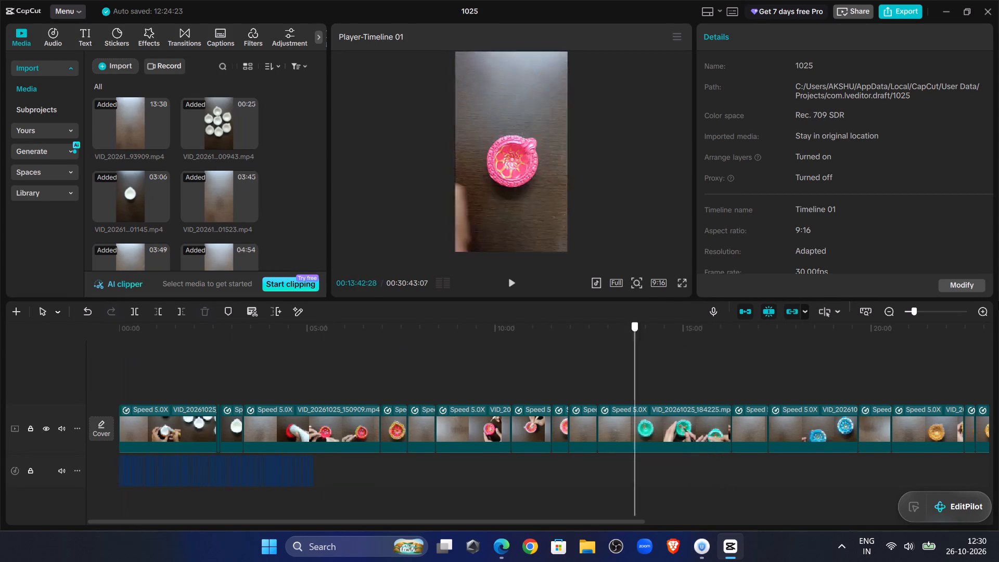
pyautogui.moveTo(998, 301); pyautogui.dragTo(973, 331)
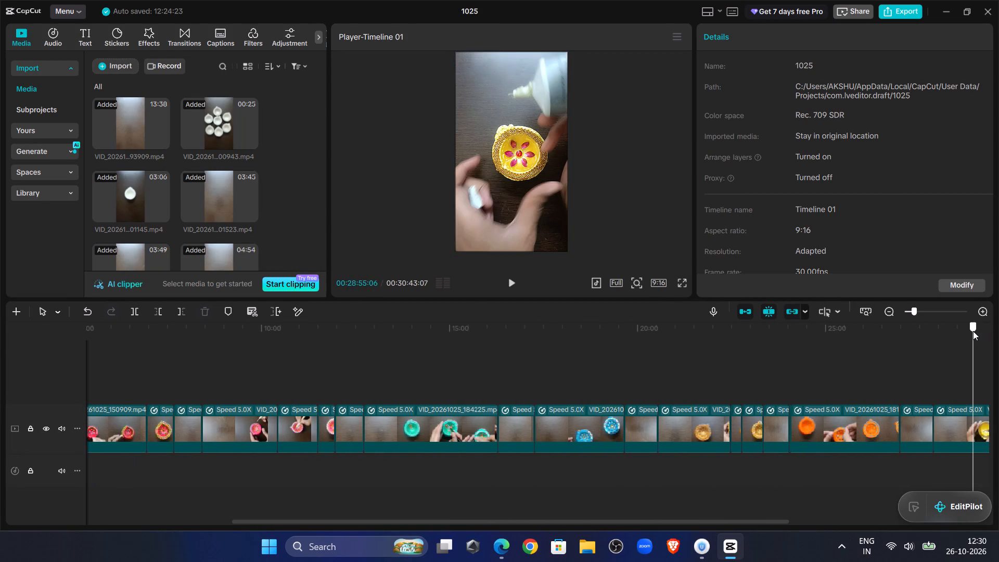
pyautogui.moveTo(973, 331); pyautogui.dragTo(130, 372)
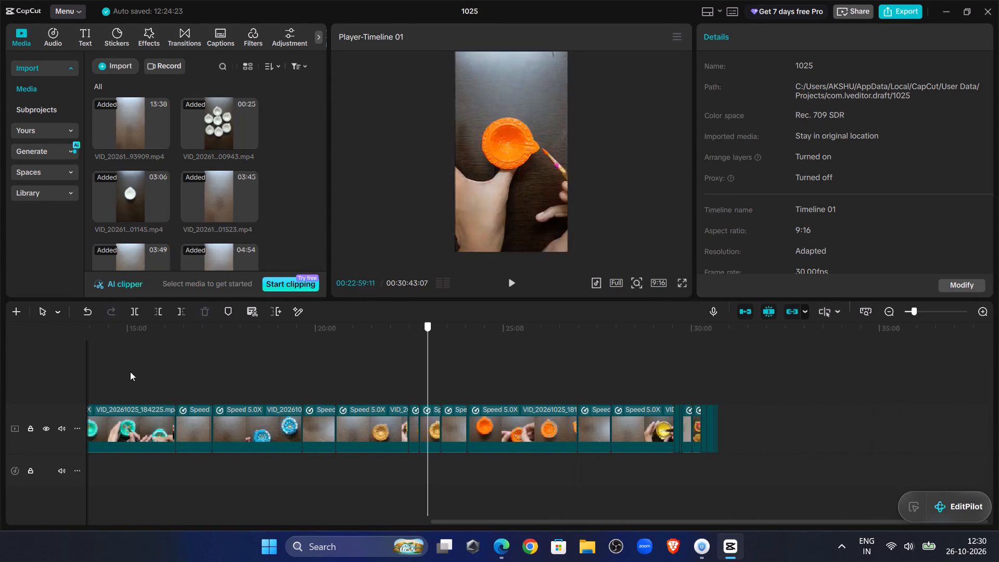
pyautogui.moveTo(130, 372); pyautogui.dragTo(0, 403)
pyautogui.click(230, 362)
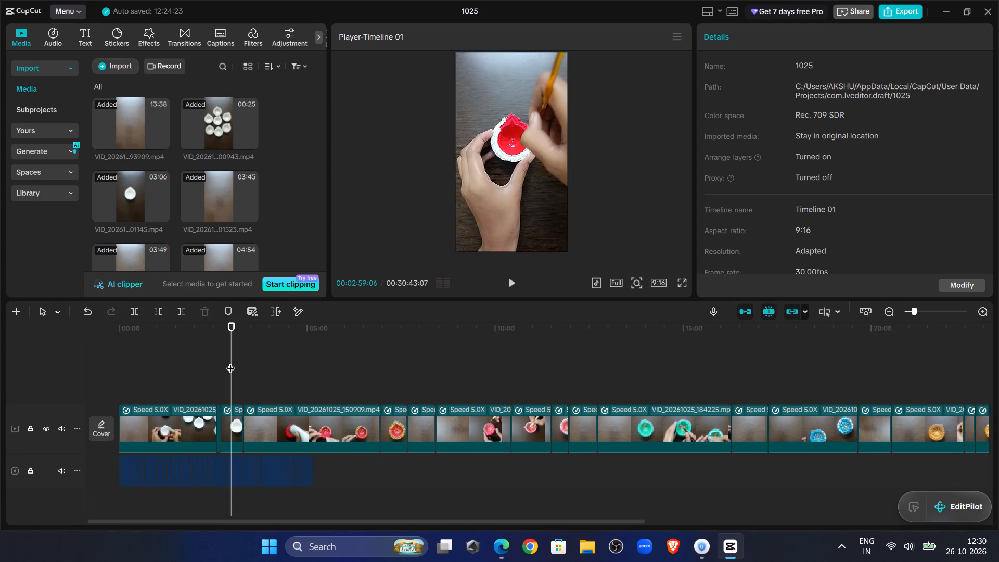
pyautogui.moveTo(230, 362); pyautogui.dragTo(0, 363)
pyautogui.click(162, 380)
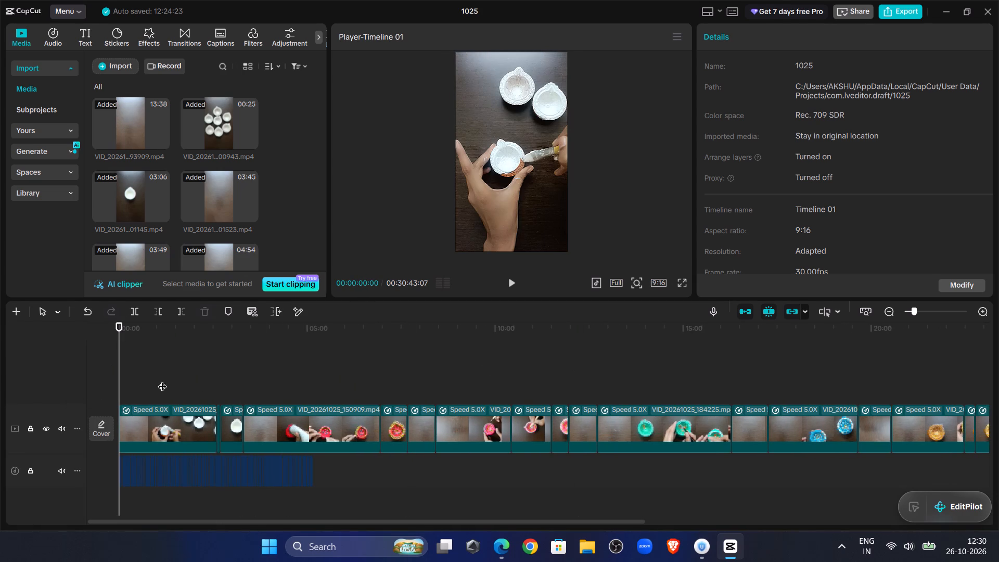
pyautogui.click(161, 423)
pyautogui.moveTo(158, 386); pyautogui.dragTo(82, 402)
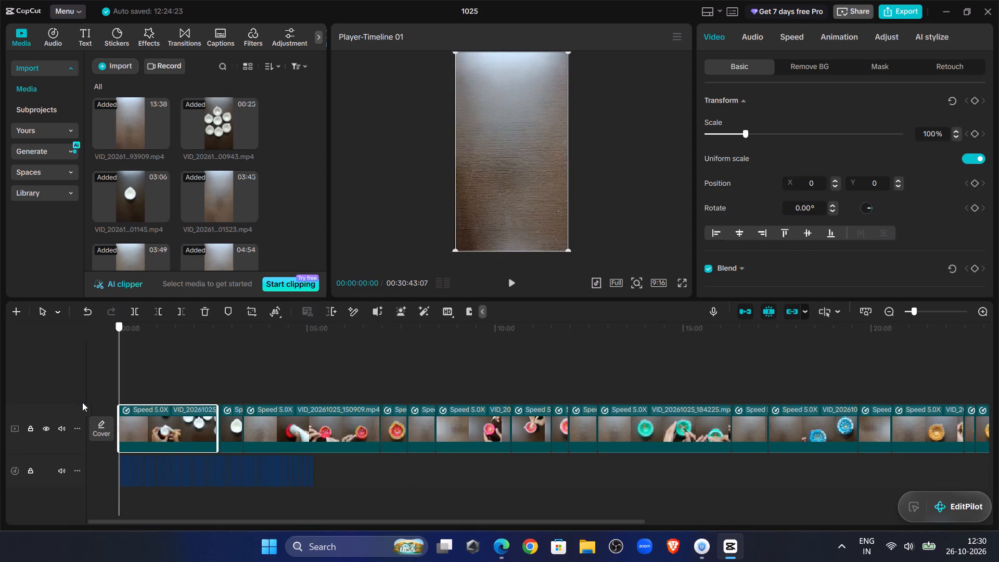
pyautogui.moveTo(82, 402); pyautogui.dragTo(184, 416)
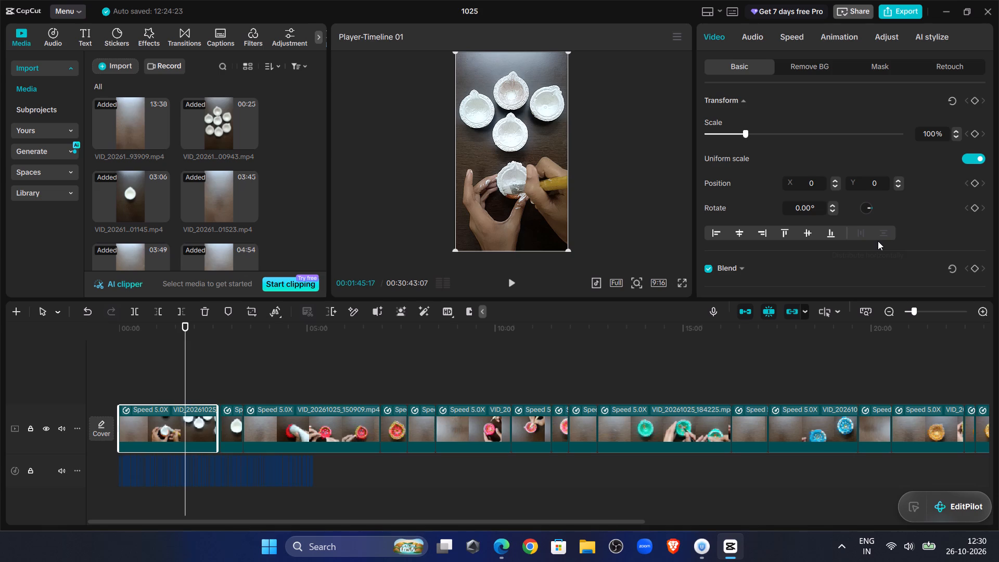
pyautogui.click(131, 359)
pyautogui.moveTo(131, 359); pyautogui.dragTo(76, 374)
# Play the first seconds of the timeline to check the opening diya shots against the voiceover.
pyautogui.click(509, 287)
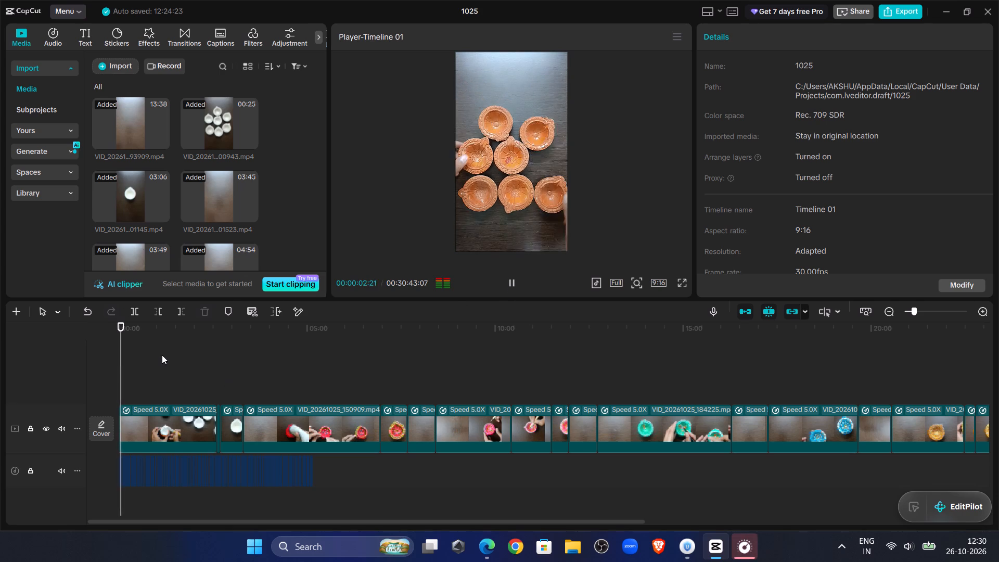
pyautogui.click(159, 354)
pyautogui.moveTo(159, 354); pyautogui.dragTo(73, 362)
pyautogui.click(507, 290)
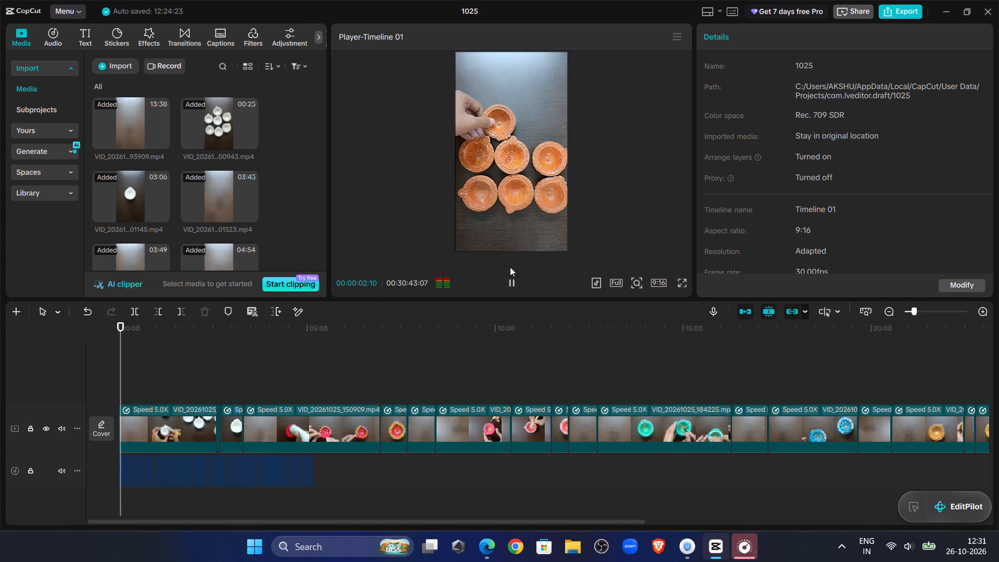
pyautogui.click(517, 290)
pyautogui.click(517, 290)
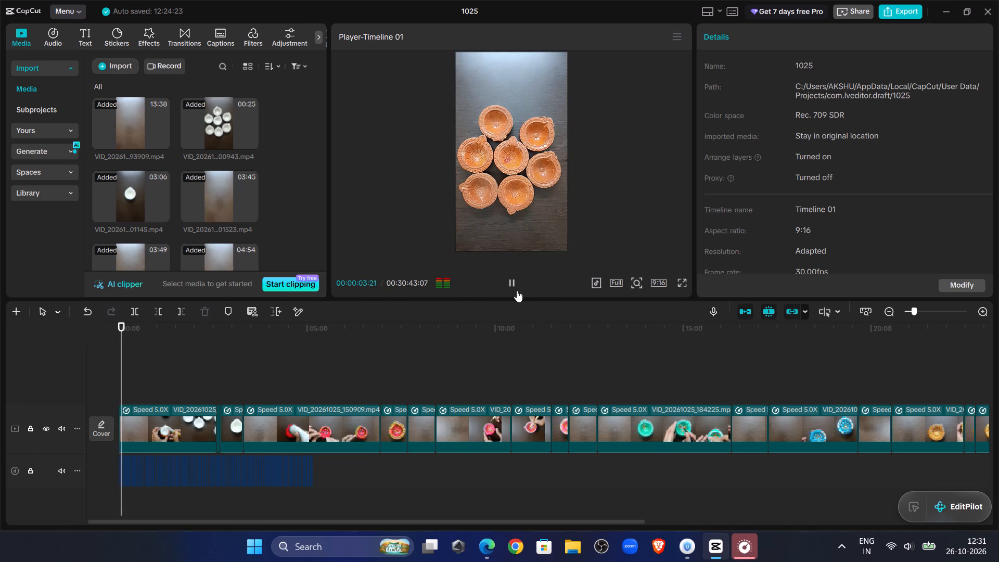
pyautogui.click(514, 290)
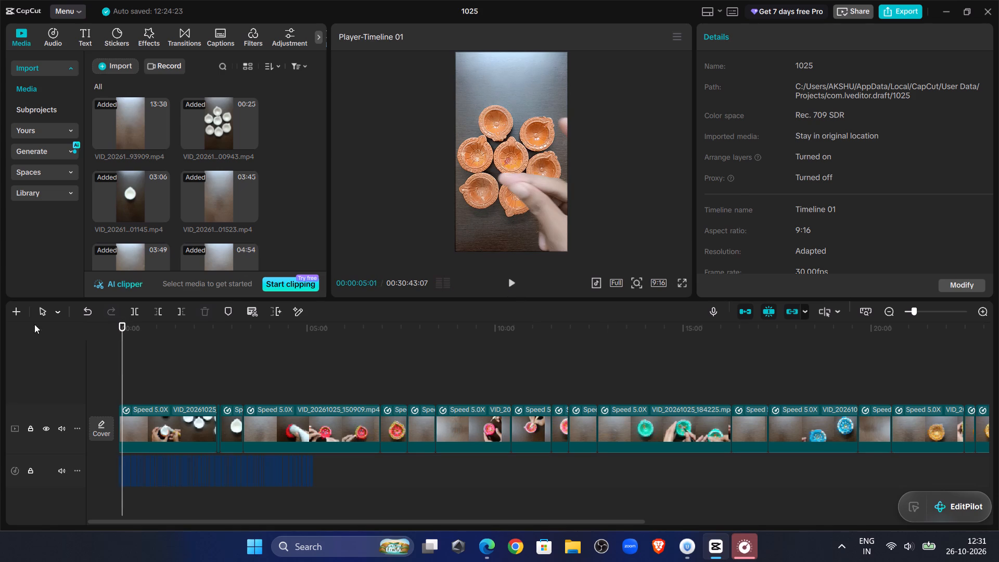
pyautogui.moveTo(122, 372); pyautogui.dragTo(144, 381)
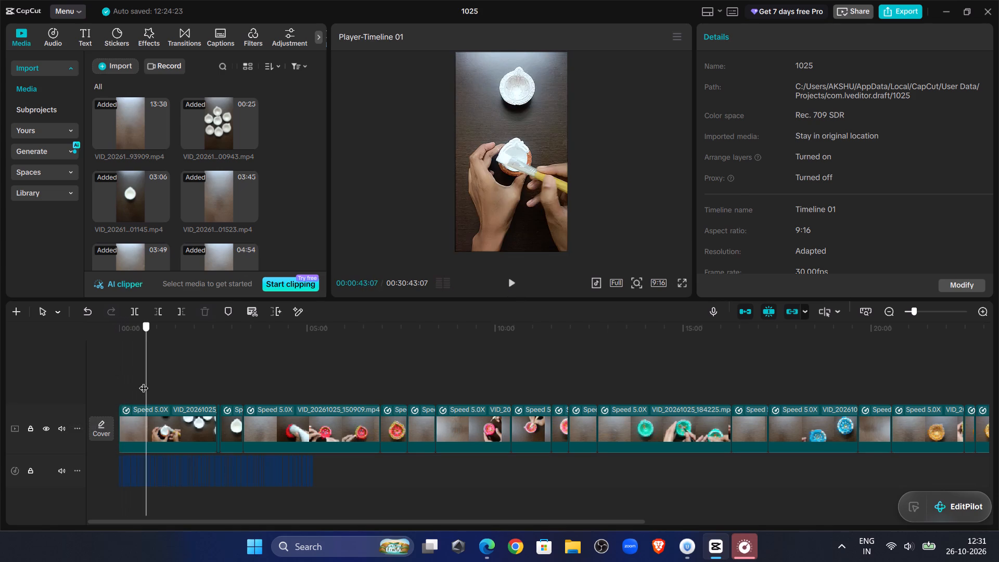
pyautogui.moveTo(144, 381); pyautogui.dragTo(104, 375)
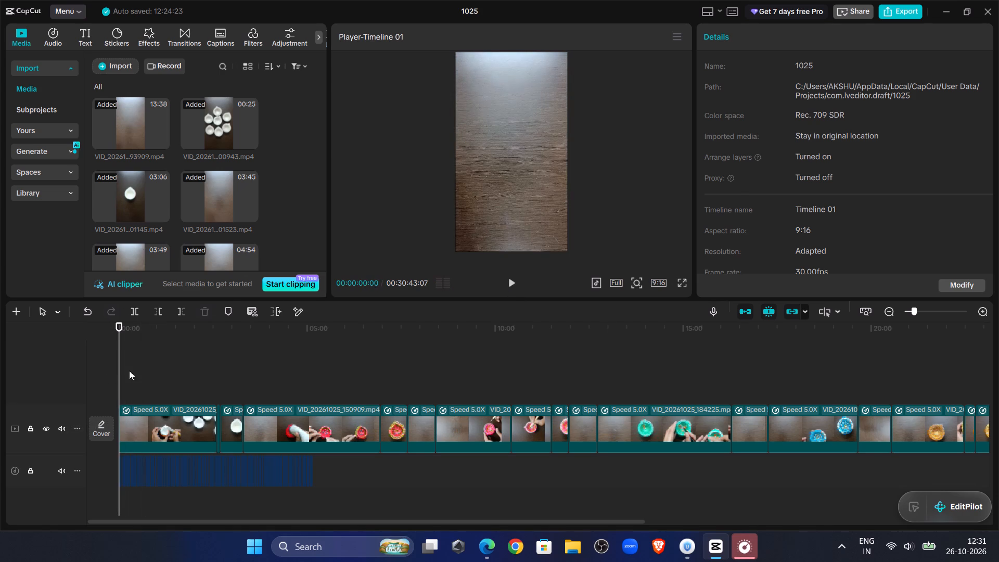
pyautogui.click(505, 282)
pyautogui.click(505, 281)
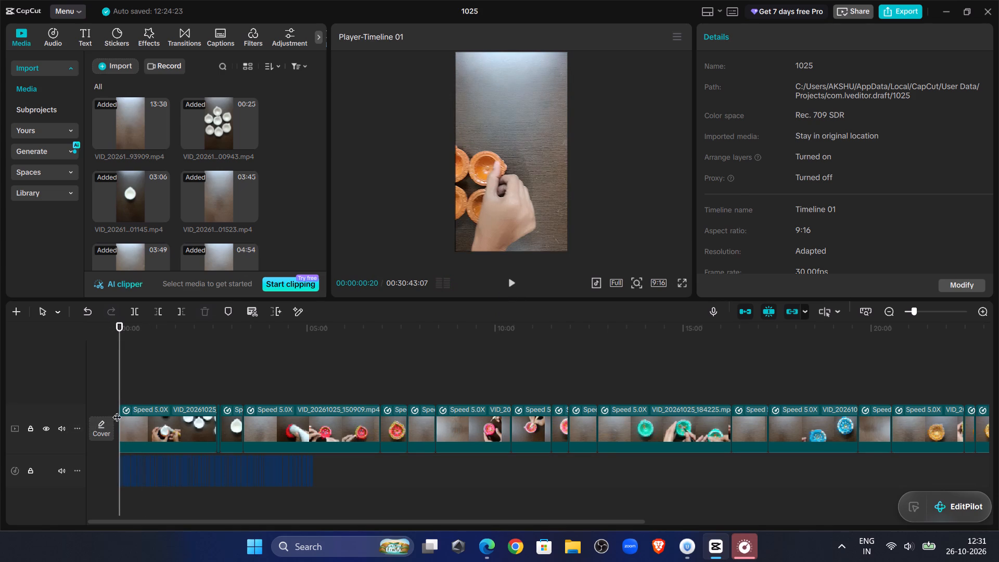
# Trim the first 10 frames off the start of the opening clip VID_20261025_093909.mp4.
pyautogui.click(921, 312)
pyautogui.click(926, 312)
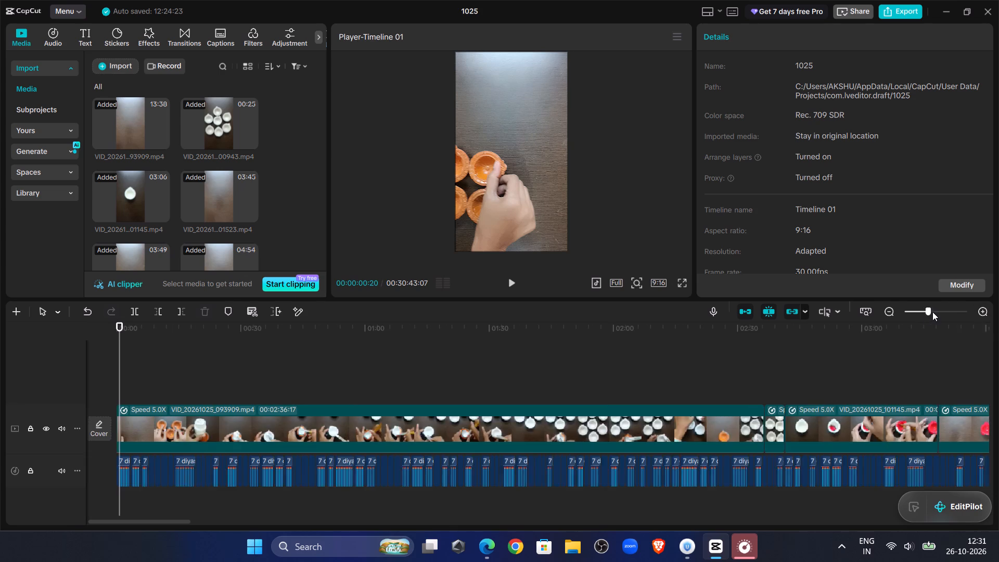
pyautogui.click(937, 311)
pyautogui.moveTo(118, 377); pyautogui.dragTo(116, 379)
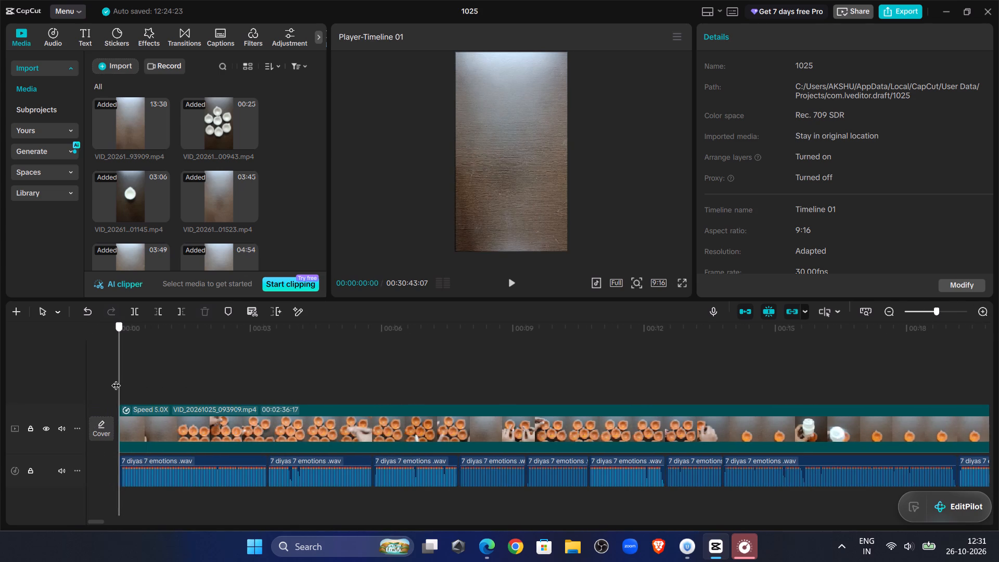
pyautogui.moveTo(116, 379); pyautogui.dragTo(134, 387)
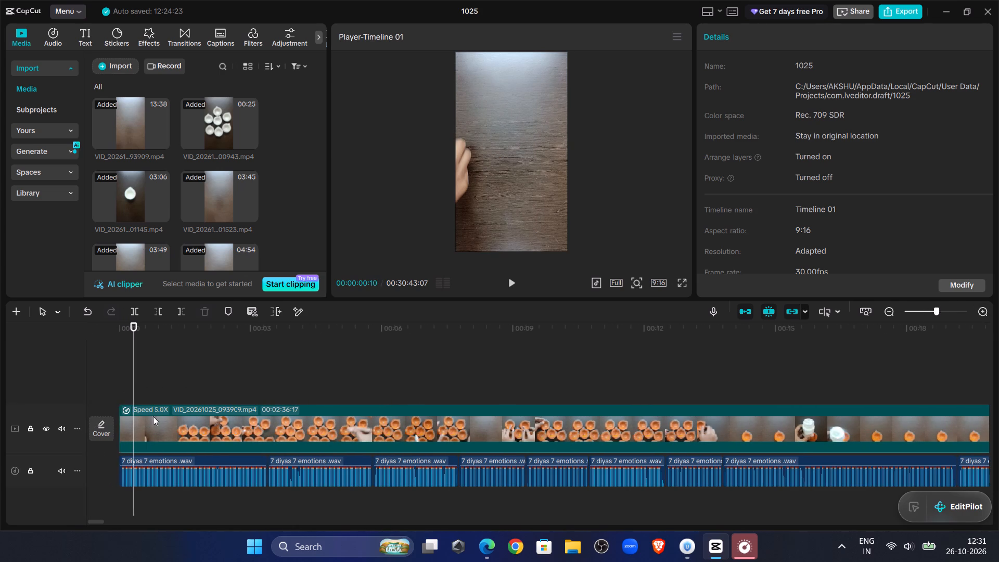
pyautogui.click(174, 433)
pyautogui.click(160, 310)
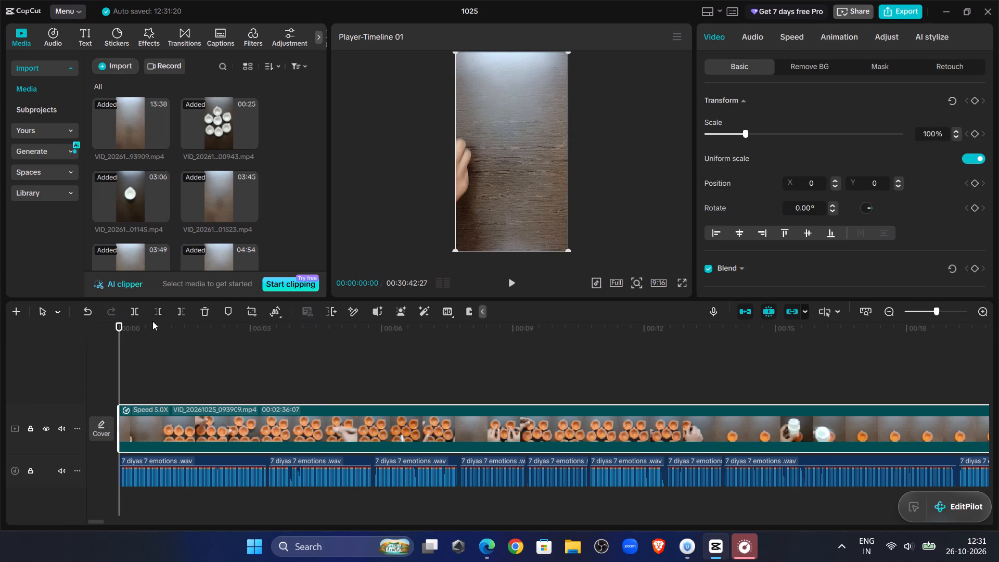
# Play the opening against the voiceover and split the VID_20261025_093909.mp4 clip at 00:00:01:21.
pyautogui.click(517, 280)
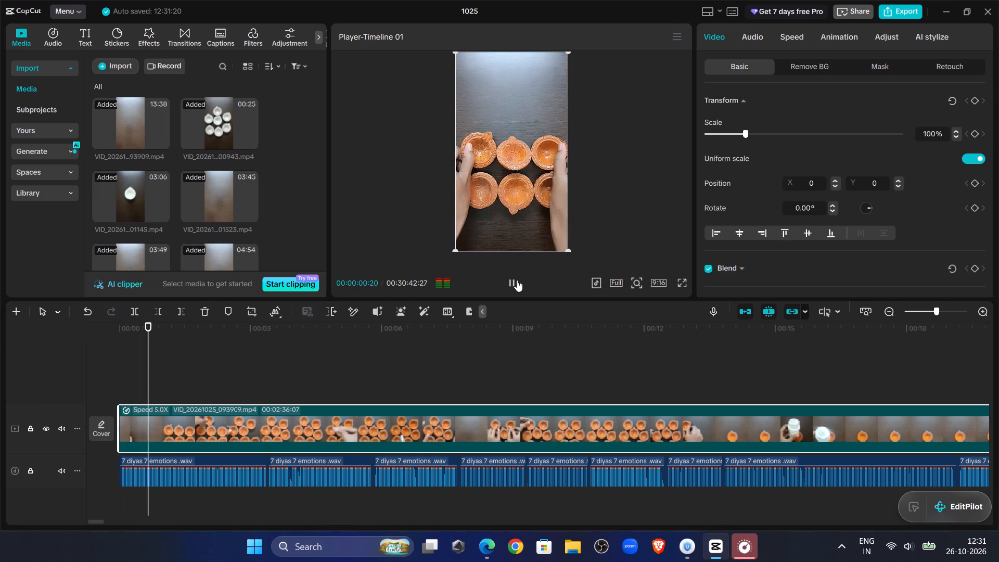
pyautogui.click(517, 280)
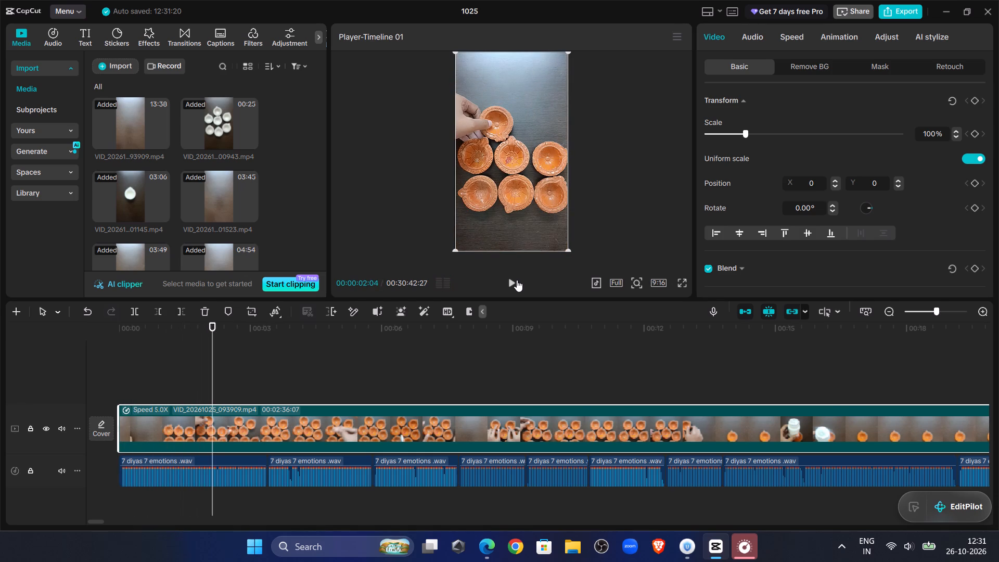
pyautogui.click(118, 374)
pyautogui.click(126, 374)
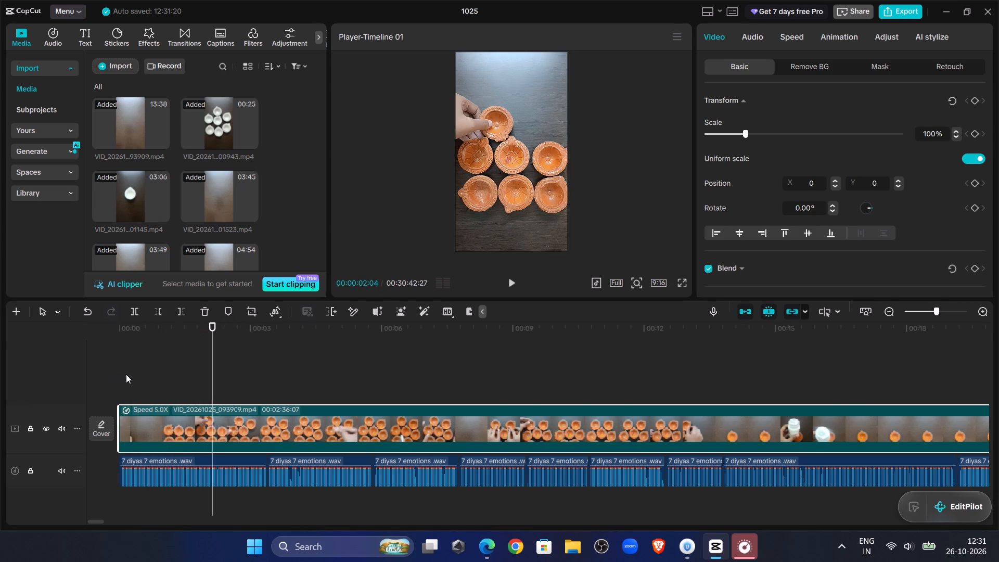
pyautogui.moveTo(126, 374); pyautogui.dragTo(107, 366)
pyautogui.click(515, 281)
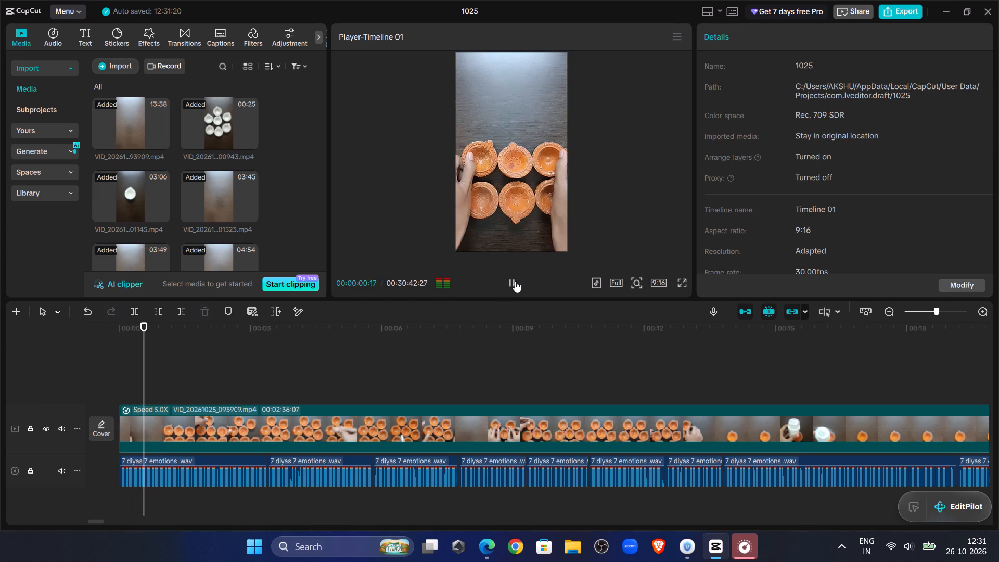
pyautogui.click(515, 281)
pyautogui.click(203, 444)
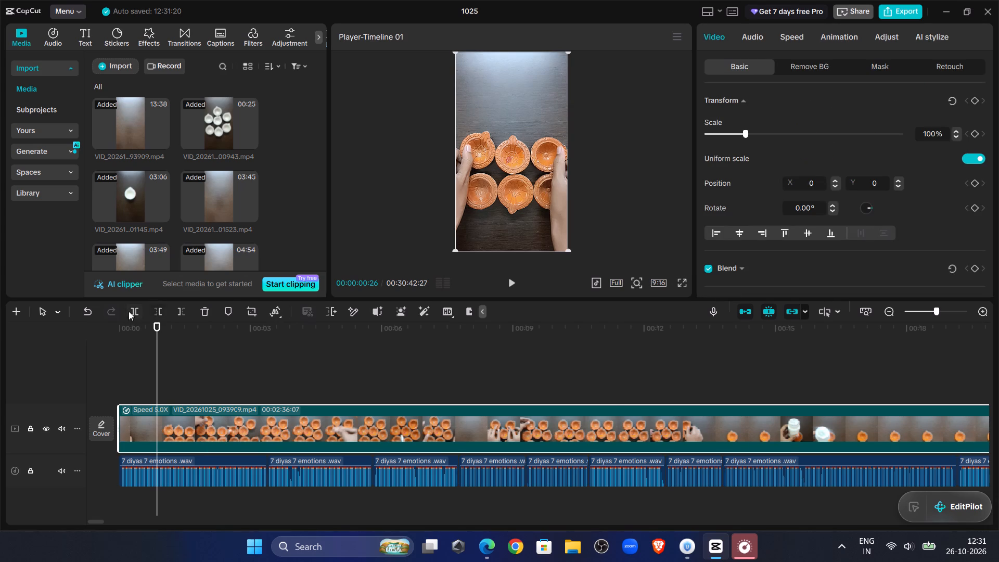
pyautogui.click(512, 280)
pyautogui.click(512, 280)
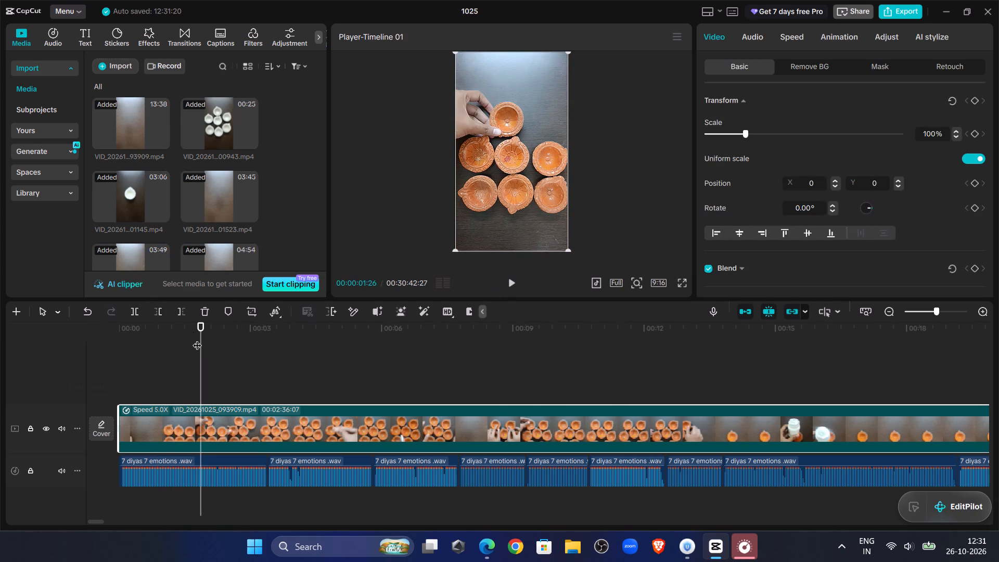
pyautogui.moveTo(197, 339); pyautogui.dragTo(186, 337)
pyautogui.moveTo(187, 338); pyautogui.dragTo(193, 340)
pyautogui.click(222, 430)
pyautogui.click(132, 312)
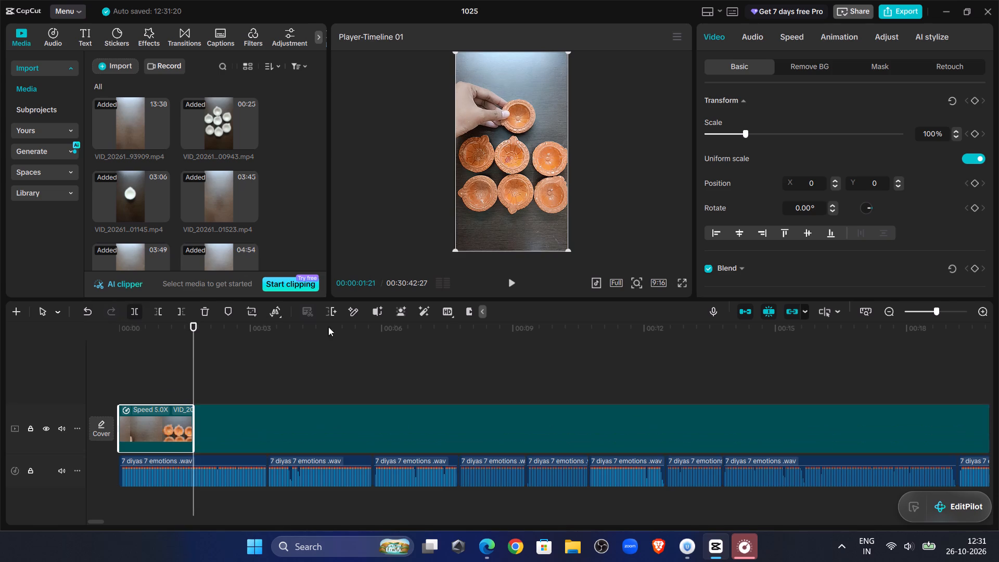
# Cut the footage from 00:00:01:21 to 00:00:05:15 off the start of the second VID_20261025_093909.mp4 segment.
pyautogui.click(513, 279)
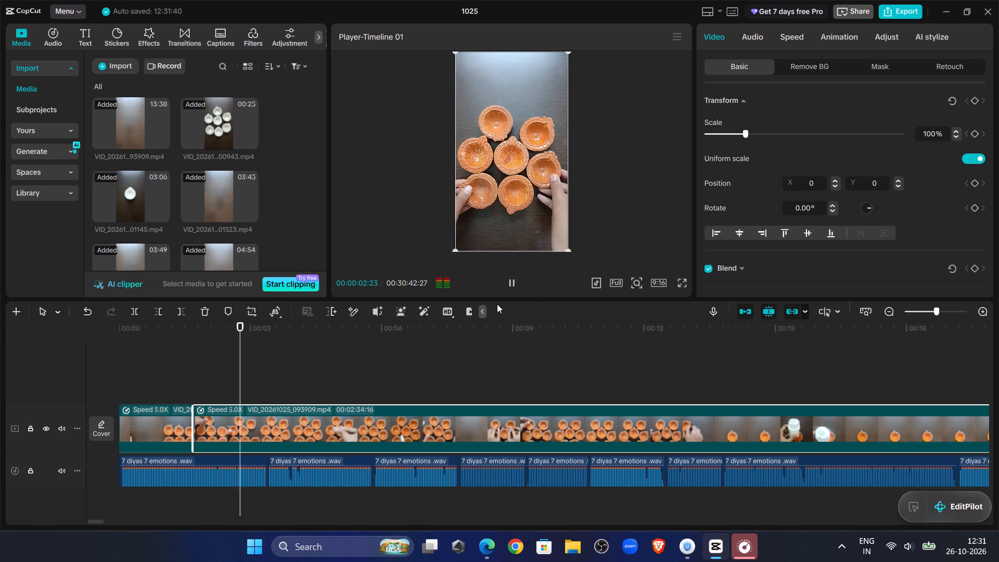
pyautogui.click(515, 282)
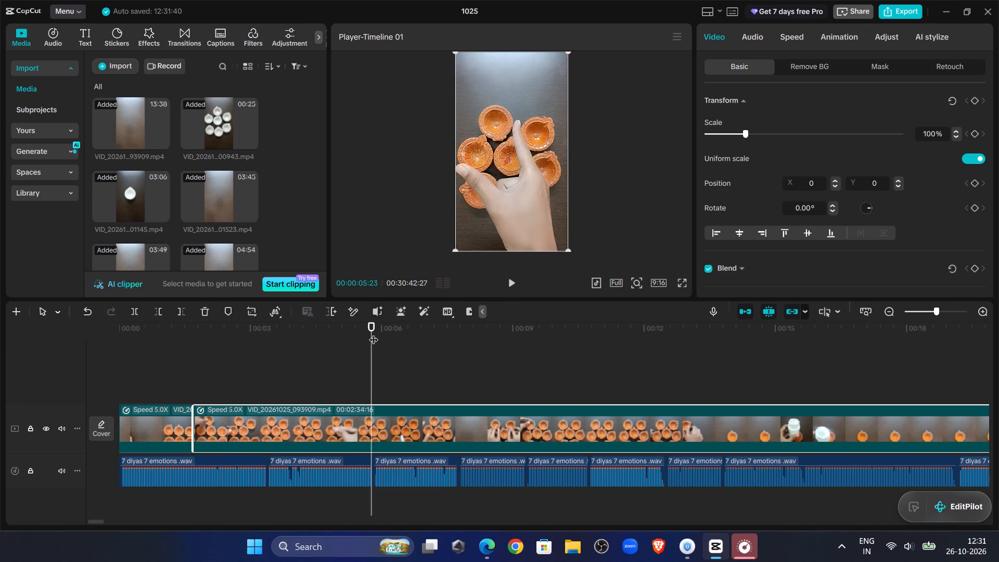
pyautogui.moveTo(374, 333); pyautogui.dragTo(360, 331)
pyautogui.click(395, 424)
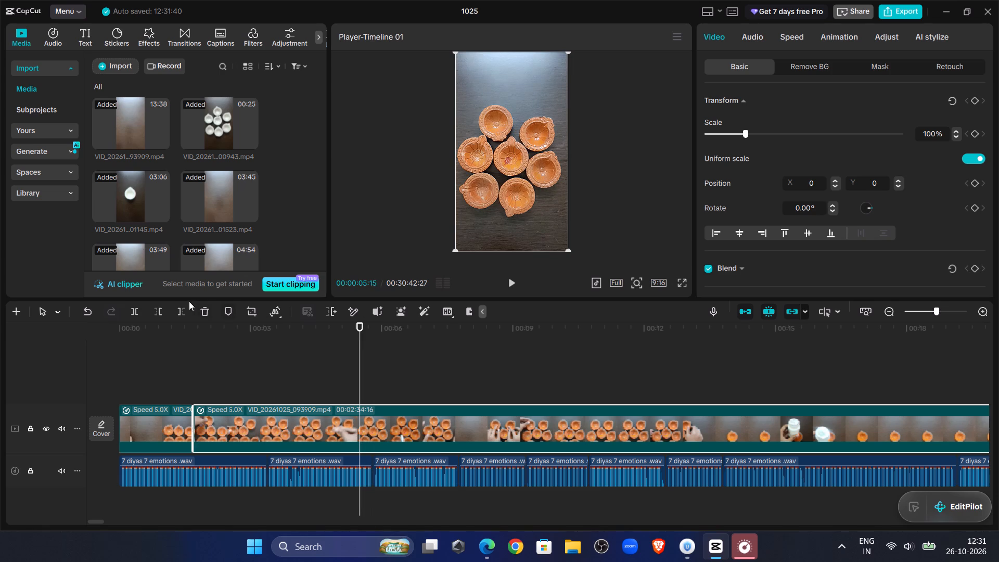
pyautogui.click(156, 310)
# Play the trimmed opening with the voiceover and split the second VID_20261025_093909.mp4 segment at 00:00:03:20.
pyautogui.click(152, 353)
pyautogui.moveTo(152, 353); pyautogui.dragTo(73, 342)
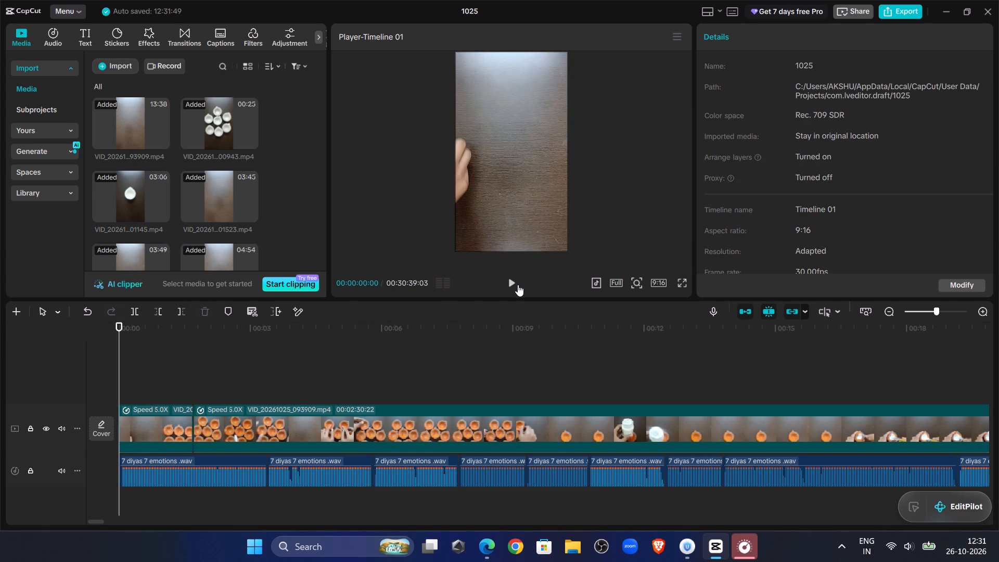
pyautogui.click(520, 284)
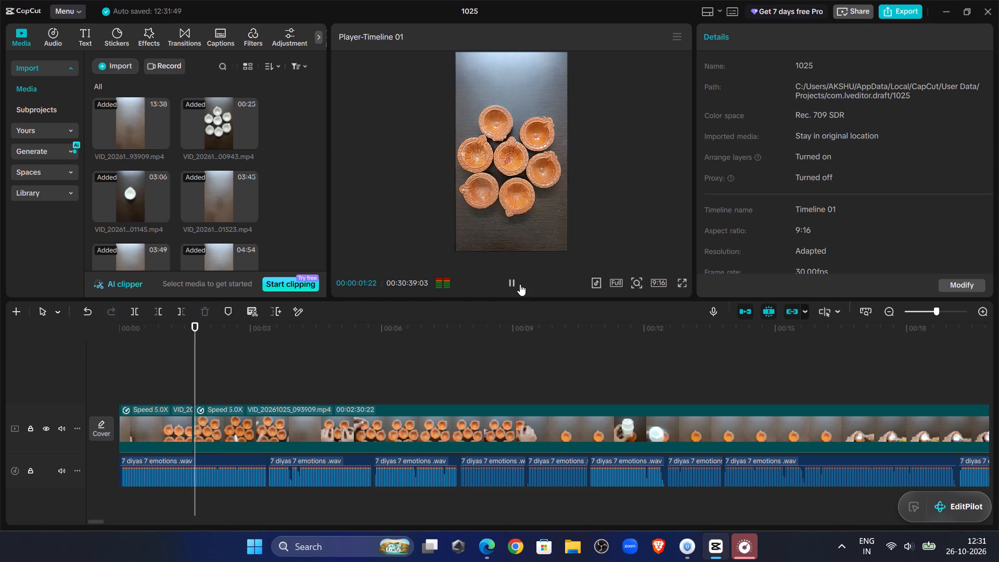
pyautogui.click(520, 284)
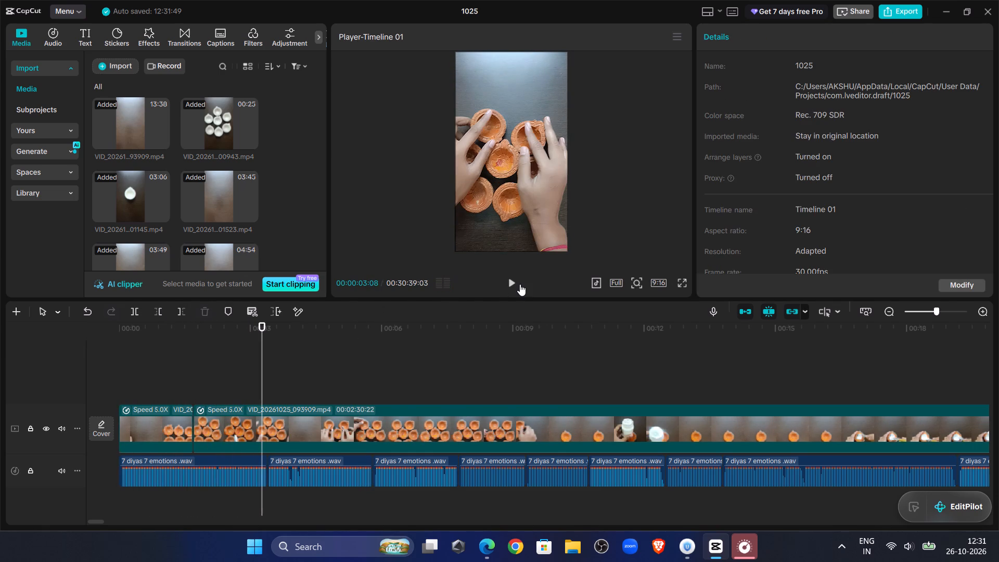
pyautogui.click(520, 284)
pyautogui.click(520, 284)
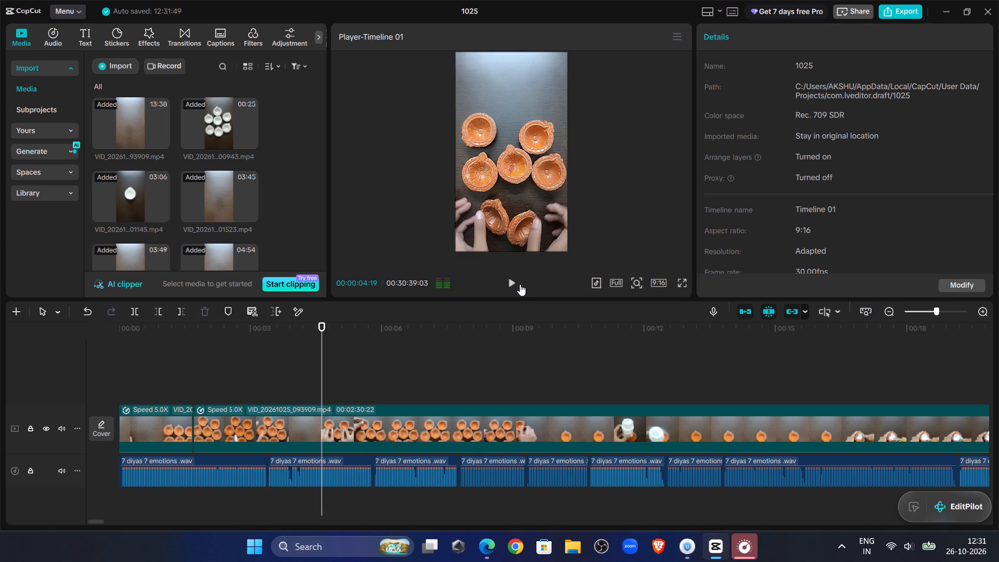
pyautogui.click(259, 365)
pyautogui.click(507, 288)
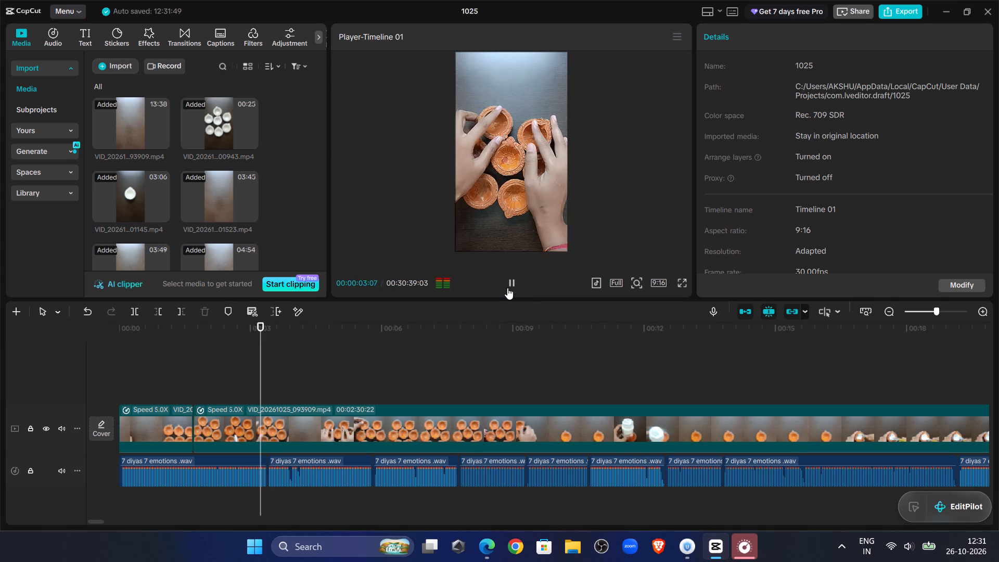
pyautogui.click(507, 288)
pyautogui.click(373, 425)
pyautogui.click(132, 309)
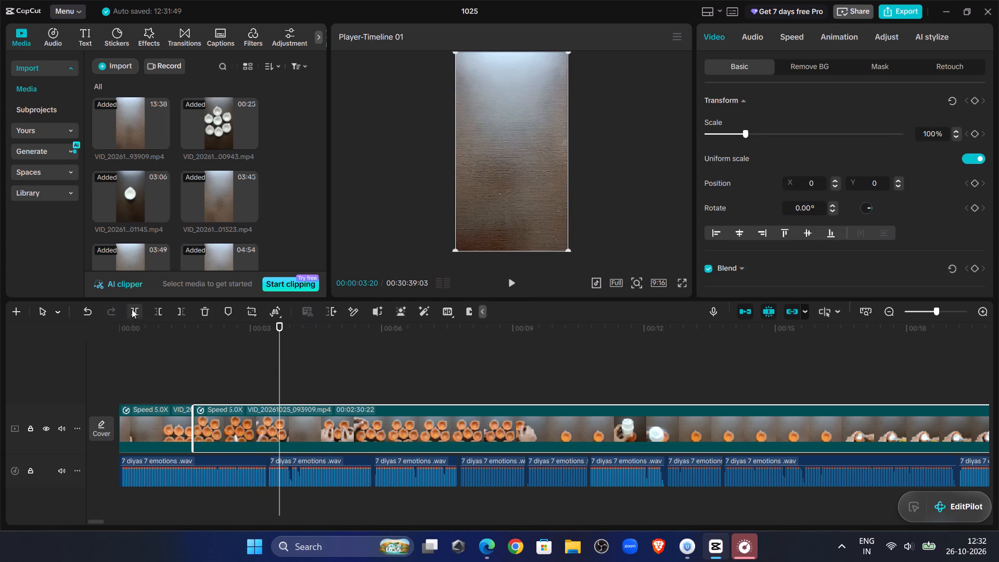
# Cut the footage from 00:00:03:20 to 00:00:09:02 off the start of the third VID_20261025_093909.mp4 segment.
pyautogui.moveTo(286, 328); pyautogui.dragTo(508, 349)
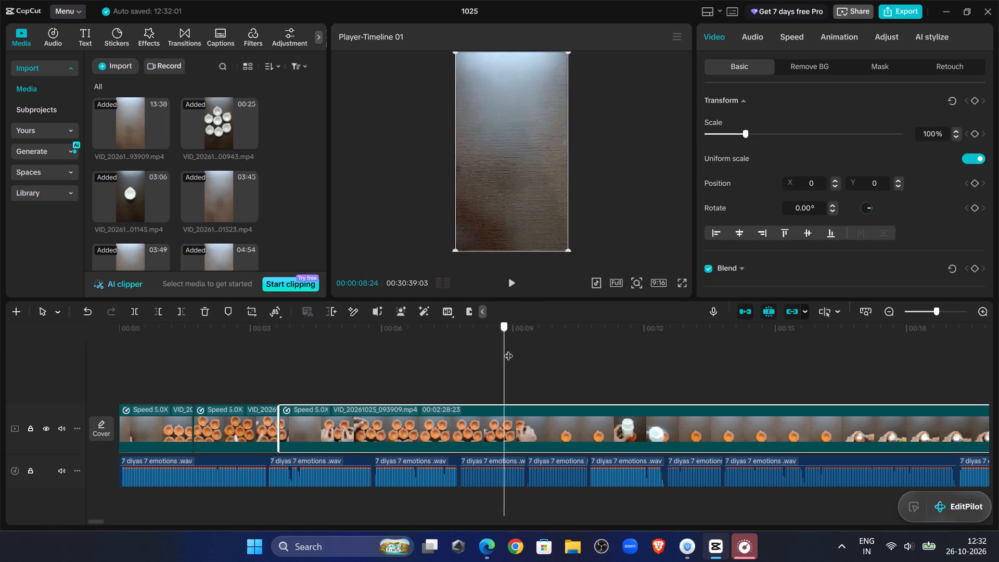
pyautogui.moveTo(508, 349); pyautogui.dragTo(516, 350)
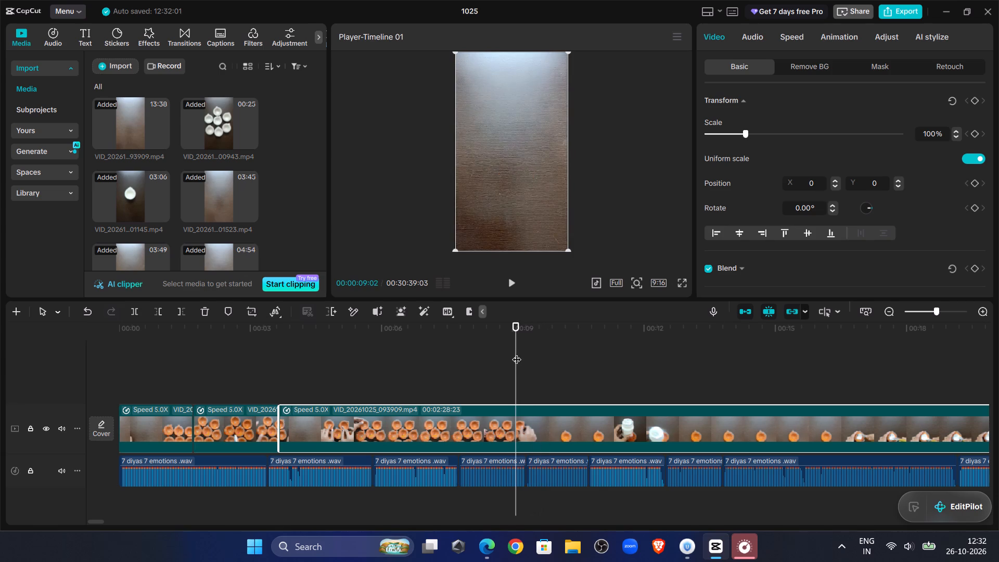
pyautogui.click(156, 311)
# Play the opening against the voiceover and split the third VID_20261025_093909.mp4 segment at 00:00:04:11.
pyautogui.click(215, 354)
pyautogui.moveTo(215, 354); pyautogui.dragTo(0, 355)
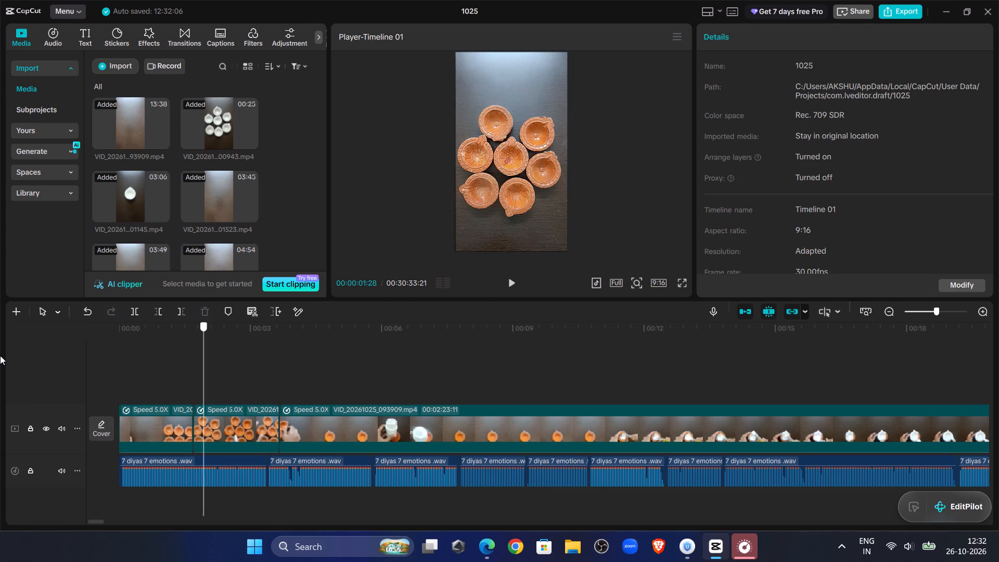
pyautogui.moveTo(0, 355); pyautogui.dragTo(0, 356)
pyautogui.click(511, 282)
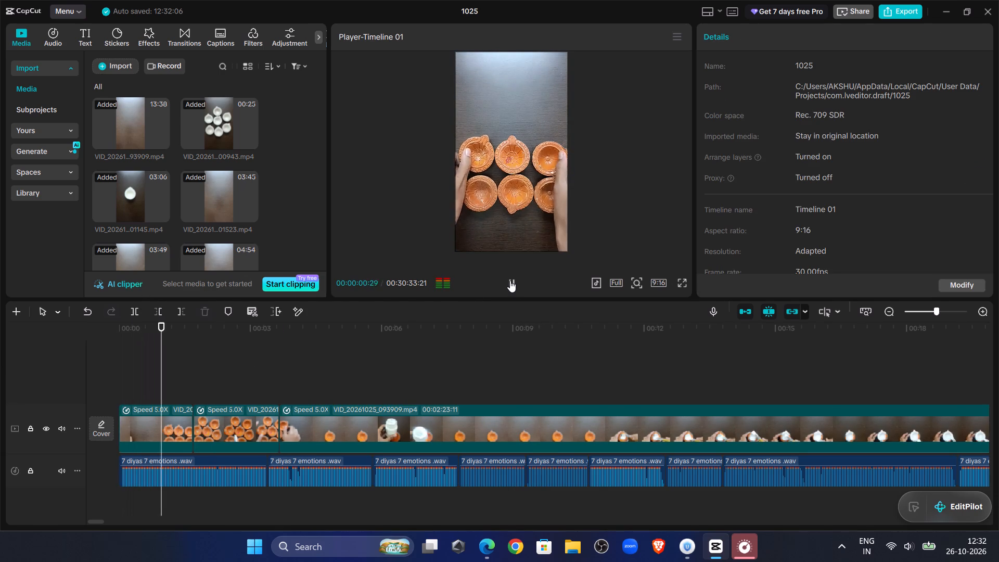
pyautogui.click(509, 280)
pyautogui.click(509, 280)
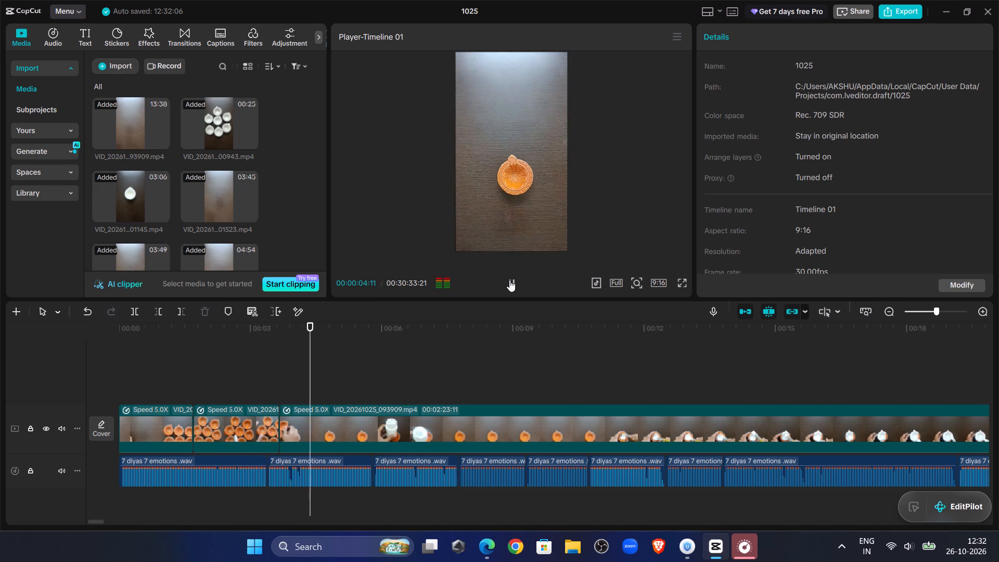
pyautogui.click(509, 280)
pyautogui.click(285, 371)
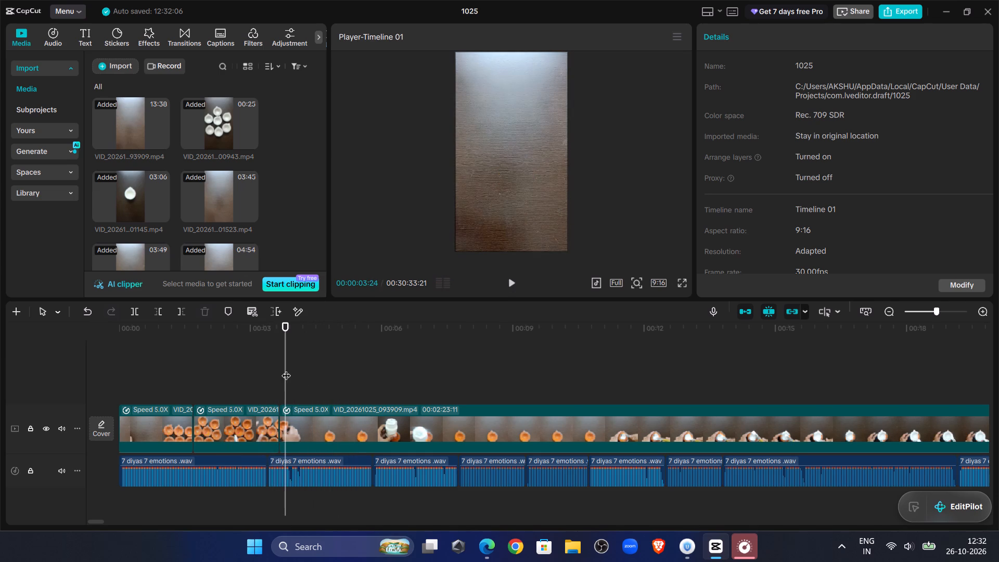
pyautogui.click(508, 294)
pyautogui.click(508, 281)
pyautogui.click(508, 281)
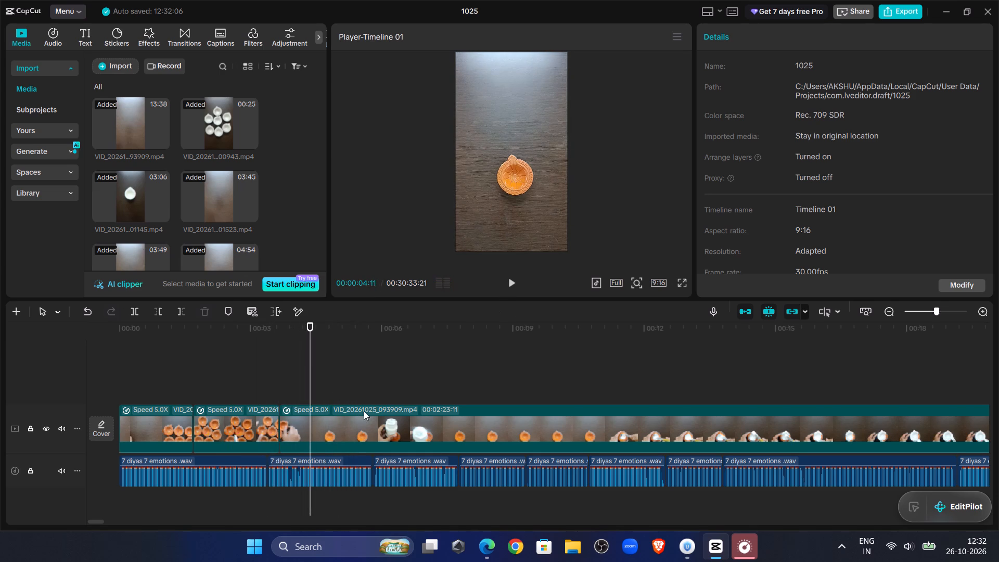
pyautogui.click(364, 414)
pyautogui.click(130, 310)
# Cut the footage from 00:00:04:11 to 00:00:06:26 off the start of the fourth VID_20261025_093909.mp4 segment.
pyautogui.moveTo(311, 341); pyautogui.dragTo(435, 350)
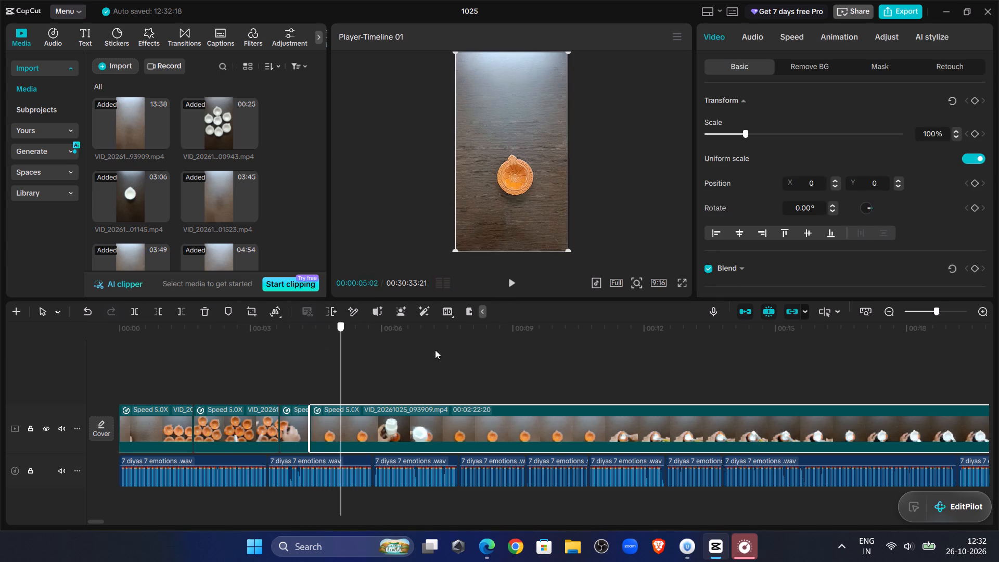
pyautogui.moveTo(435, 350); pyautogui.dragTo(541, 340)
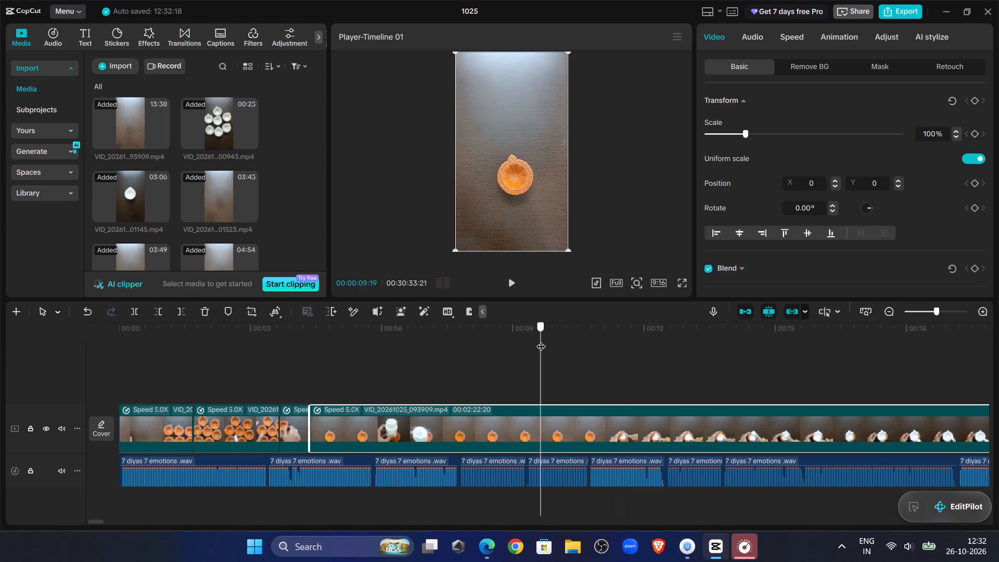
pyautogui.moveTo(541, 340); pyautogui.dragTo(441, 347)
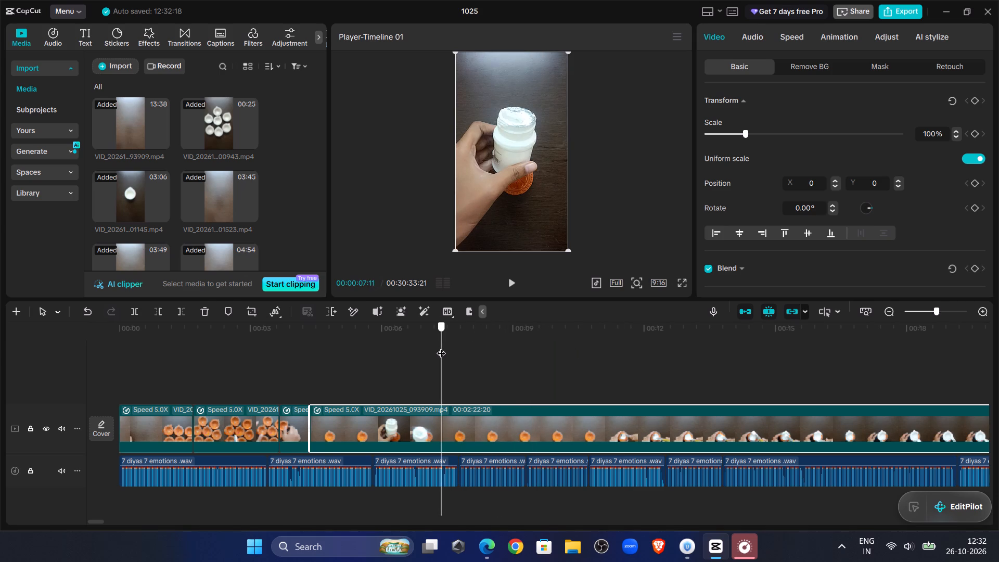
pyautogui.moveTo(441, 347); pyautogui.dragTo(419, 361)
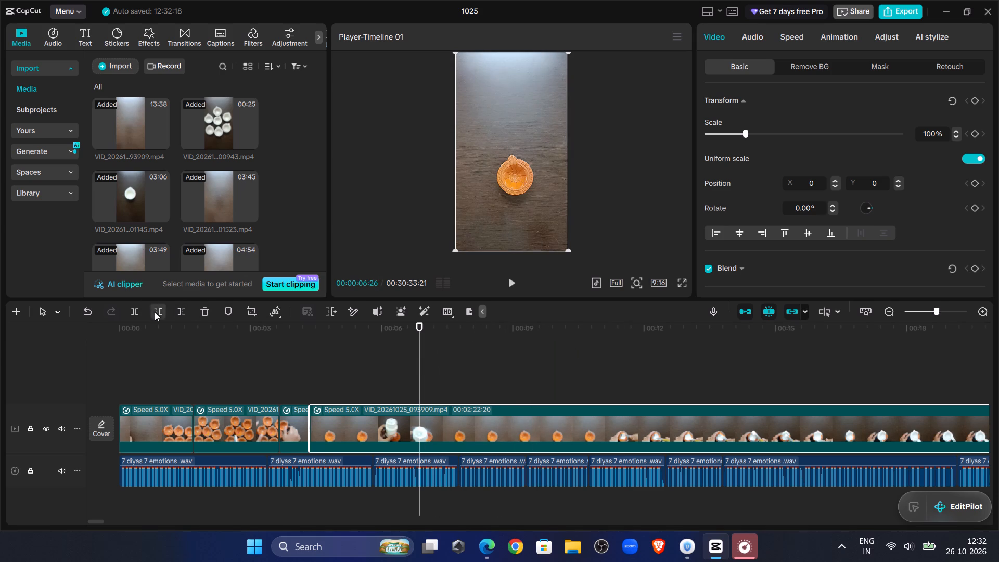
pyautogui.click(155, 312)
# Play the new cut with the voiceover and split the fourth VID_20261025_093909.mp4 segment at 00:00:05:11.
pyautogui.click(286, 364)
pyautogui.click(509, 285)
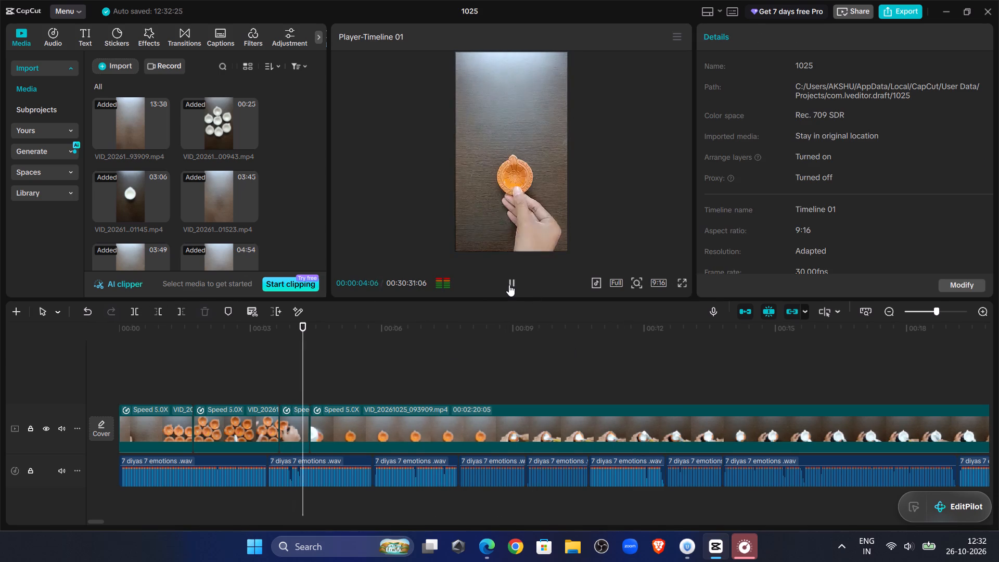
pyautogui.click(509, 285)
pyautogui.click(412, 412)
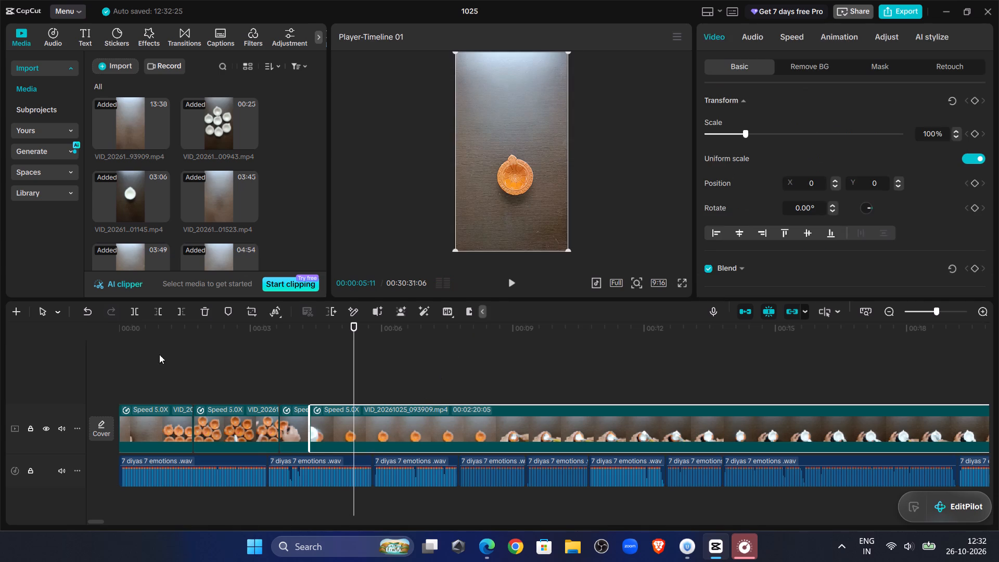
pyautogui.click(136, 311)
# Cut about 2.4 seconds of footage off the start of the VID_20261025_093909.mp4 segment that begins at 00:00:05:11.
pyautogui.moveTo(356, 325); pyautogui.dragTo(598, 351)
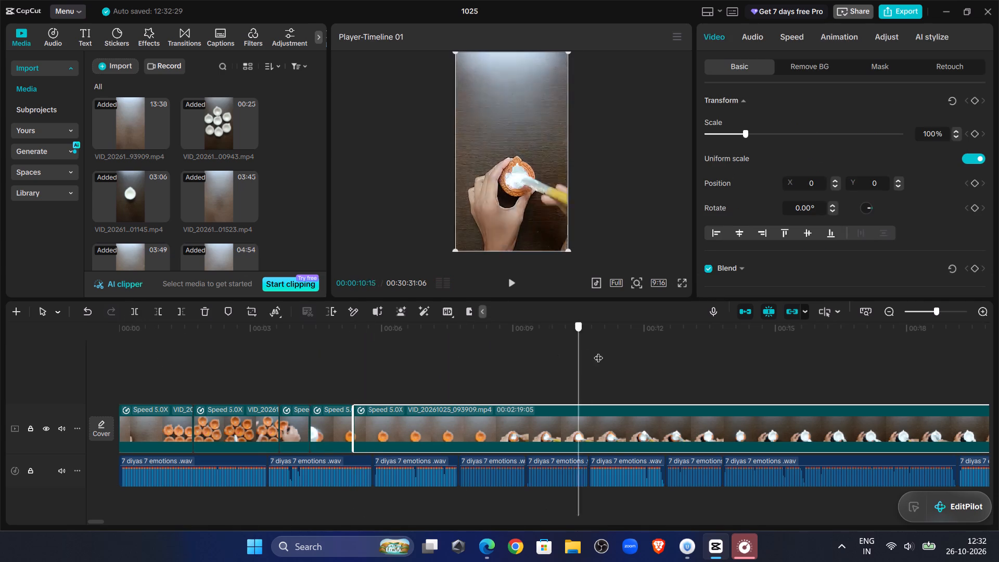
pyautogui.moveTo(598, 351); pyautogui.dragTo(461, 388)
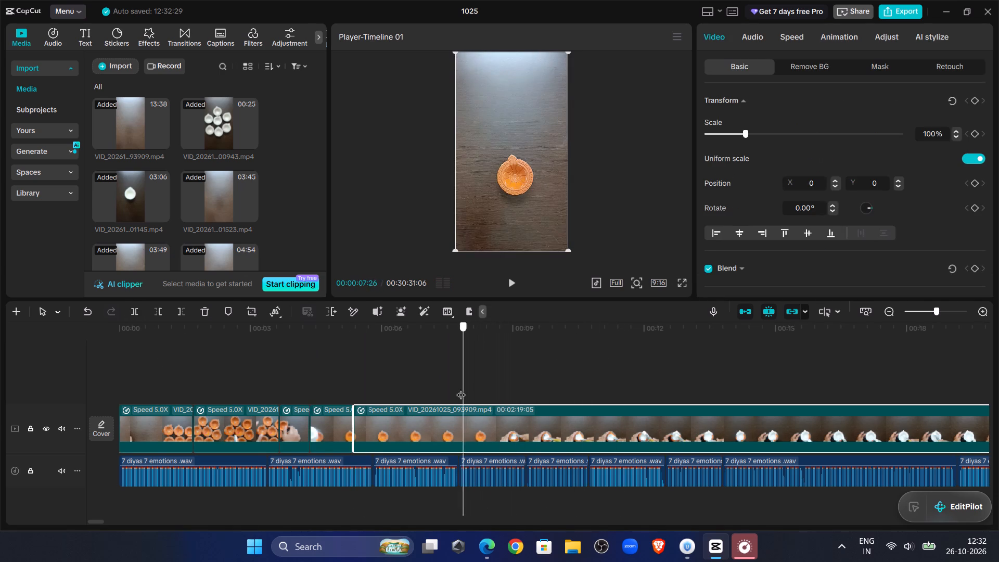
pyautogui.moveTo(461, 388); pyautogui.dragTo(460, 388)
pyautogui.click(156, 310)
# Play across the latest cut and trim the end of the fourth VID_20261025_093909.mp4 segment back to 00:00:05:07.
pyautogui.click(317, 367)
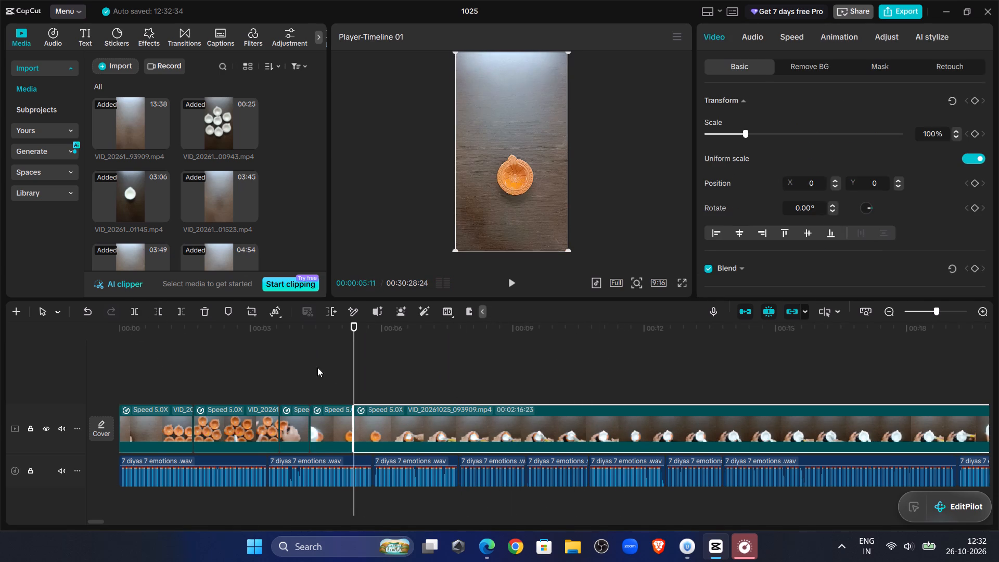
pyautogui.click(505, 280)
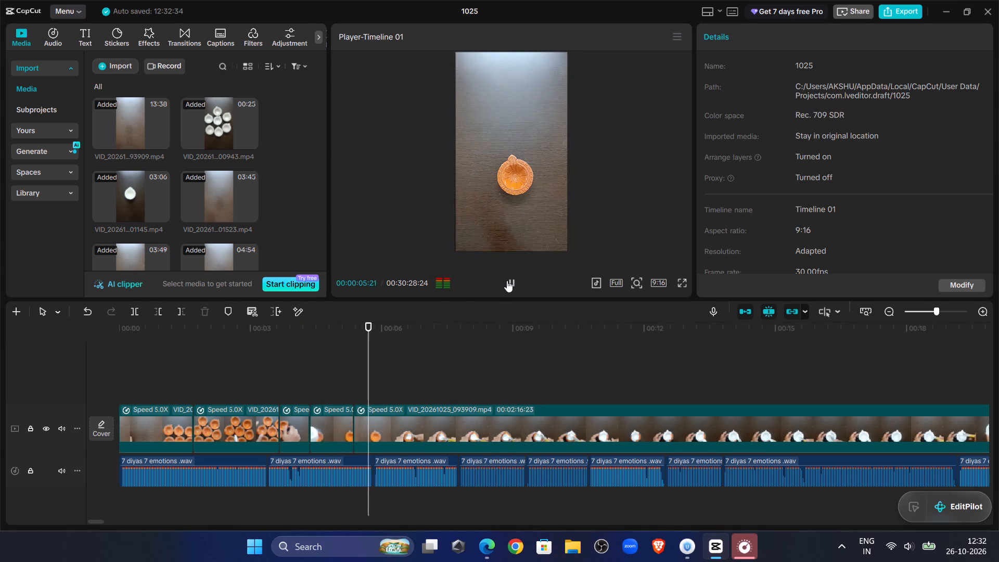
pyautogui.click(507, 280)
pyautogui.click(318, 385)
pyautogui.click(515, 275)
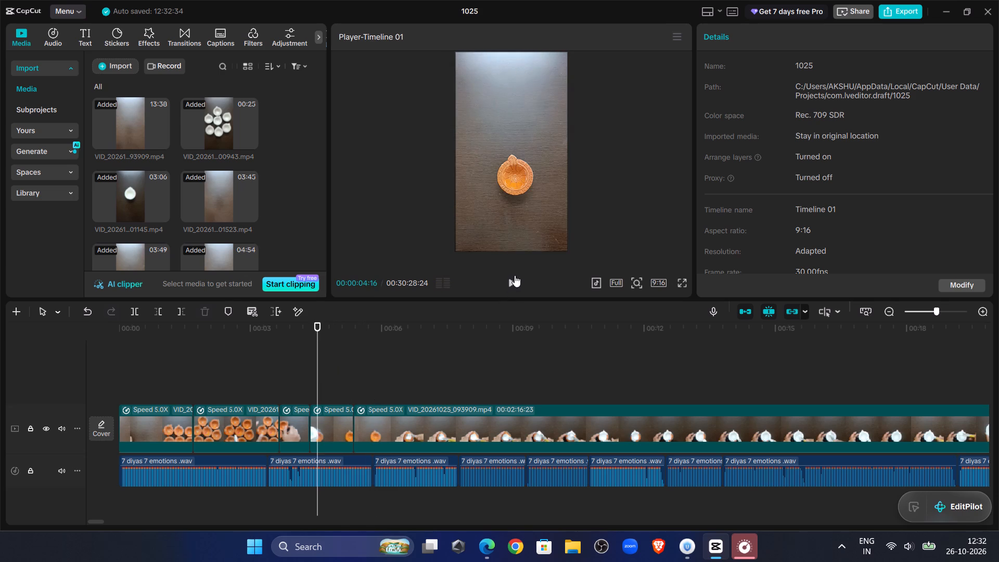
pyautogui.click(515, 275)
pyautogui.click(326, 438)
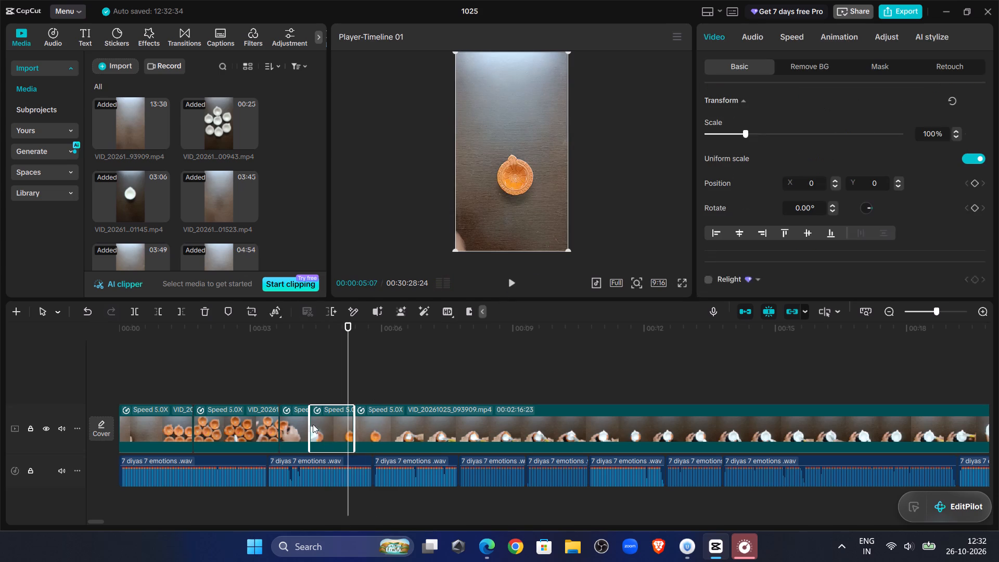
pyautogui.click(182, 313)
# Play past the cut and trim the footage from 00:00:05:07 to 00:00:05:19 off the start of the fifth segment.
pyautogui.click(510, 287)
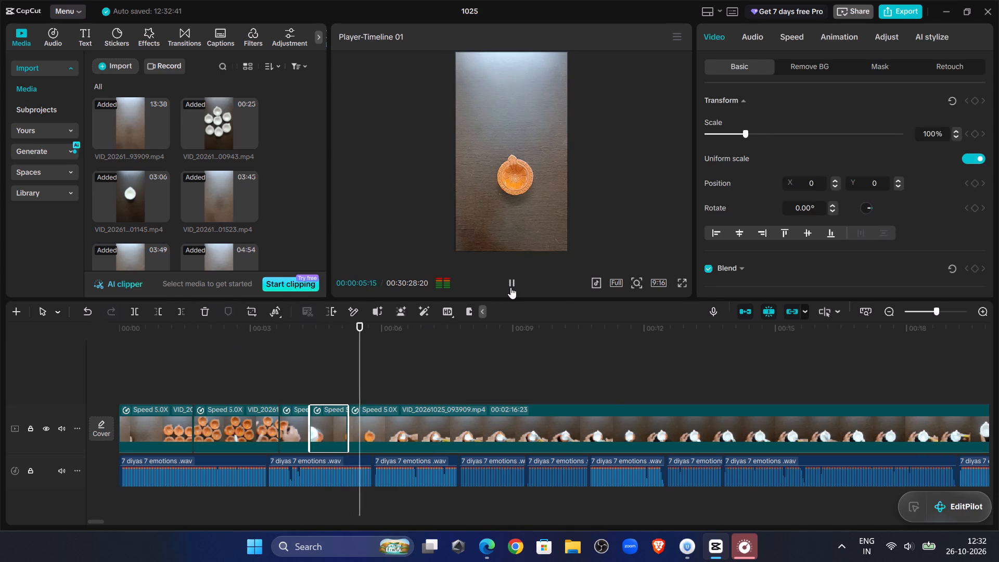
pyautogui.click(510, 287)
pyautogui.moveTo(377, 355); pyautogui.dragTo(368, 355)
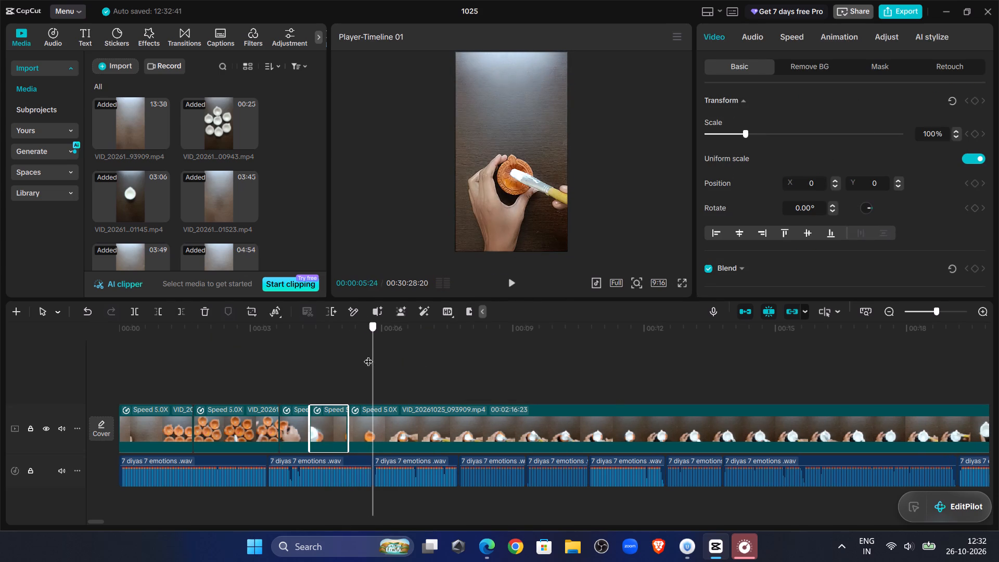
pyautogui.moveTo(368, 355); pyautogui.dragTo(365, 356)
pyautogui.click(388, 426)
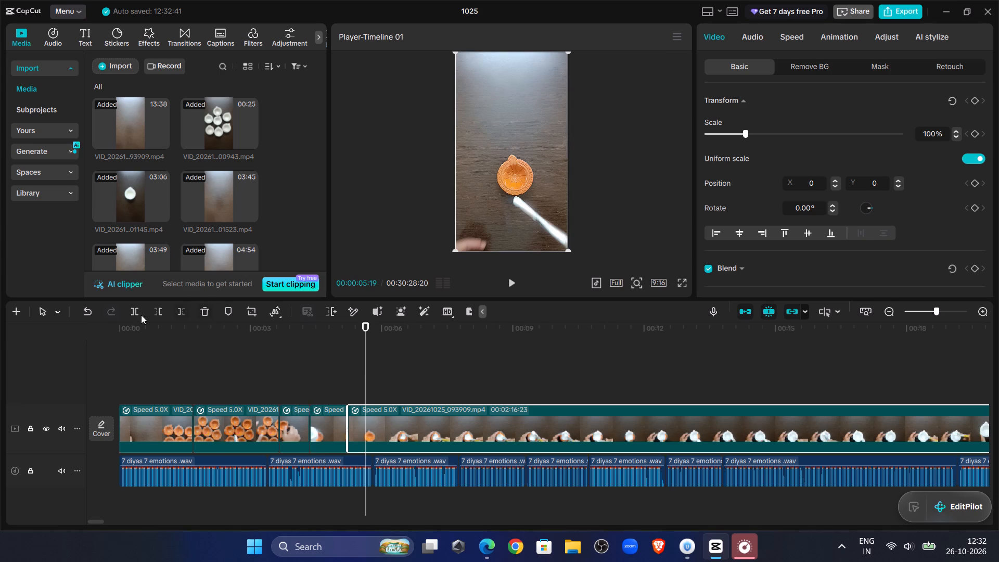
pyautogui.click(157, 315)
# Play the brush painting footage with the voiceover and split the fifth VID_20261025_093909.mp4 segment at 00:00:07:09.
pyautogui.click(329, 357)
pyautogui.click(506, 286)
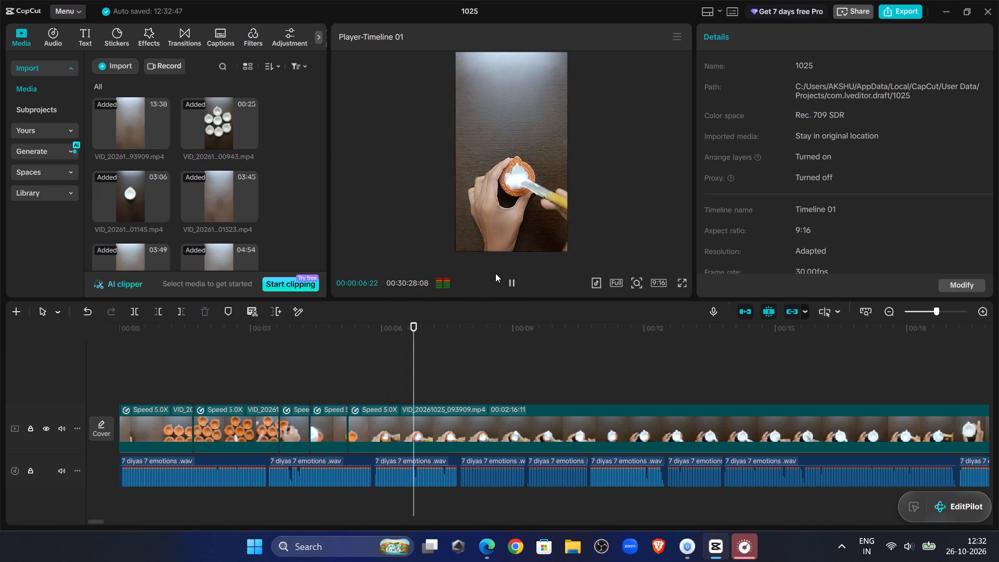
pyautogui.click(509, 274)
pyautogui.click(439, 419)
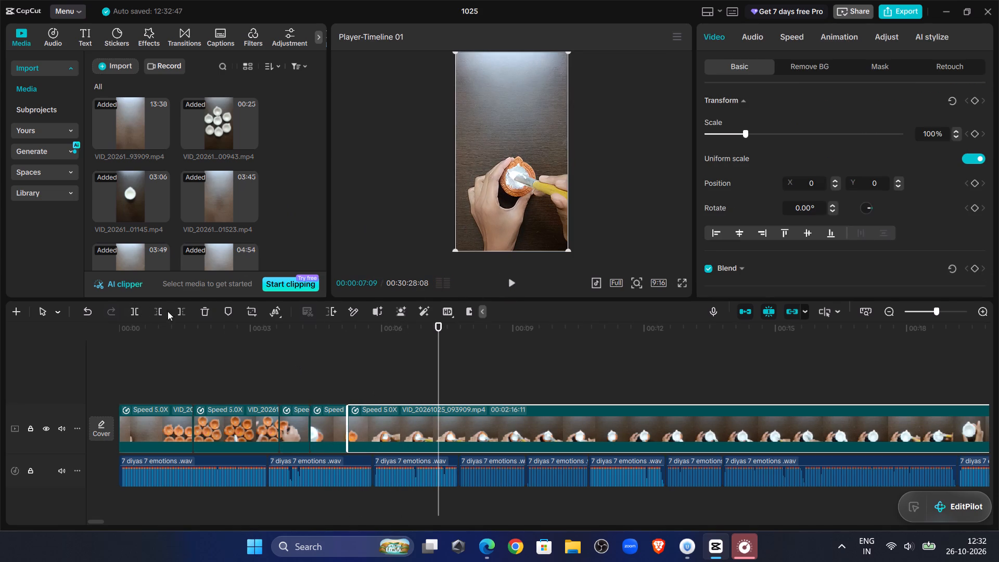
pyautogui.click(132, 313)
# Scan the painting footage after 00:00:07:09 and set that VID_20261025_093909.mp4 segment's speed to 100x.
pyautogui.moveTo(445, 327); pyautogui.dragTo(630, 335)
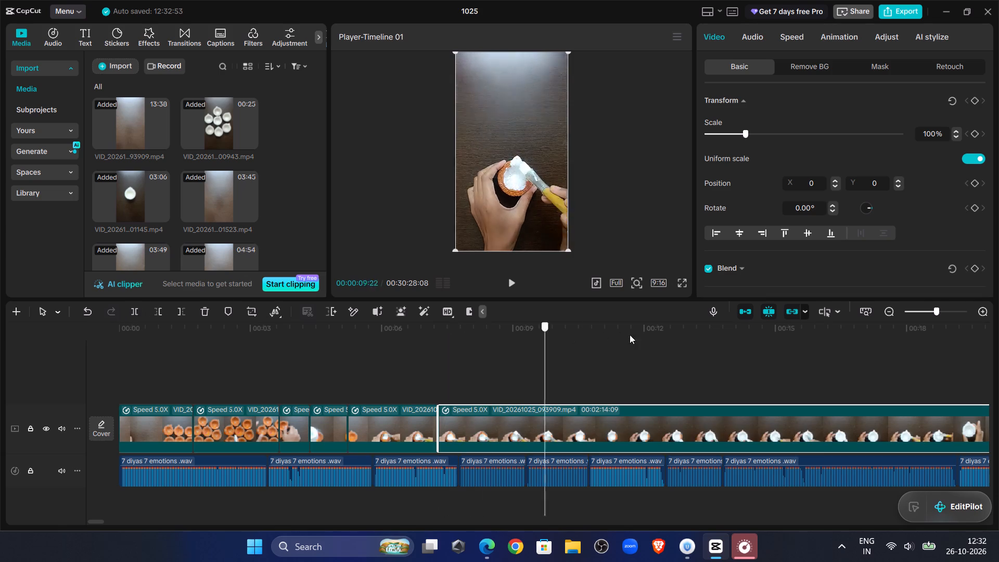
pyautogui.moveTo(630, 335); pyautogui.dragTo(805, 366)
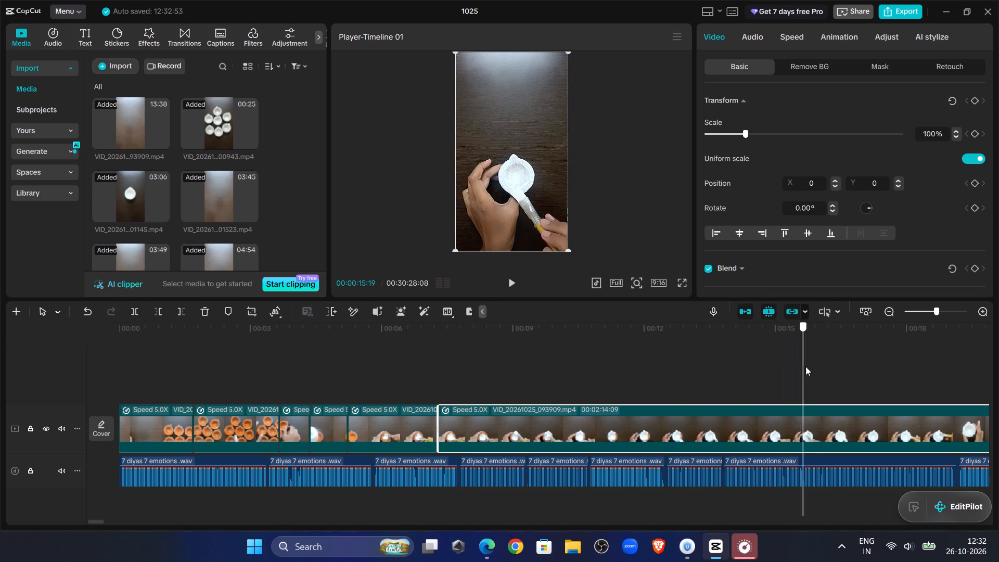
pyautogui.moveTo(805, 366); pyautogui.dragTo(808, 368)
pyautogui.click(796, 40)
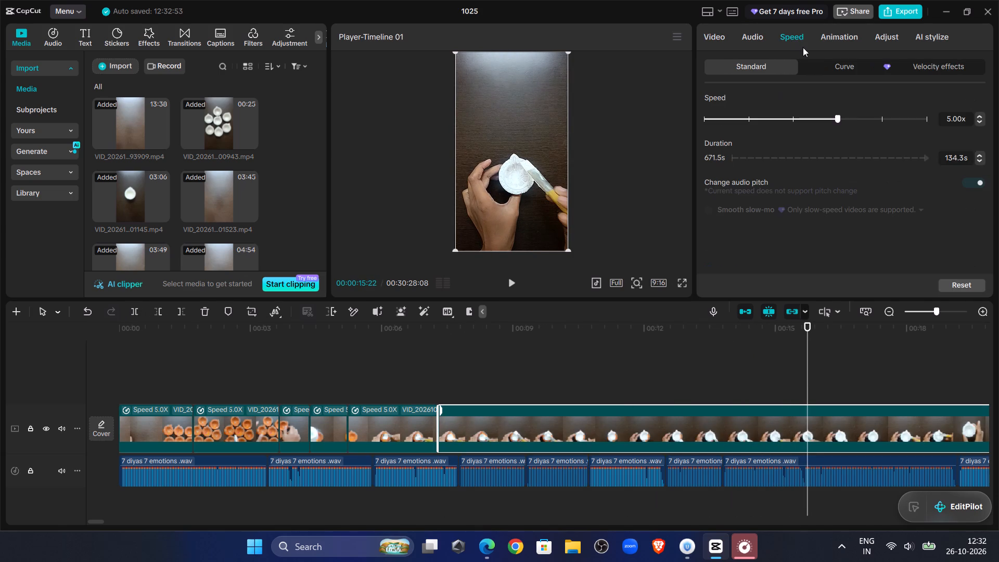
pyautogui.moveTo(844, 117); pyautogui.dragTo(998, 152)
# Play the sped-up painting section with the voiceover and split the 5x segment before it at 00:00:05:22.
pyautogui.click(364, 339)
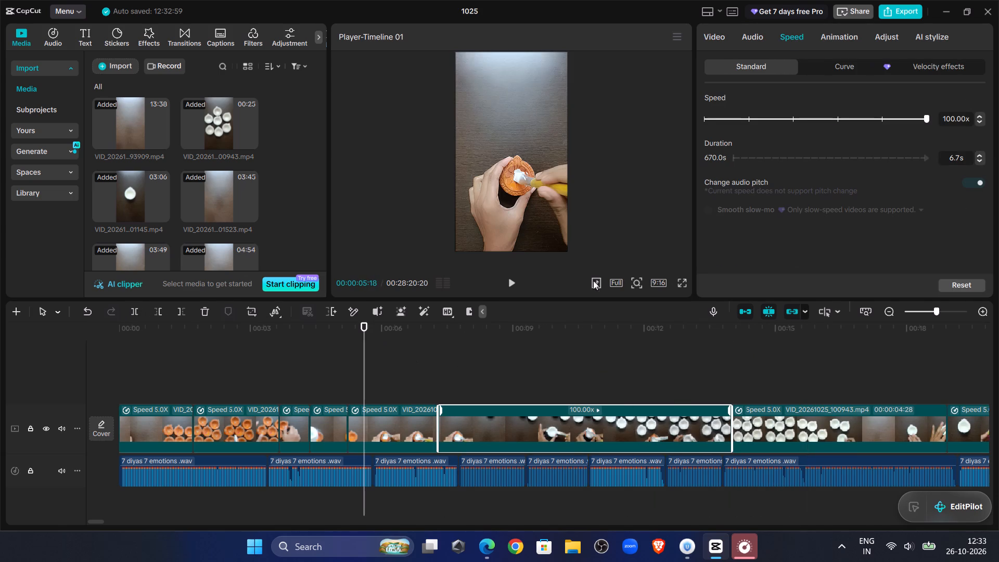
pyautogui.click(518, 281)
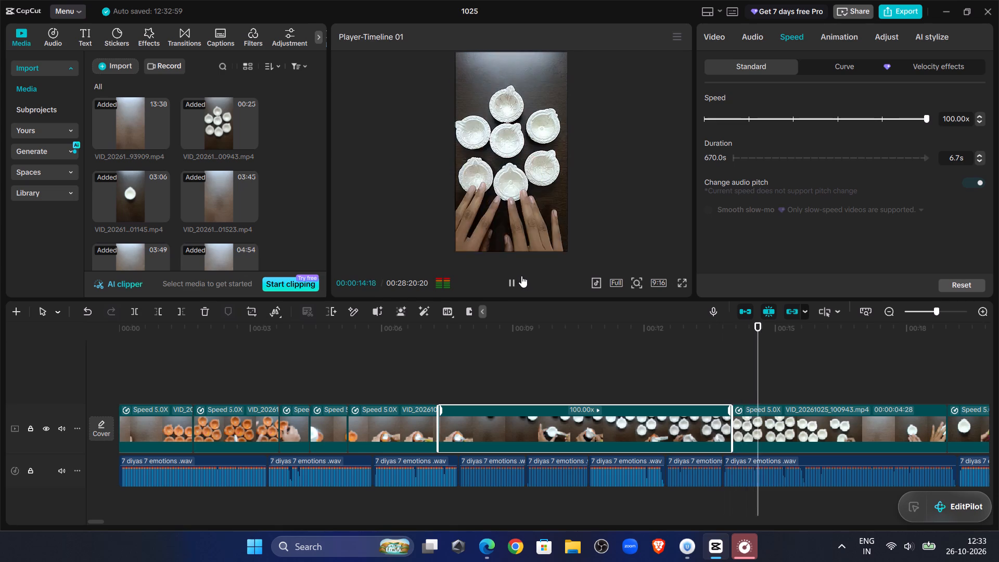
pyautogui.click(518, 280)
pyautogui.click(347, 347)
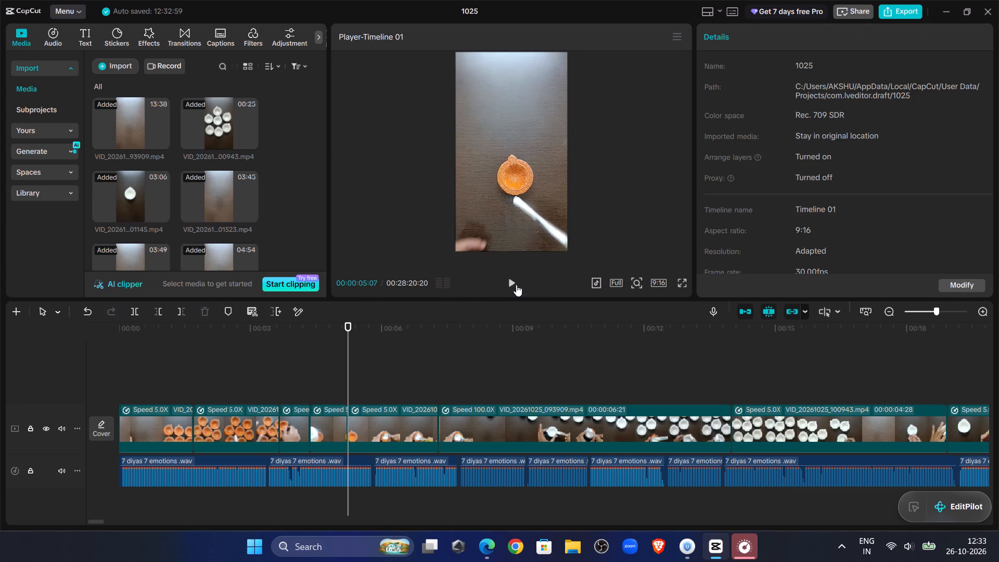
pyautogui.click(516, 285)
pyautogui.click(516, 285)
pyautogui.click(412, 424)
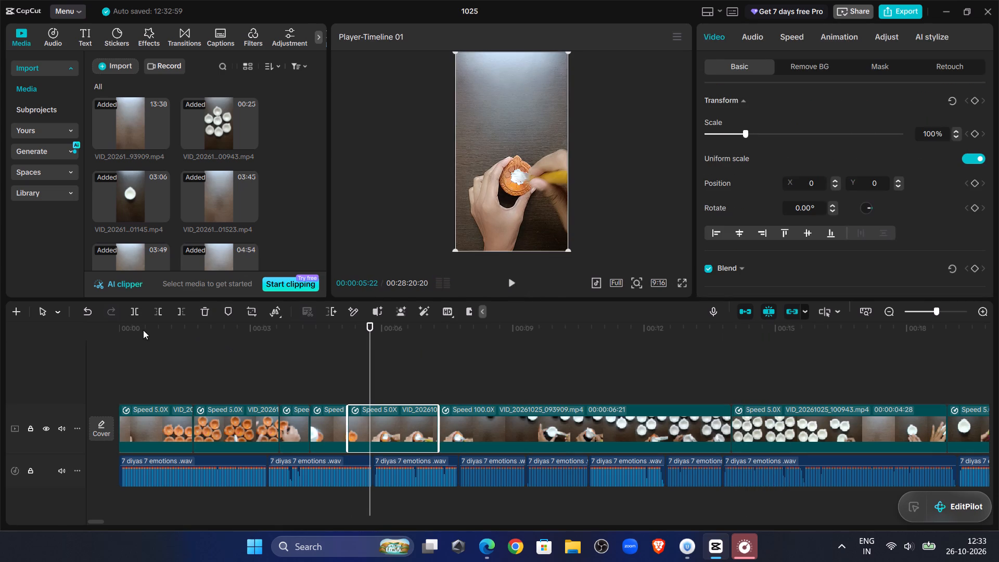
pyautogui.click(135, 312)
# Raise the speed of the short painting segment between 00:00:05:22 and 00:00:07:09 to the maximum.
pyautogui.click(802, 37)
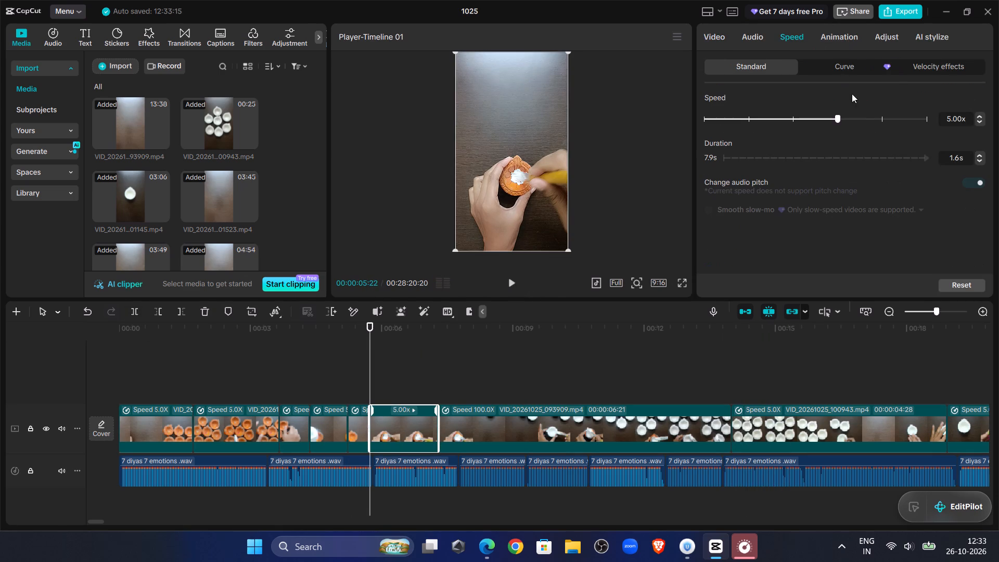
pyautogui.moveTo(847, 122); pyautogui.dragTo(998, 143)
# Play the edit from the start with the voiceover and split the VID_20261025_100943.mp4 clip at 00:00:13:20.
pyautogui.click(318, 354)
pyautogui.moveTo(318, 354); pyautogui.dragTo(0, 354)
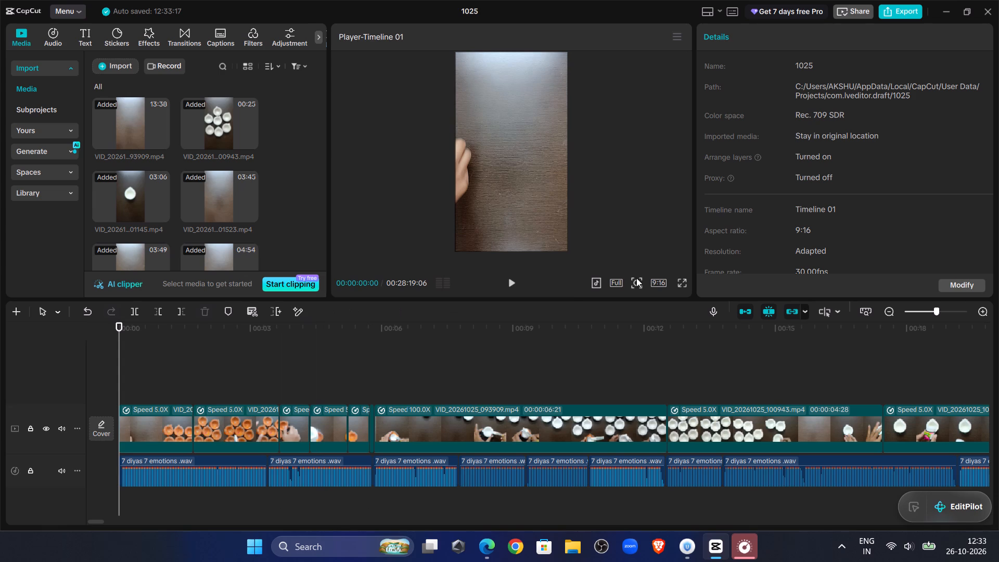
pyautogui.click(515, 282)
pyautogui.click(515, 282)
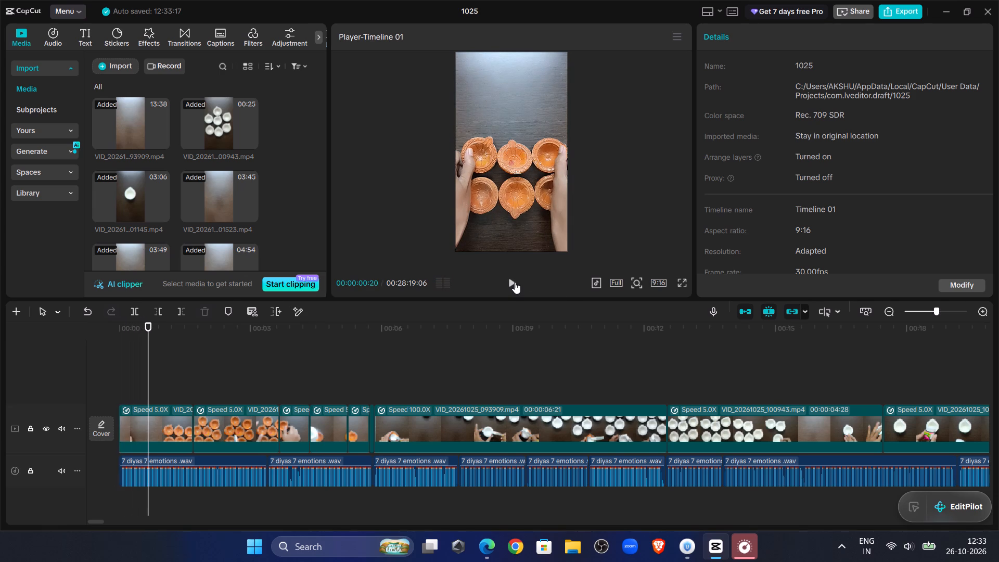
pyautogui.click(515, 282)
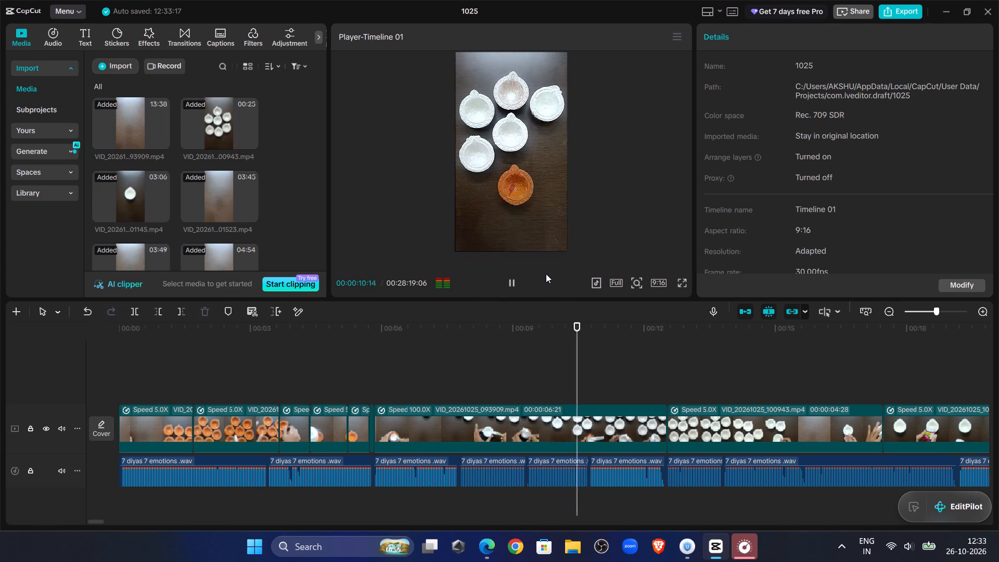
pyautogui.click(517, 284)
pyautogui.click(515, 283)
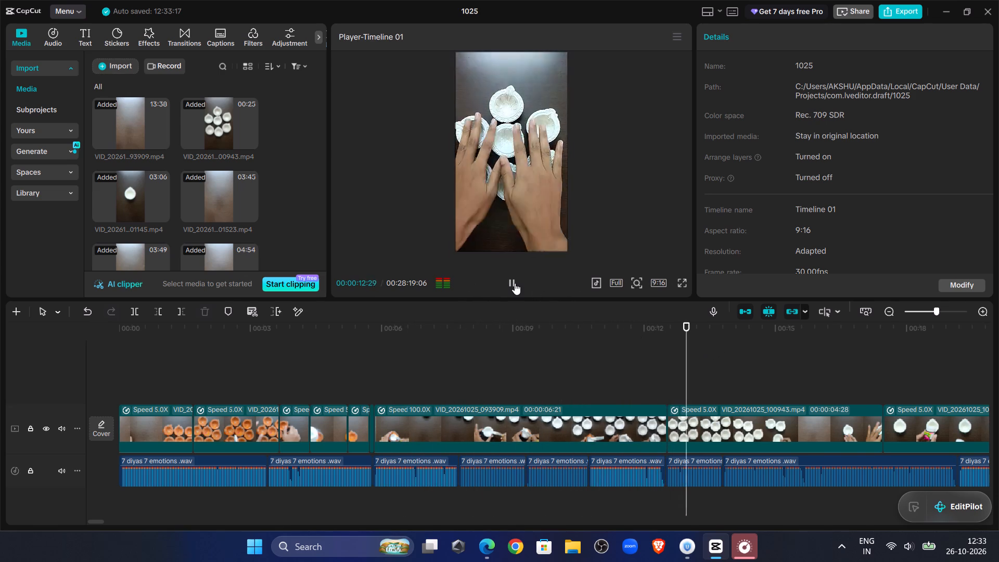
pyautogui.click(515, 283)
pyautogui.click(735, 441)
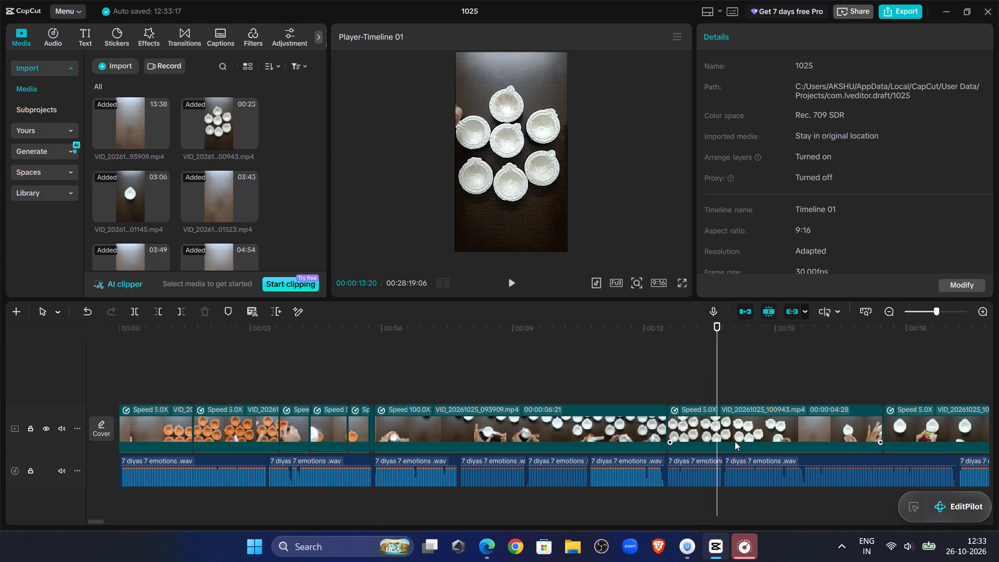
pyautogui.click(138, 313)
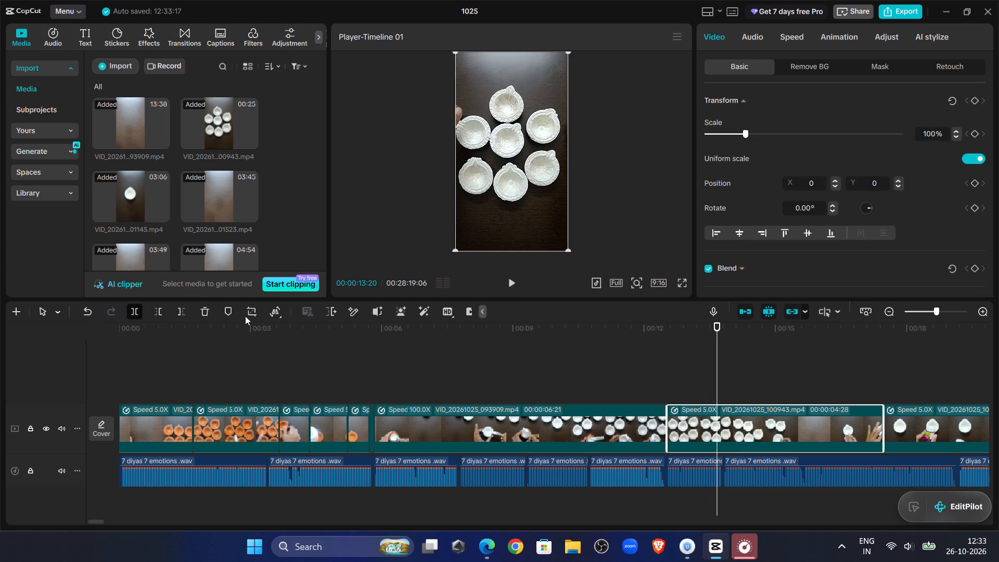
# Review the footage after the 00:00:13:20 cut and the red painting in VID_20261025_101145.mp4 against the voiceover.
pyautogui.click(518, 280)
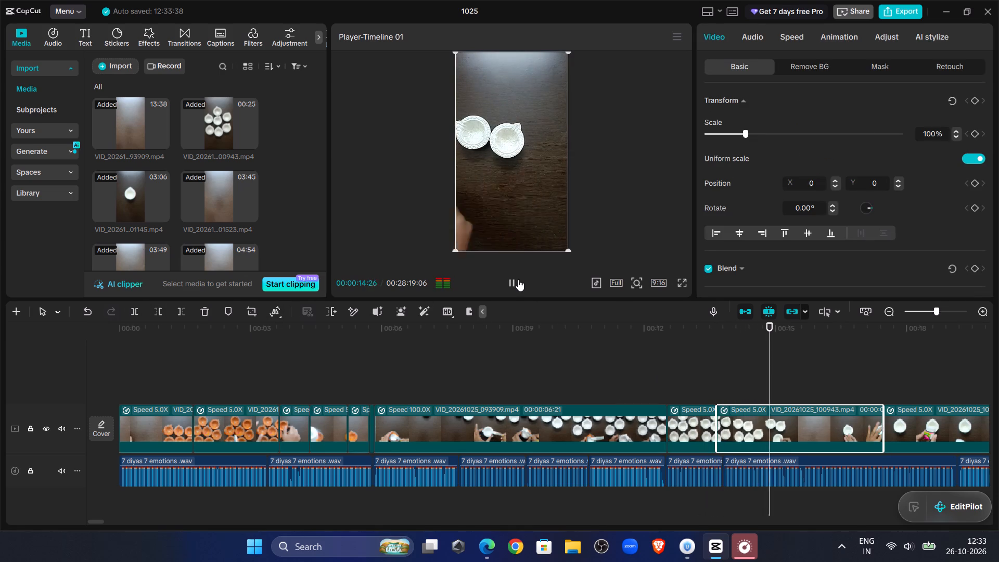
pyautogui.click(518, 279)
pyautogui.click(518, 279)
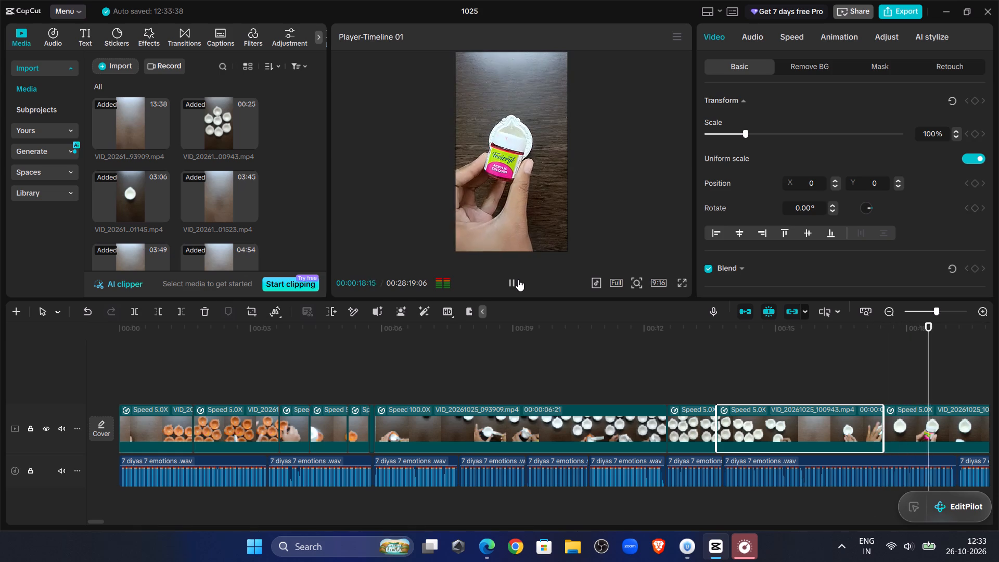
pyautogui.click(518, 279)
pyautogui.click(720, 367)
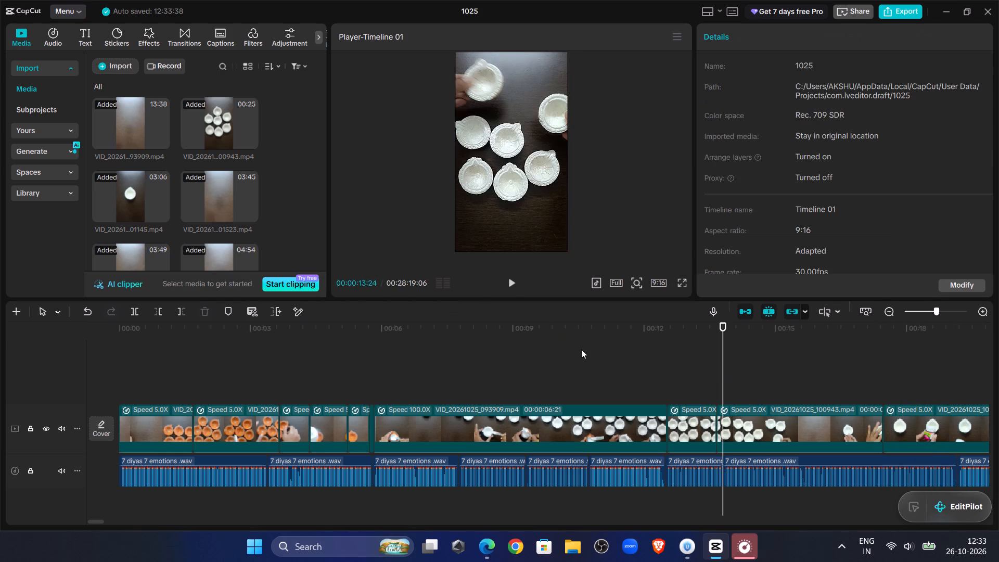
pyautogui.click(518, 293)
pyautogui.click(516, 279)
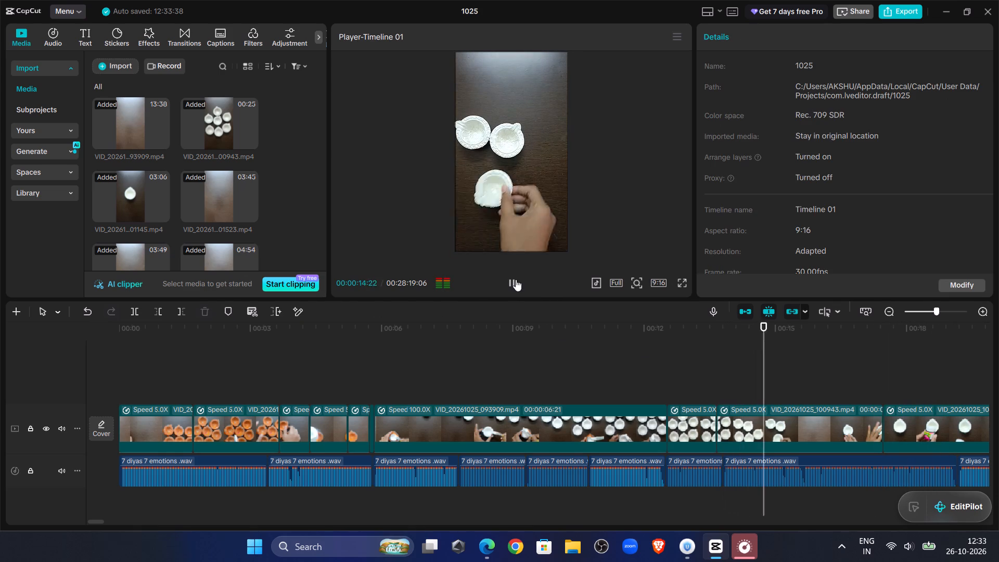
pyautogui.click(516, 279)
pyautogui.click(516, 279)
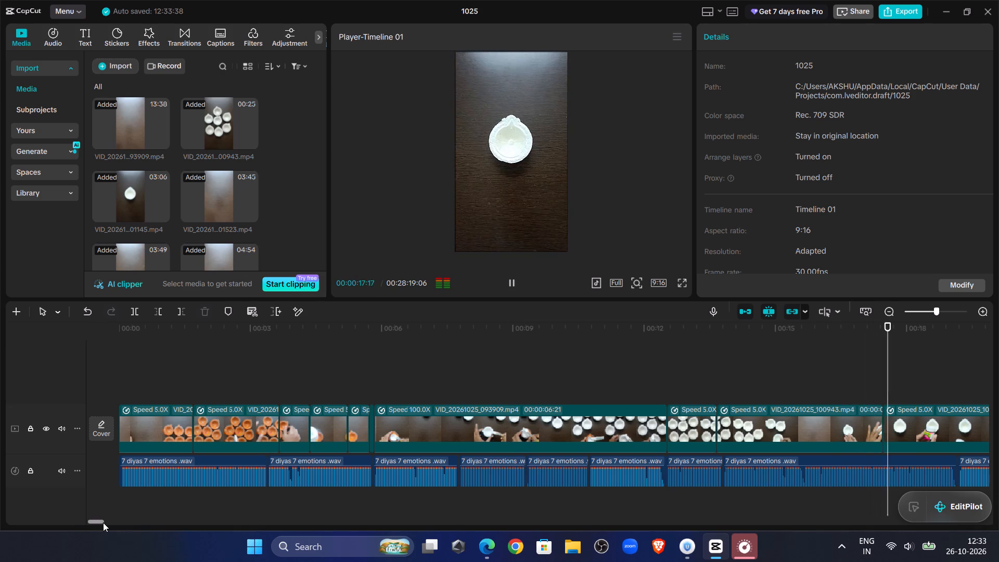
pyautogui.moveTo(101, 522); pyautogui.dragTo(105, 519)
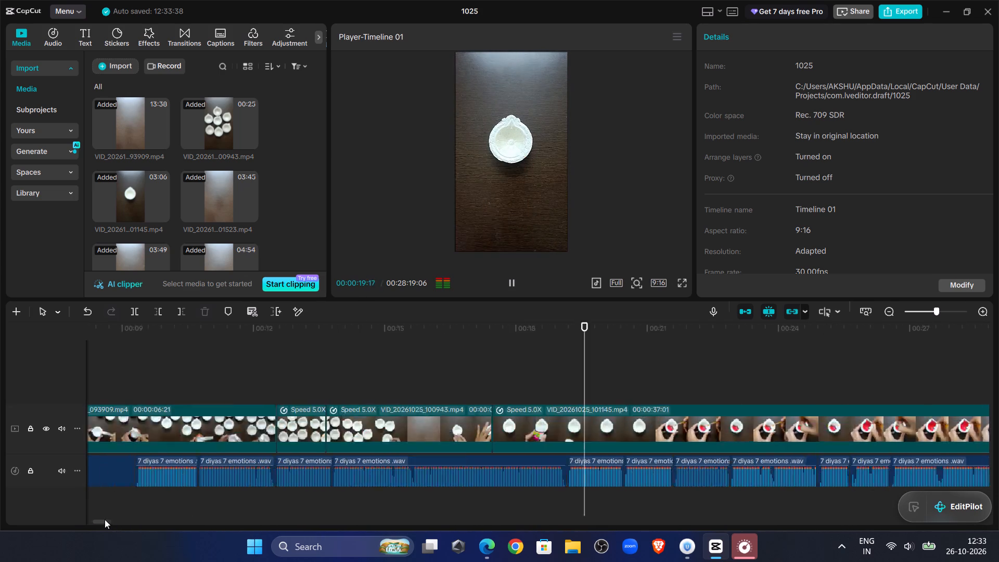
pyautogui.moveTo(105, 519); pyautogui.dragTo(112, 521)
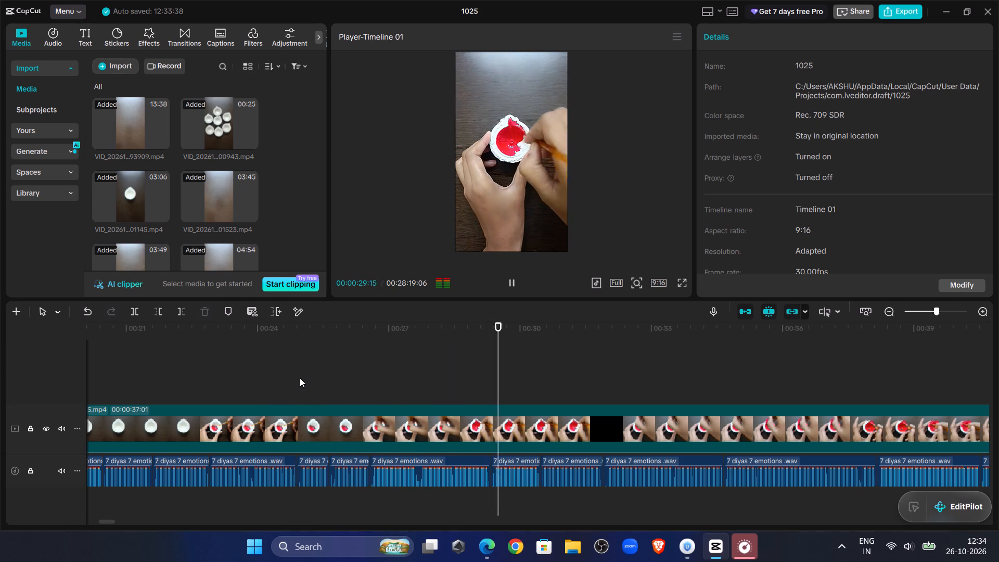
pyautogui.doubleClick(494, 372)
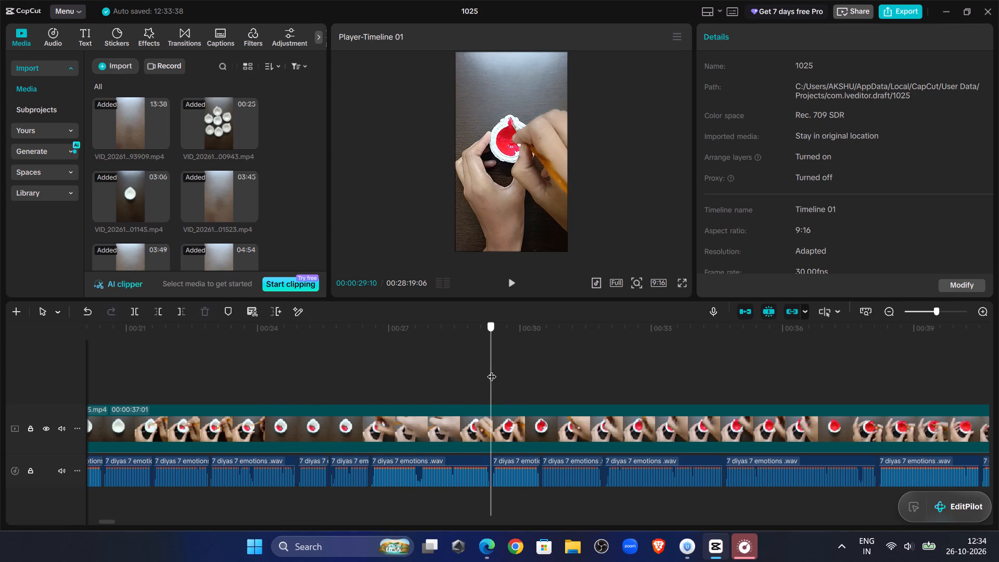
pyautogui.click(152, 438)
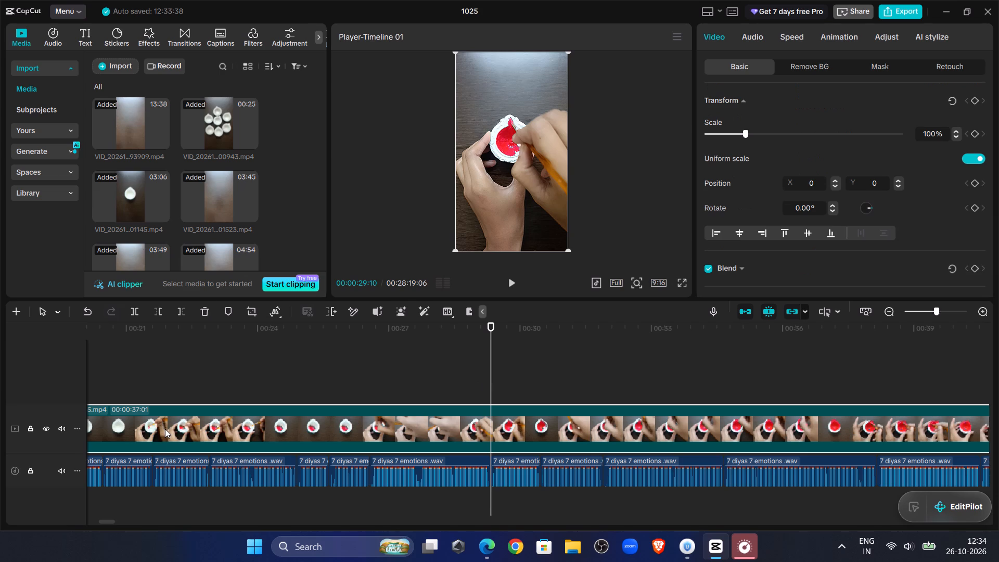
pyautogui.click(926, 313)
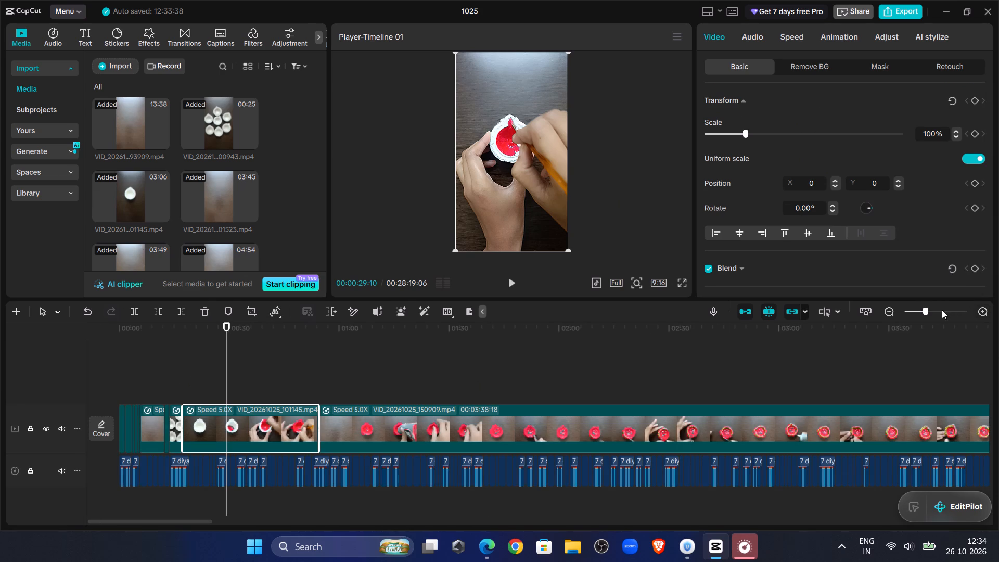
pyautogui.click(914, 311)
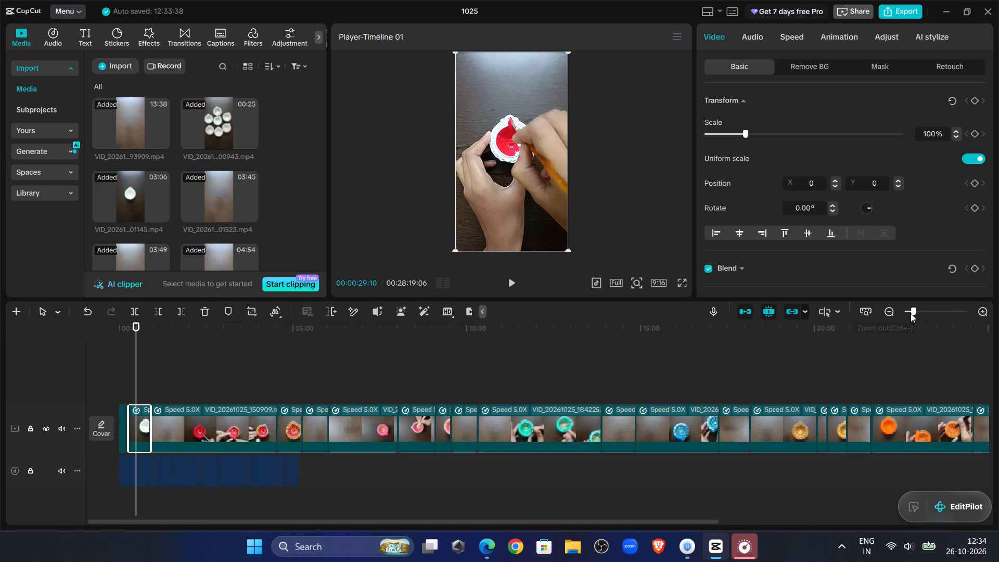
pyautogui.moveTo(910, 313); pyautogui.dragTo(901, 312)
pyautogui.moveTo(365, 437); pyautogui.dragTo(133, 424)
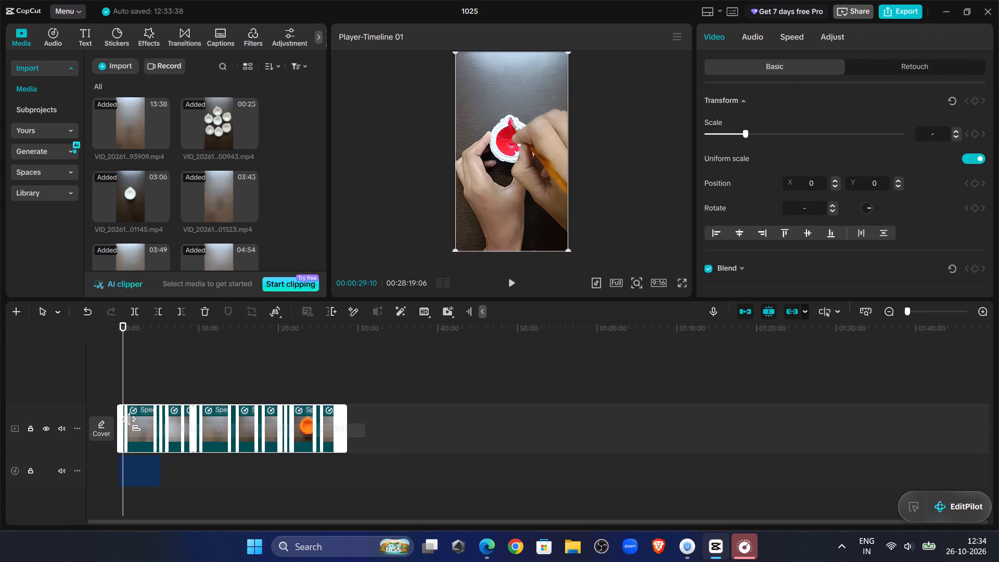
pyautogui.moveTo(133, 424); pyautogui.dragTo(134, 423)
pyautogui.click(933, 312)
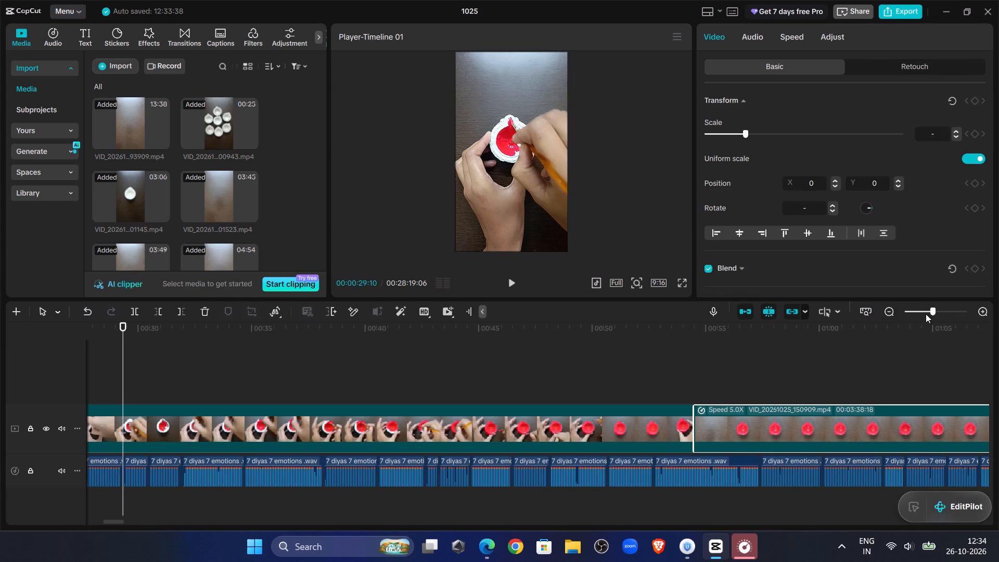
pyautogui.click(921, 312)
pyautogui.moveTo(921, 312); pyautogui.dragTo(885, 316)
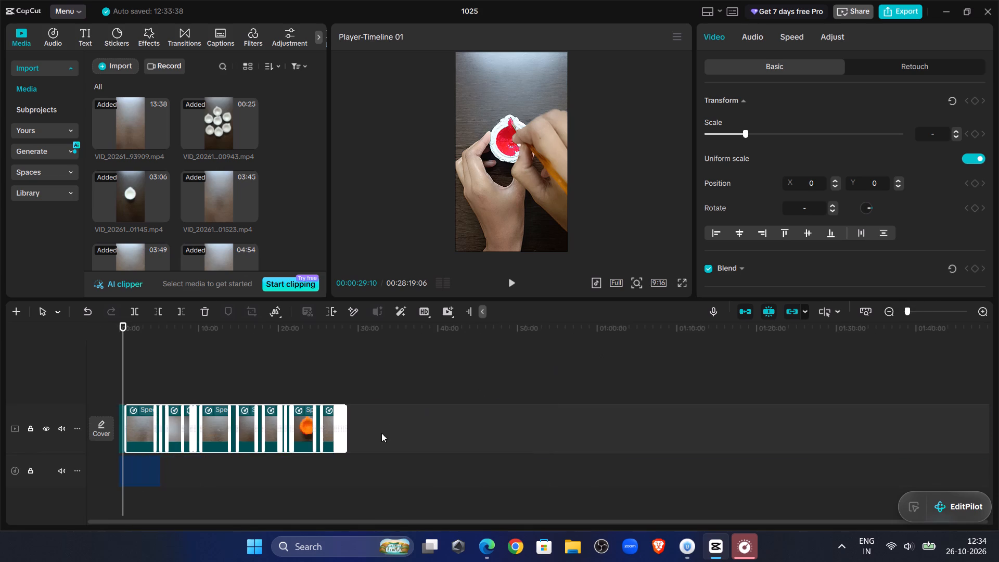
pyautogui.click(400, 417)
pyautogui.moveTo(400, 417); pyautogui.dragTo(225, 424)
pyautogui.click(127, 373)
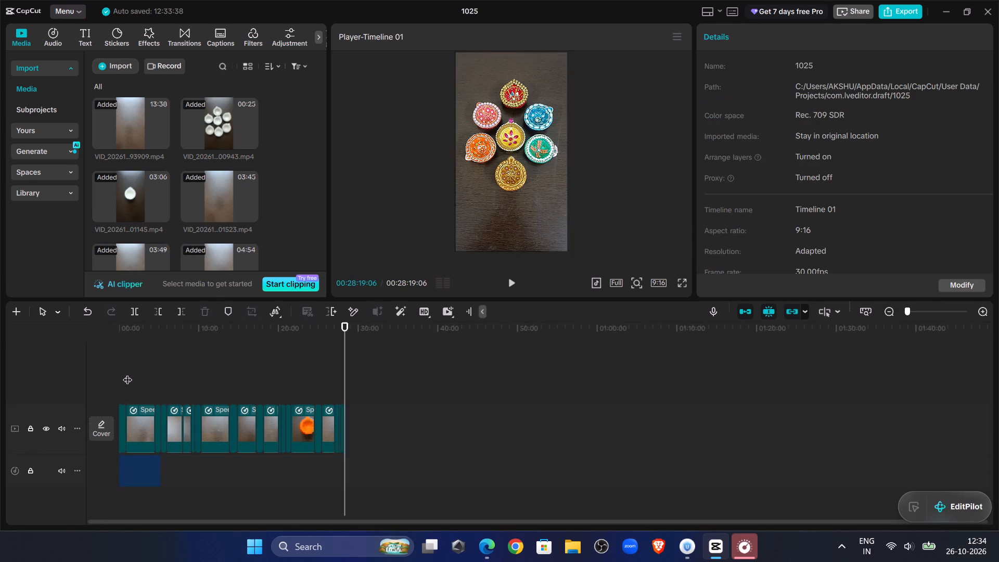
# Play the edit from the beginning into the red painting footage, checking the pictures against the voiceover.
pyautogui.moveTo(127, 373); pyautogui.dragTo(116, 375)
pyautogui.click(511, 286)
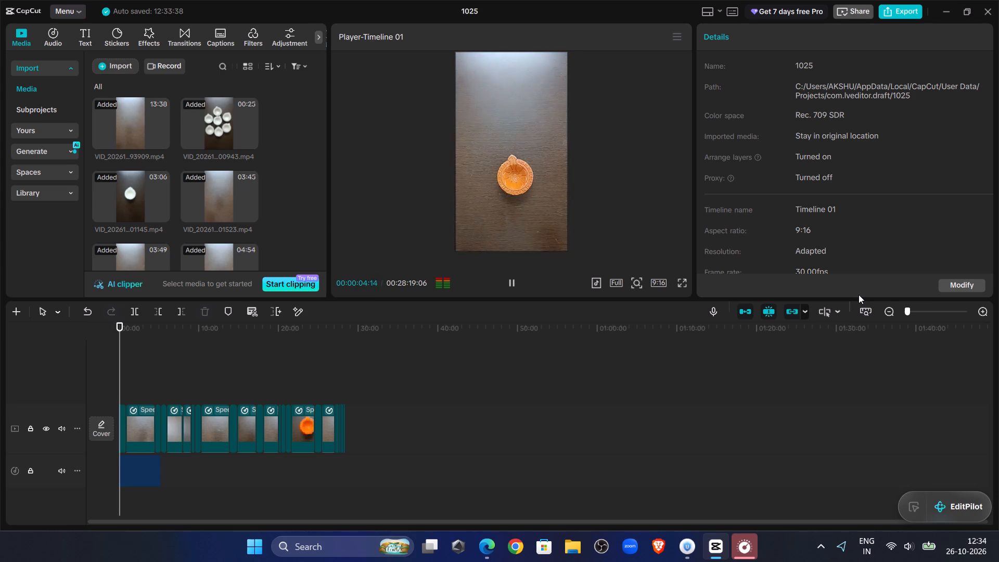
pyautogui.click(930, 313)
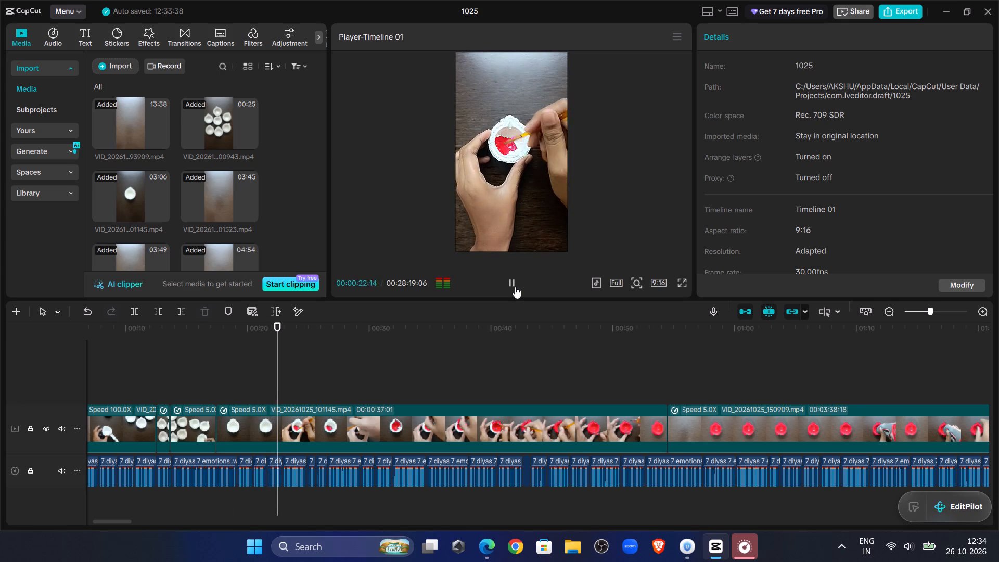
pyautogui.click(515, 287)
pyautogui.click(515, 287)
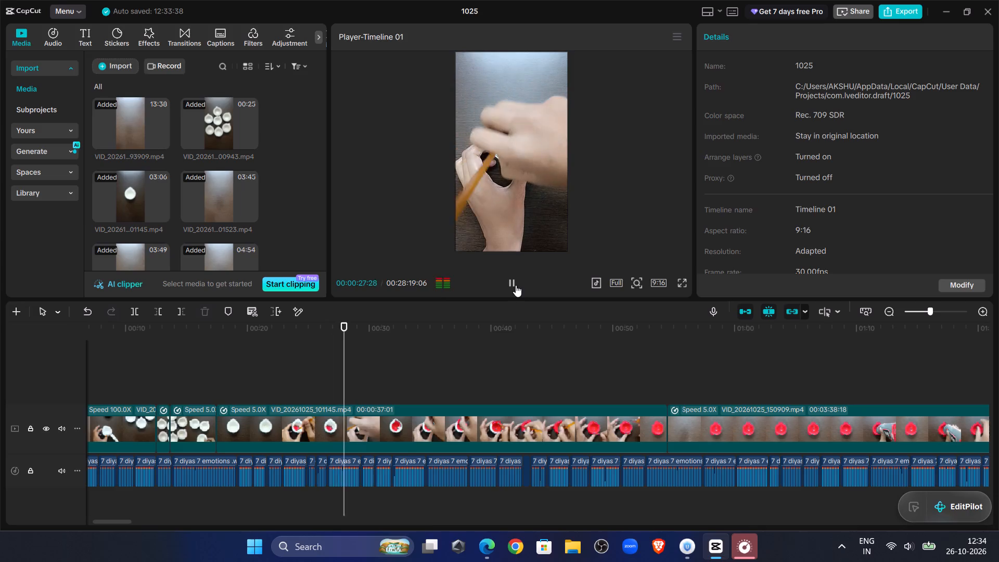
pyautogui.click(516, 285)
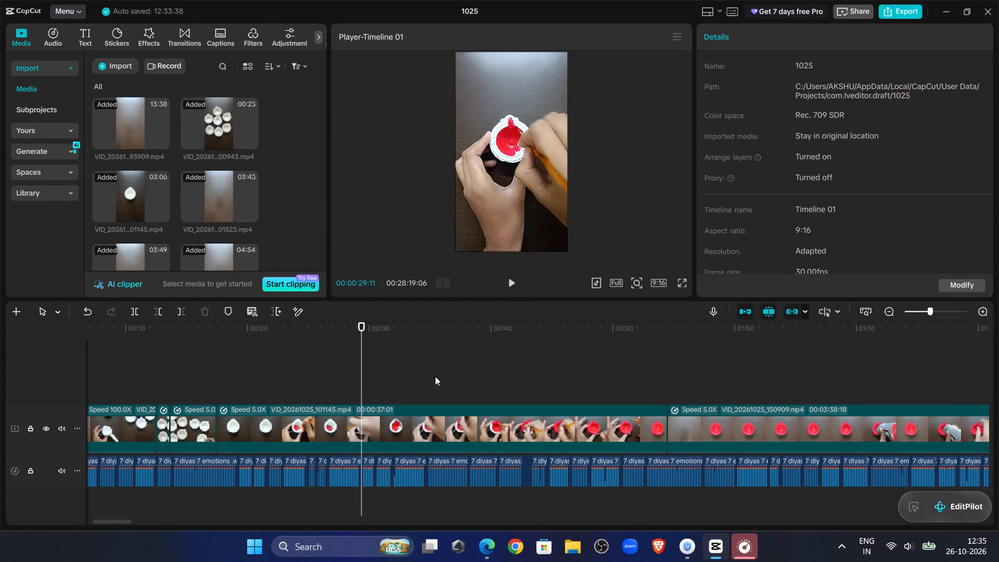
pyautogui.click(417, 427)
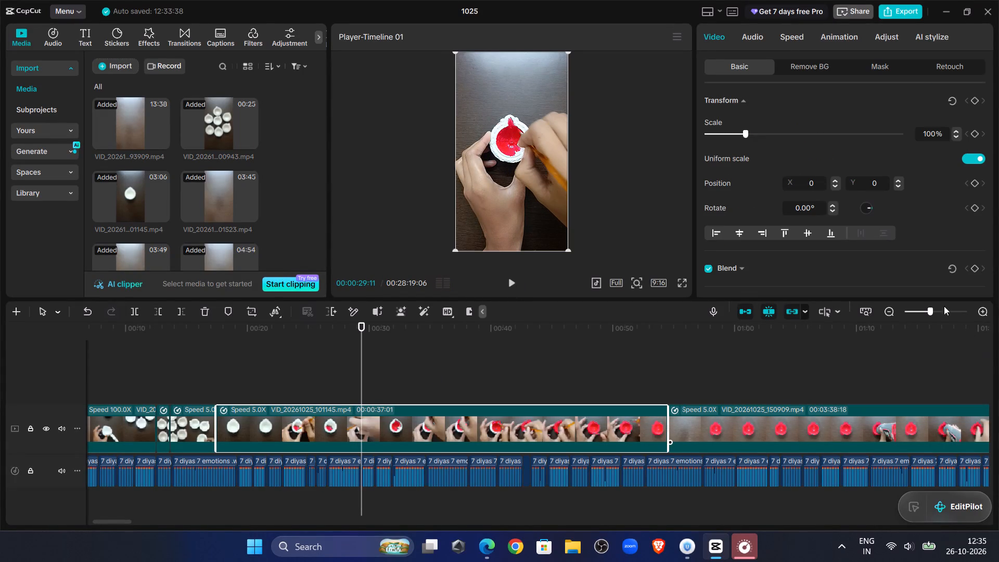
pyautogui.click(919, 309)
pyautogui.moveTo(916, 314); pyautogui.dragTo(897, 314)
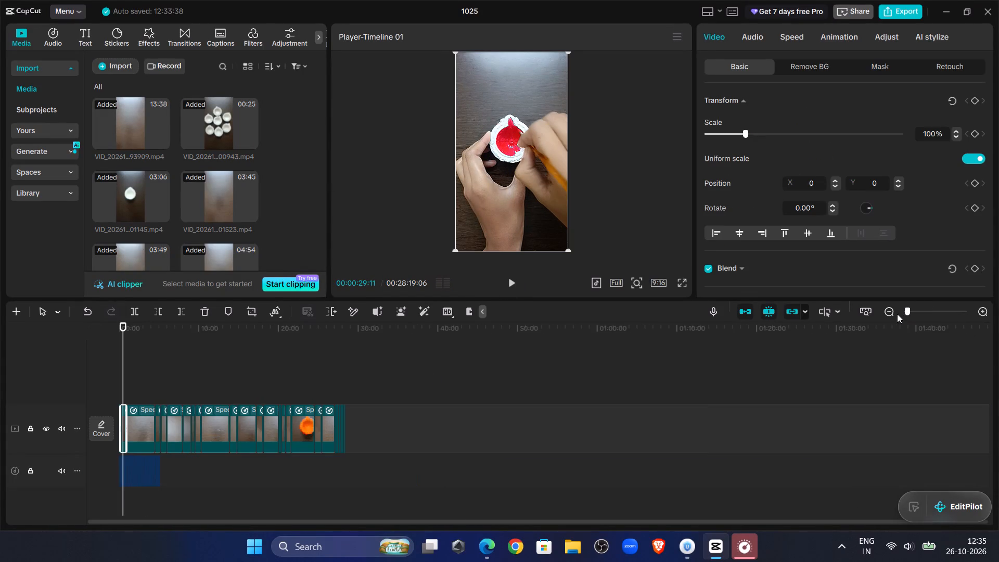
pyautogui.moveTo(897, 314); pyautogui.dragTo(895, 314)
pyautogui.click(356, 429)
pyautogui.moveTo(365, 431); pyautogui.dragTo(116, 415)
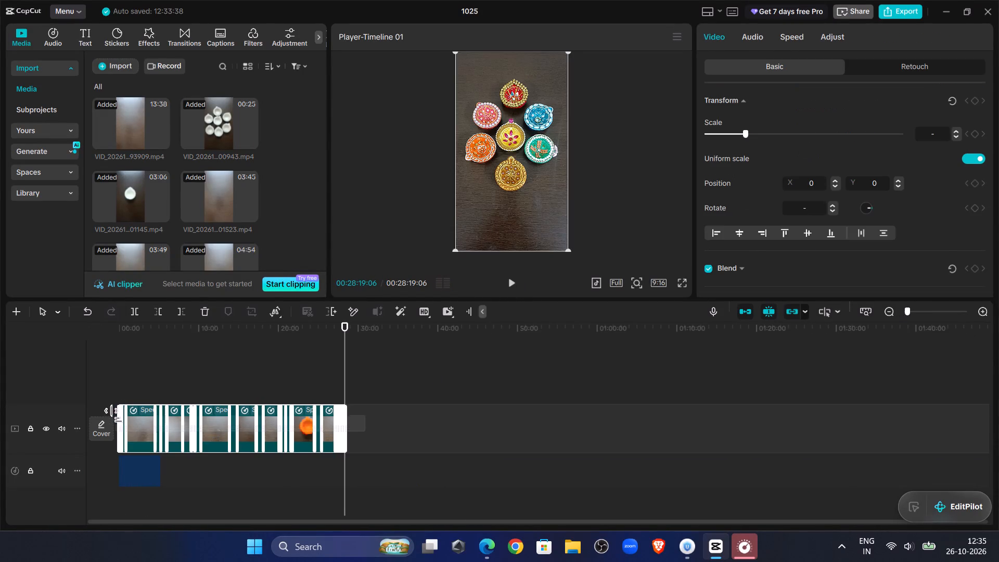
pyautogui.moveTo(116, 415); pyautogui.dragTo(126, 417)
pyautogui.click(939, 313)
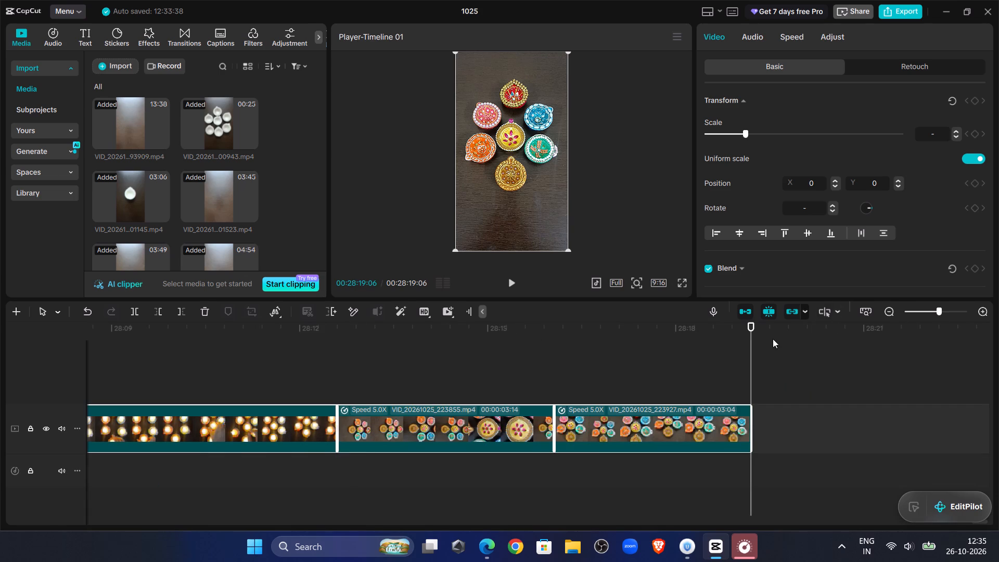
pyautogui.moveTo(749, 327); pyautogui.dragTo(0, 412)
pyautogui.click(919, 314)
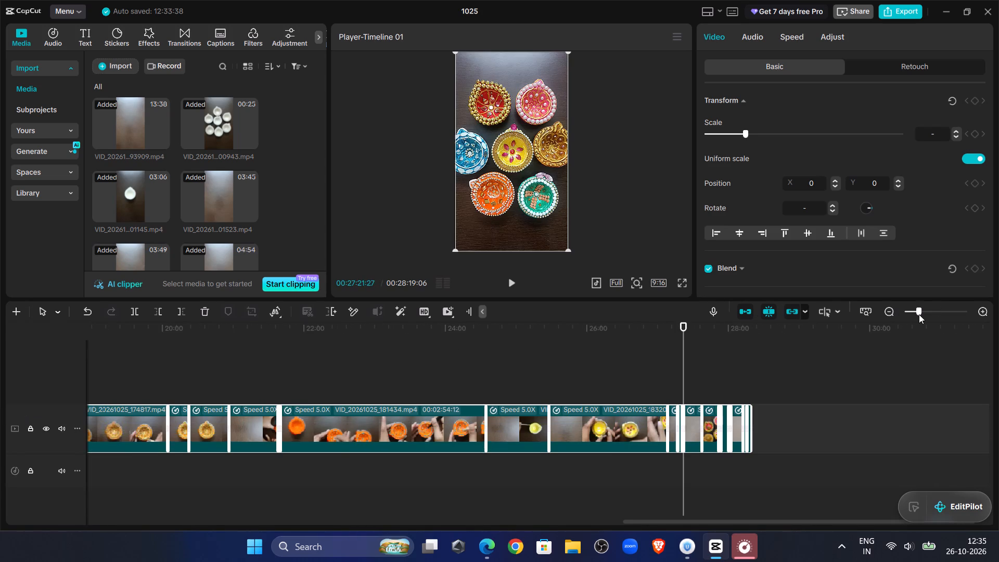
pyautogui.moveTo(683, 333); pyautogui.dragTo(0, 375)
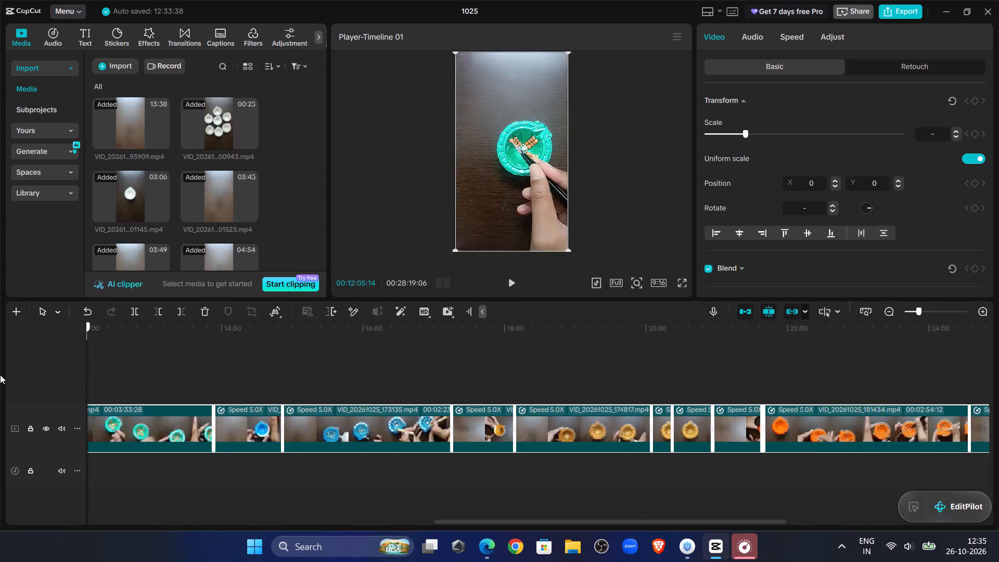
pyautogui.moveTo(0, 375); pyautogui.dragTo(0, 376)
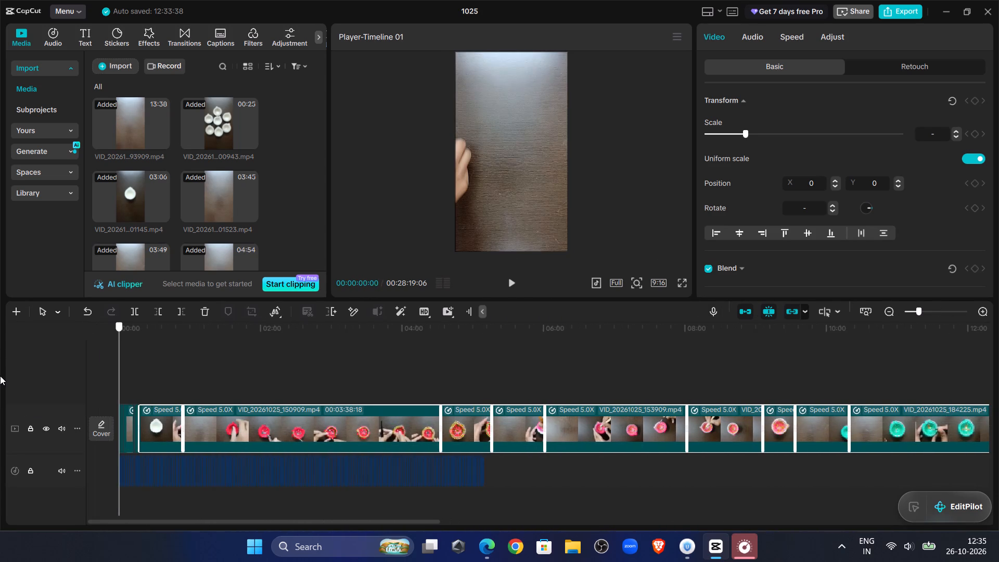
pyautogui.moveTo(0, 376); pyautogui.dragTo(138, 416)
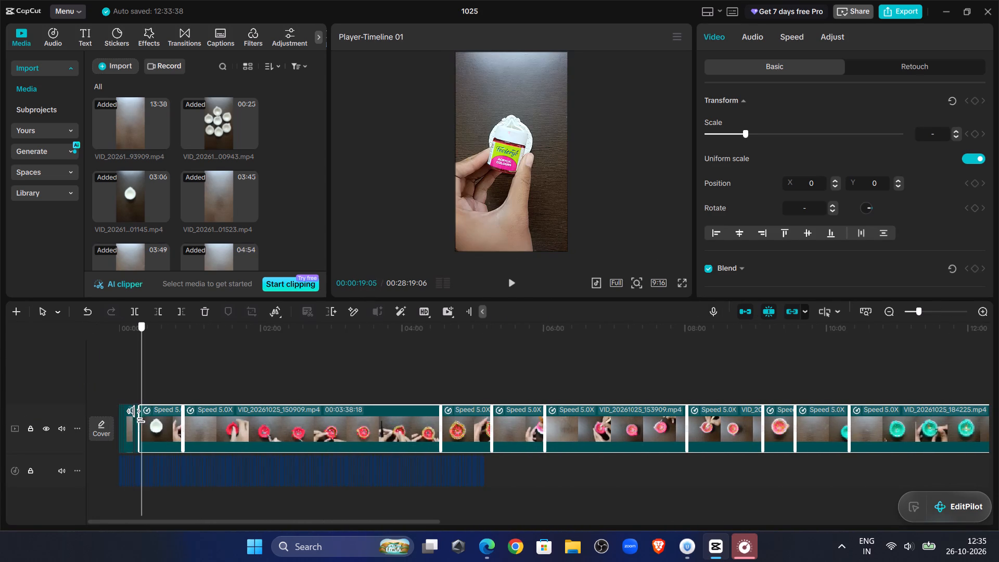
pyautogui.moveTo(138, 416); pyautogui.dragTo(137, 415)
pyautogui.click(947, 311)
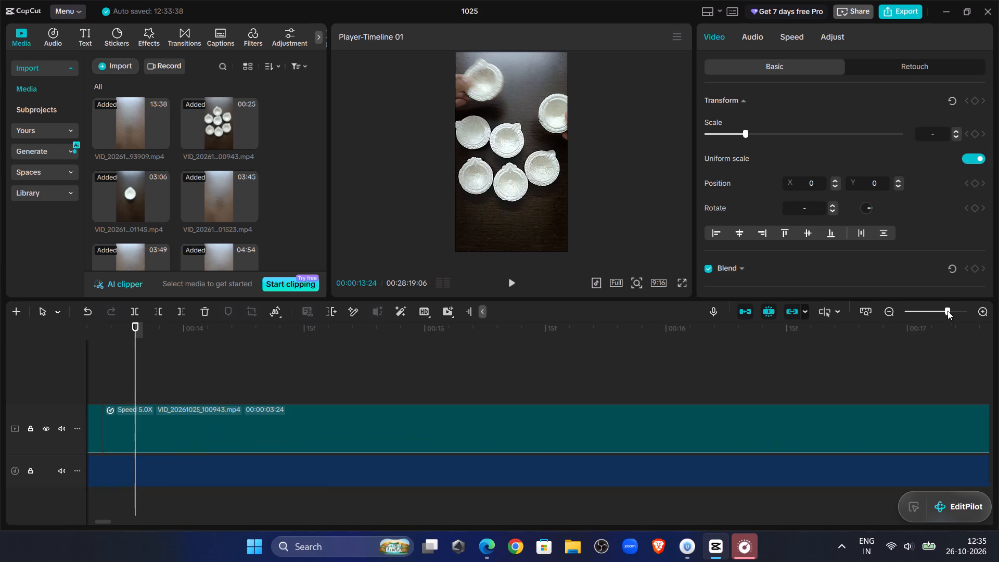
# Play the VID_20261025_100943.mp4 segment from 00:00:15:23 into the following clip with the voiceover.
pyautogui.click(214, 424)
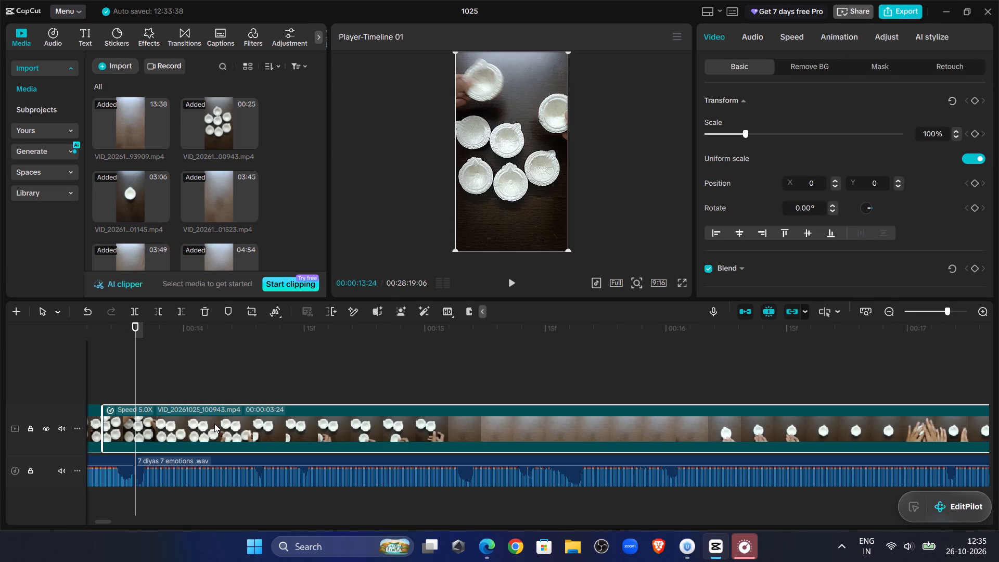
pyautogui.click(214, 424)
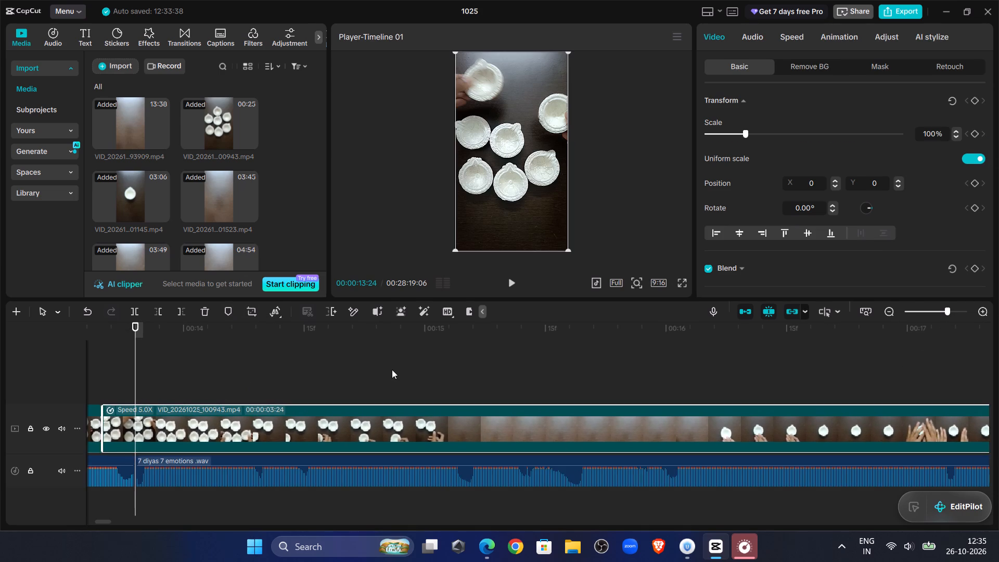
pyautogui.click(392, 369)
pyautogui.moveTo(392, 369); pyautogui.dragTo(481, 356)
pyautogui.click(516, 279)
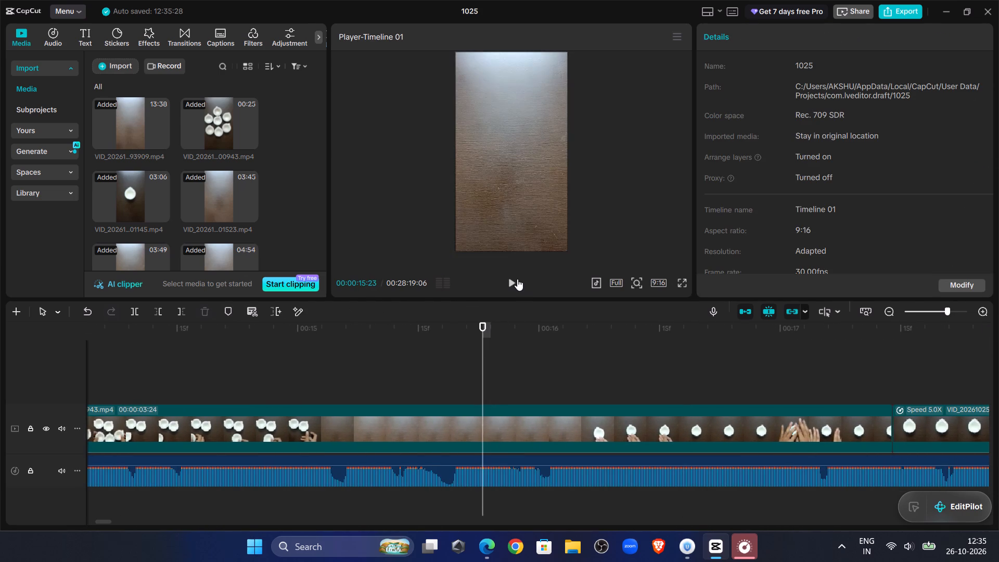
pyautogui.click(513, 284)
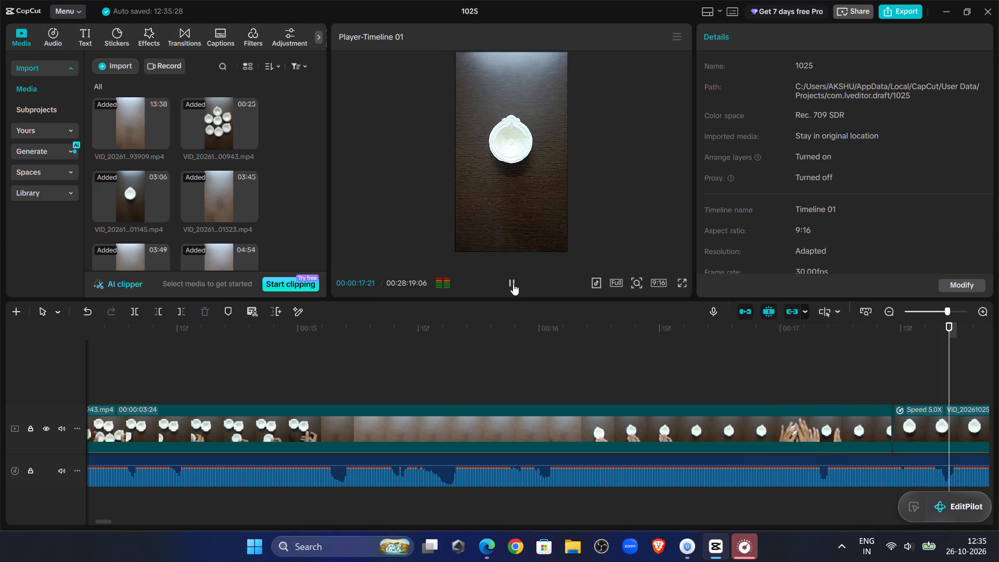
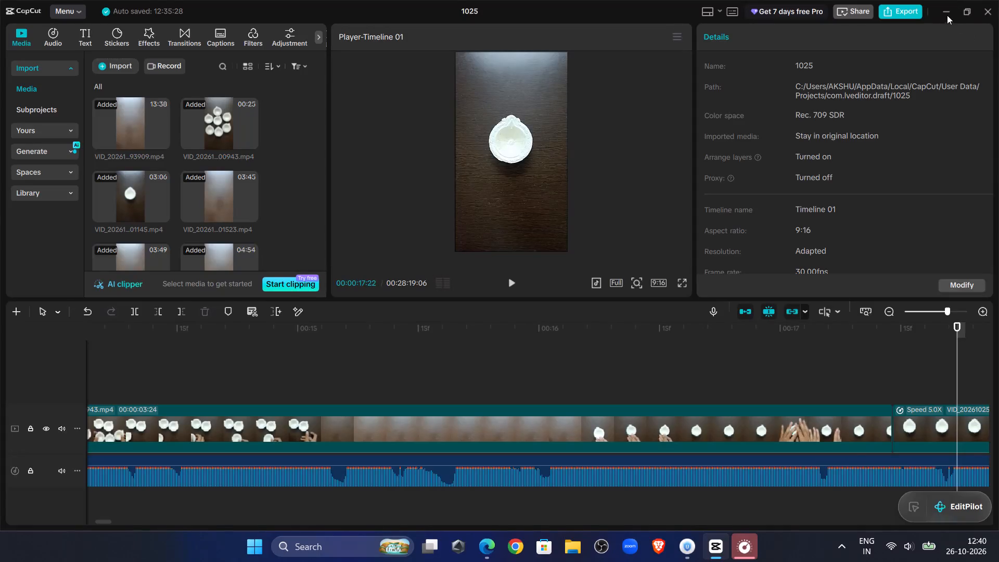
# Switch to File Explorer and open the POCO M4 Pro's craft folder under Internal shared storage, Pictures, Gallery, owner.
pyautogui.click(945, 14)
pyautogui.click(998, 0)
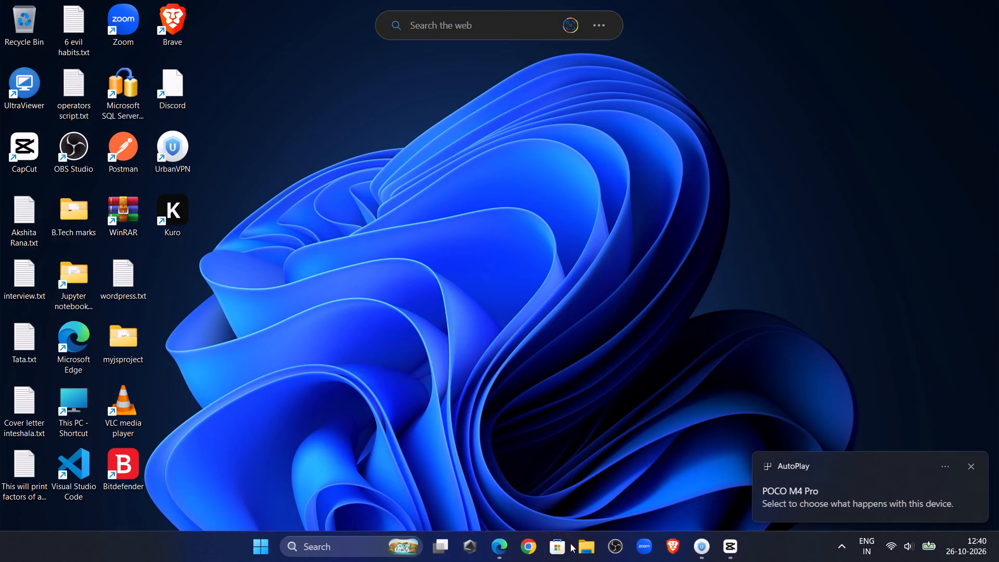
pyautogui.click(590, 535)
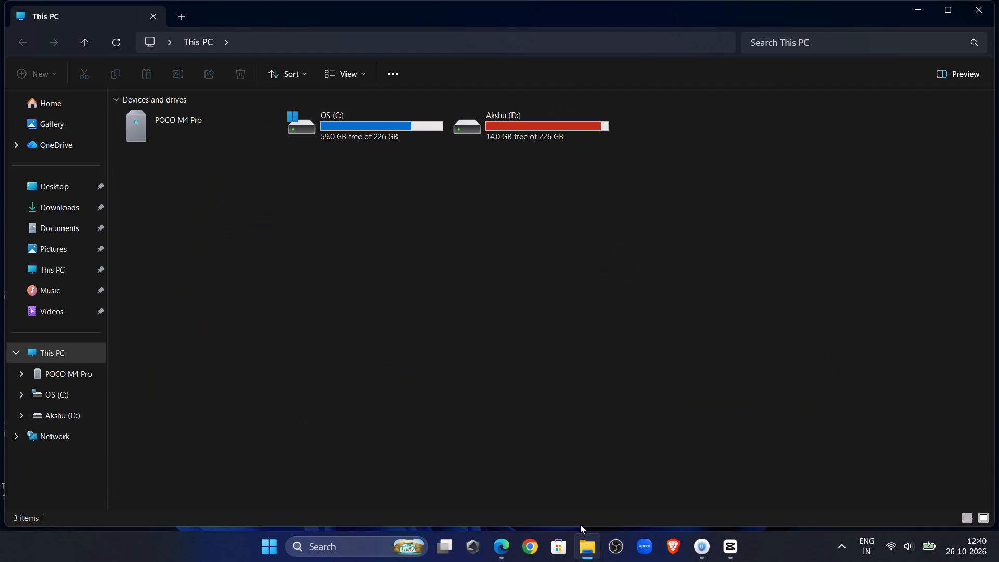
pyautogui.doubleClick(211, 126)
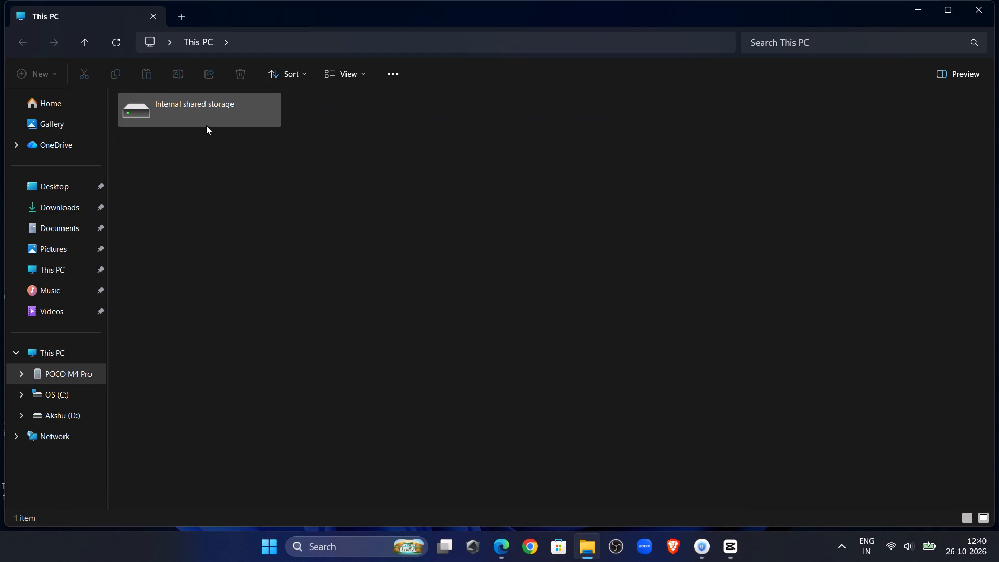
pyautogui.doubleClick(233, 112)
pyautogui.doubleClick(704, 196)
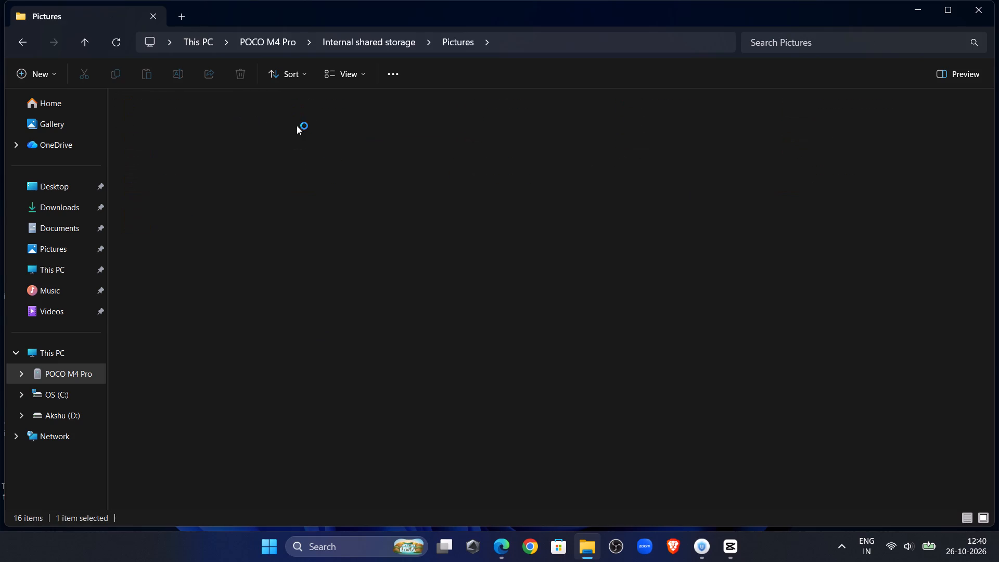
pyautogui.click(213, 110)
pyautogui.doubleClick(215, 163)
pyautogui.doubleClick(201, 111)
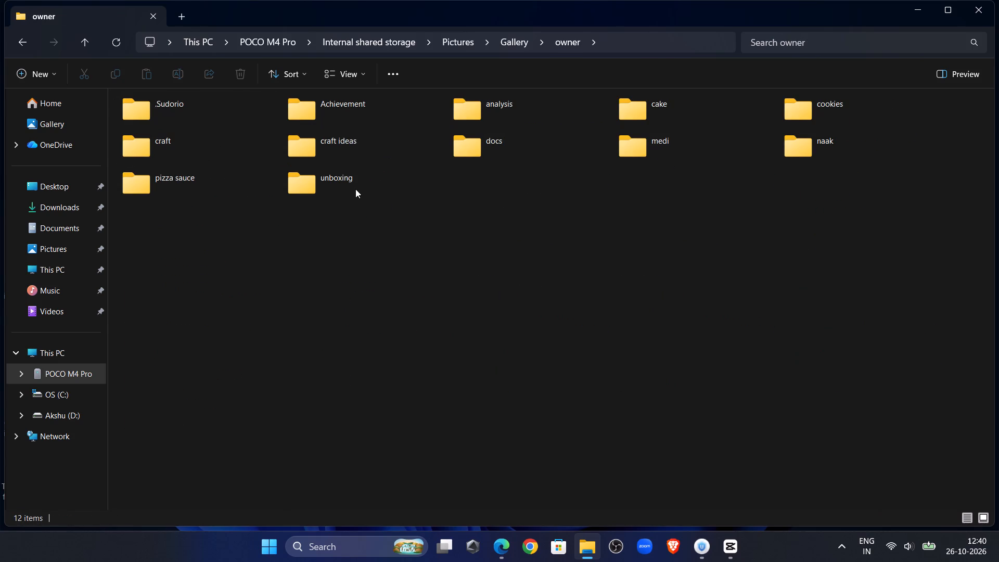
pyautogui.doubleClick(242, 152)
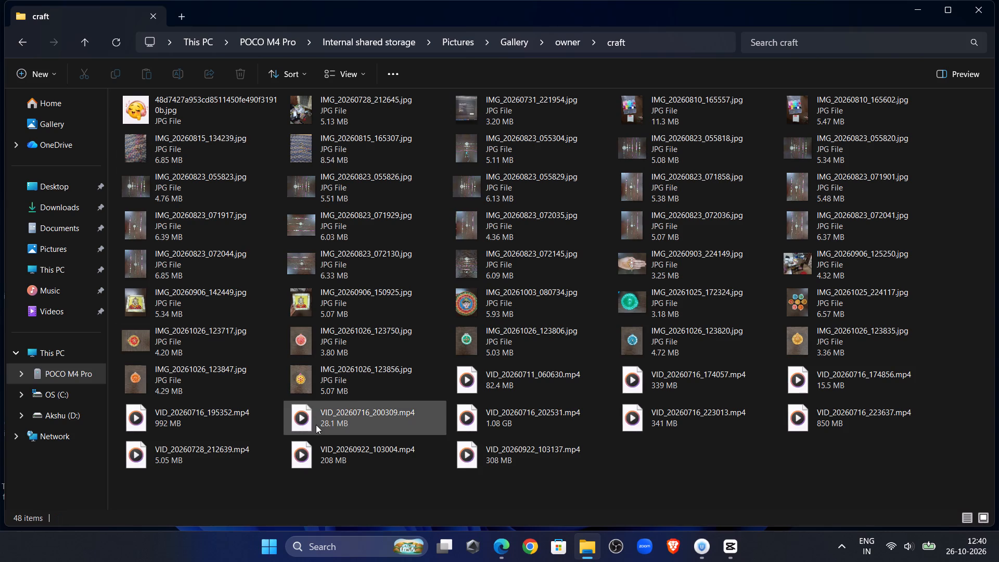
pyautogui.scroll(-3, 323, 430)
# Cut the seven October 26 diya photos, IMG_20261026_123717.jpg through IMG_20261026_123856.jpg, from the phone's craft folder.
pyautogui.click(172, 350)
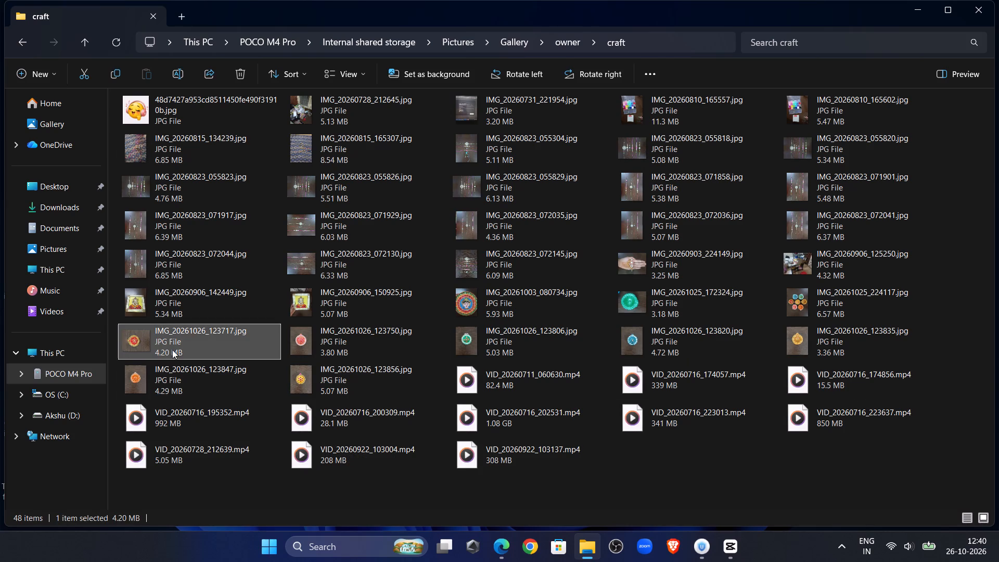
pyautogui.keyDown('shift'); pyautogui.click(444, 327); pyautogui.keyUp('shift')
pyautogui.keyDown('shift'); pyautogui.click(566, 334); pyautogui.keyUp('shift')
pyautogui.keyDown('shift'); pyautogui.click(678, 337); pyautogui.keyUp('shift')
pyautogui.keyDown('shift'); pyautogui.click(837, 338); pyautogui.keyUp('shift')
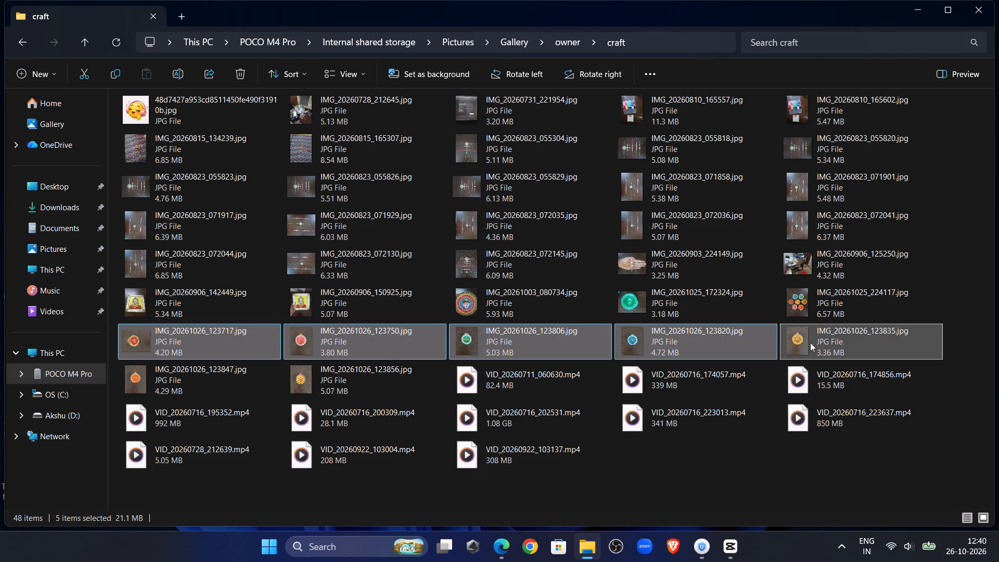
pyautogui.keyDown('shift'); pyautogui.click(250, 372); pyautogui.keyUp('shift')
pyautogui.keyDown('shift'); pyautogui.click(347, 391); pyautogui.keyUp('shift')
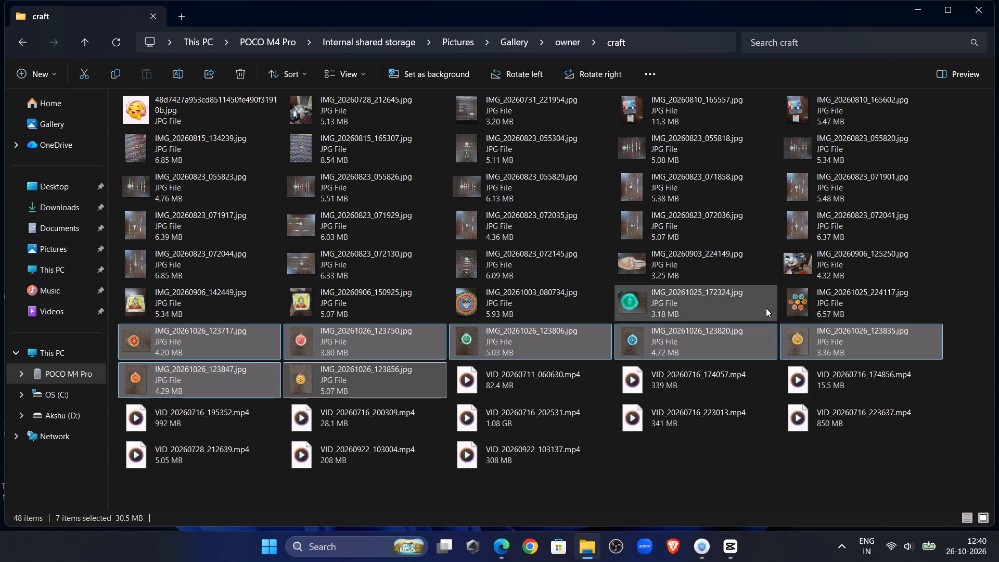
pyautogui.hotkey('ctrl', 'x')
# Find My video collection on drive D: in a second tab and paste the cut photos into its Craft picture folder.
pyautogui.click(176, 20)
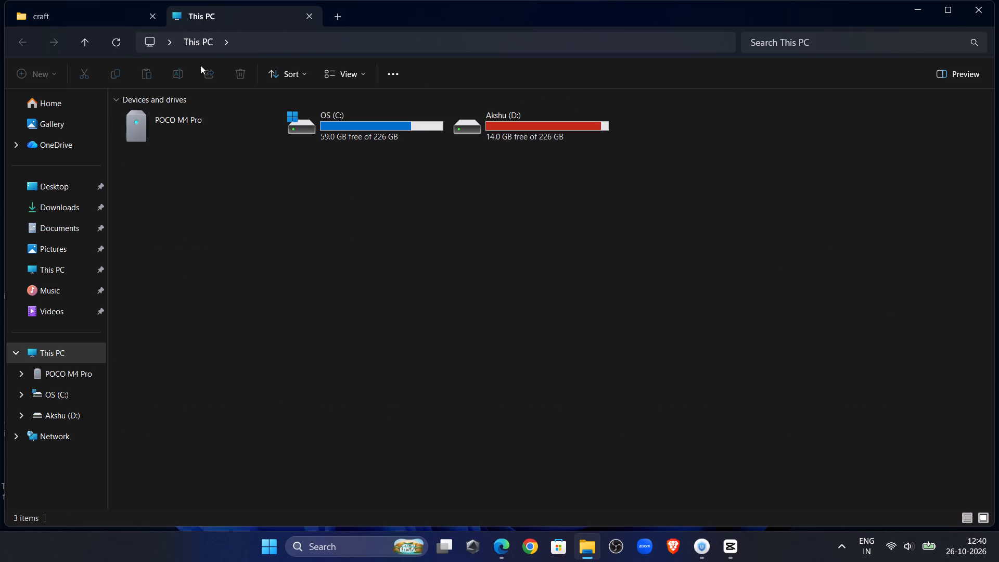
pyautogui.doubleClick(509, 116)
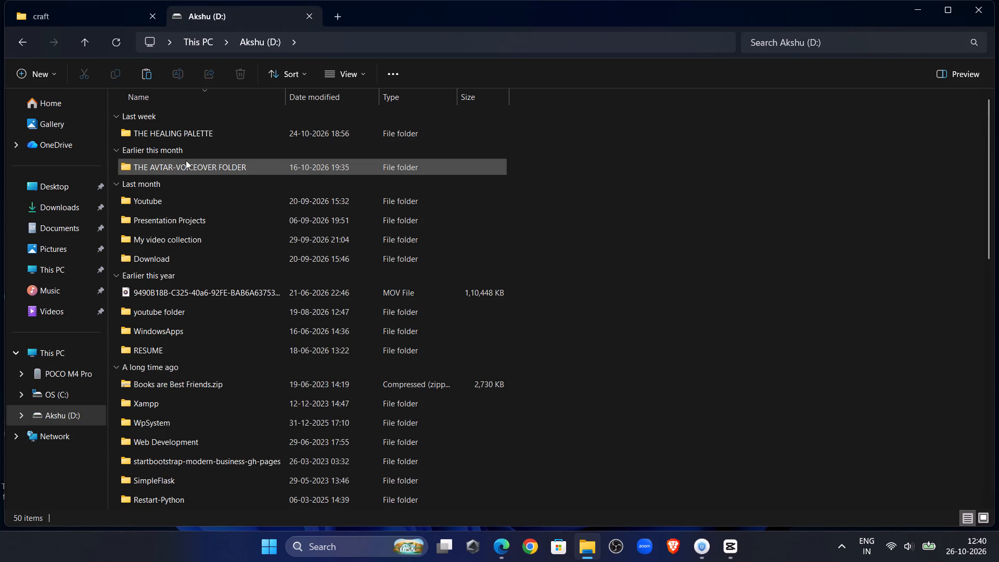
pyautogui.click(186, 160)
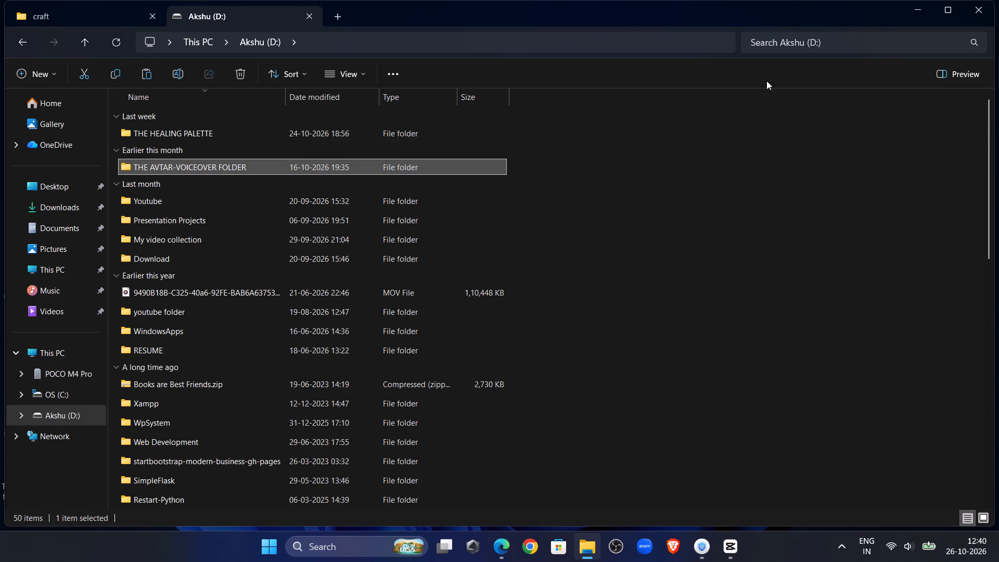
pyautogui.click(835, 37)
pyautogui.write('my')
pyautogui.press('Return')
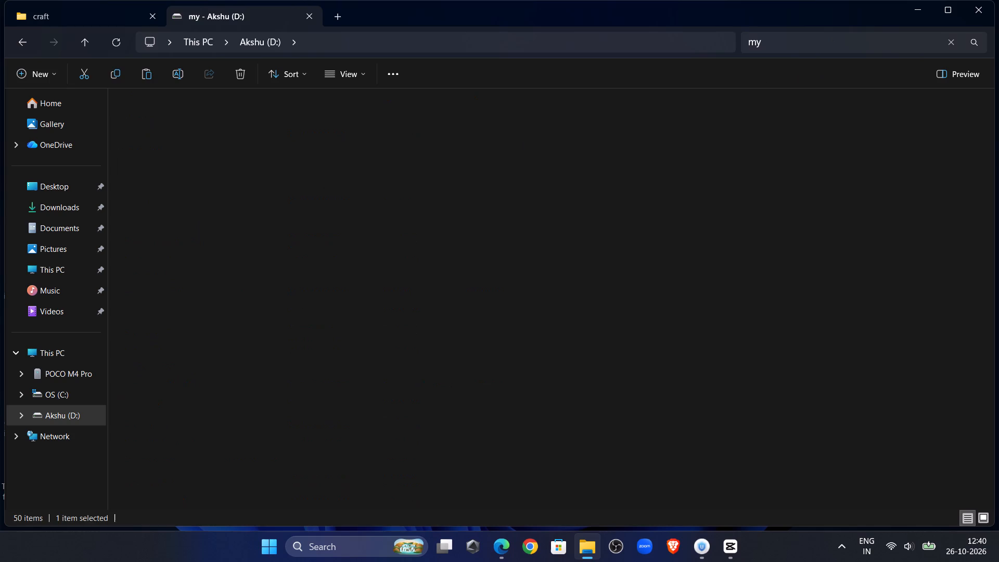
pyautogui.doubleClick(311, 117)
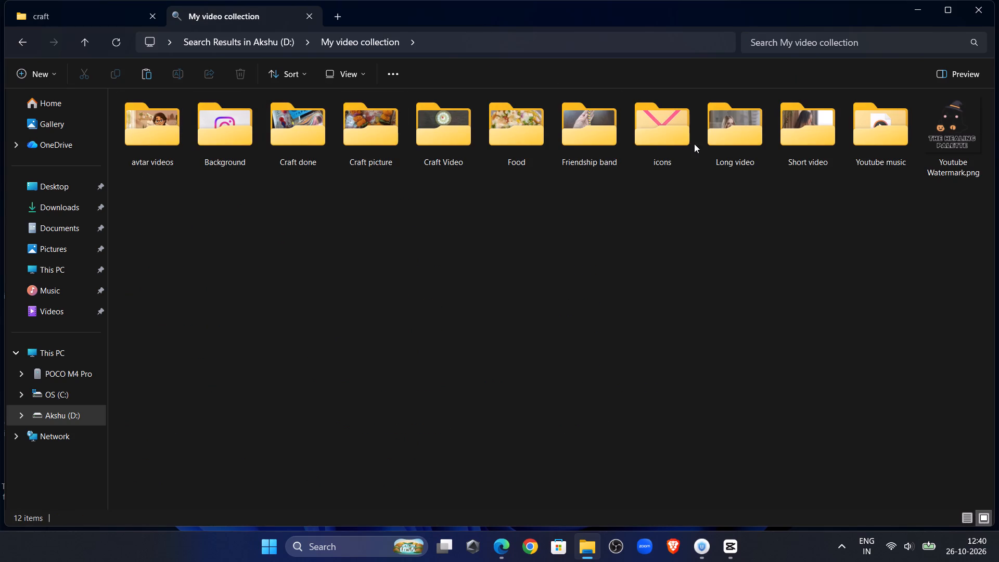
pyautogui.doubleClick(378, 155)
pyautogui.scroll(-7, 519, 297)
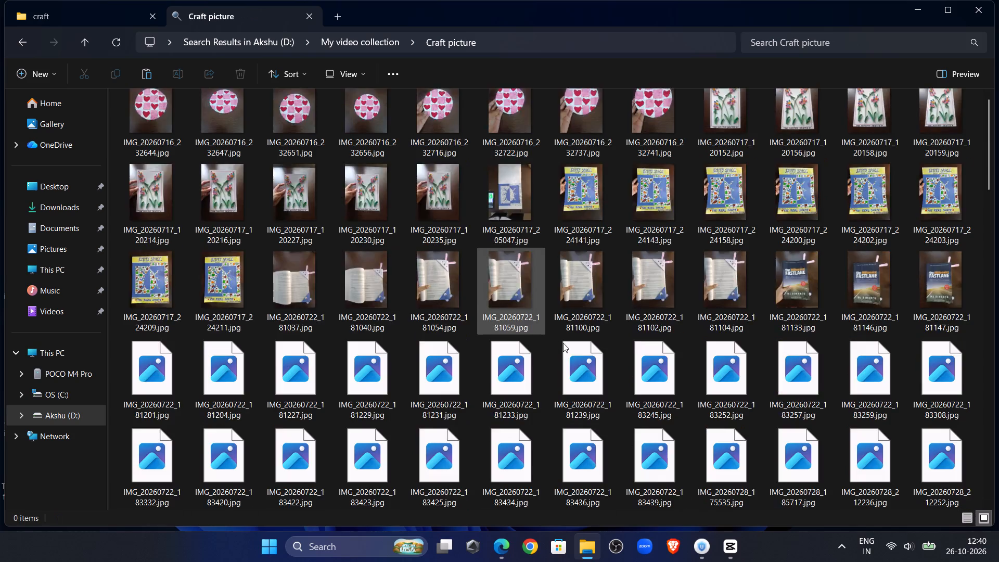
pyautogui.scroll(-16, 600, 378)
pyautogui.scroll(-8, 659, 384)
pyautogui.hotkey('ctrl', 'v')
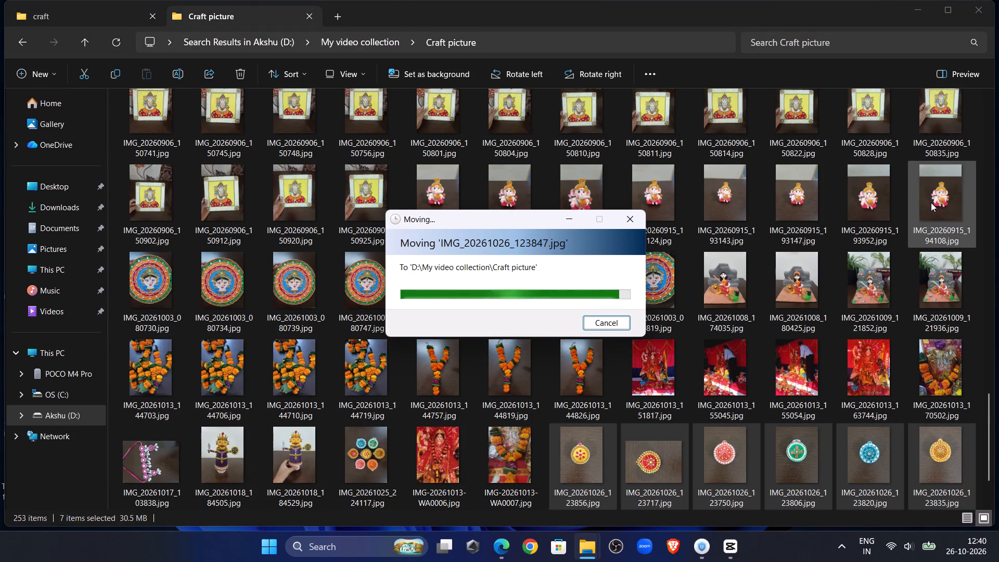
pyautogui.scroll(-7, 976, 294)
pyautogui.click(478, 448)
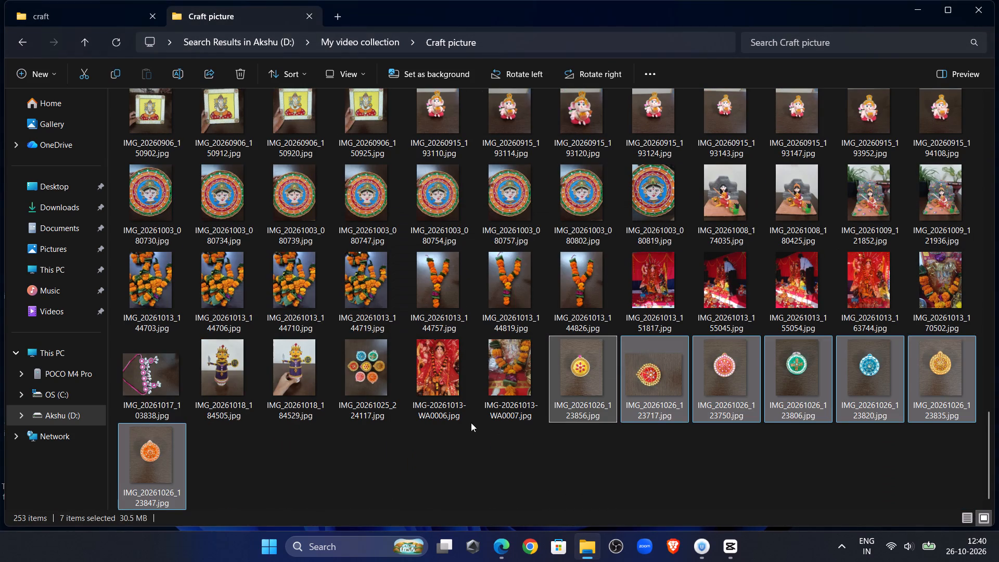
# Go back from the phone's craft folder to the devices and drives under This PC.
pyautogui.click(48, 15)
pyautogui.tripleClick(21, 44)
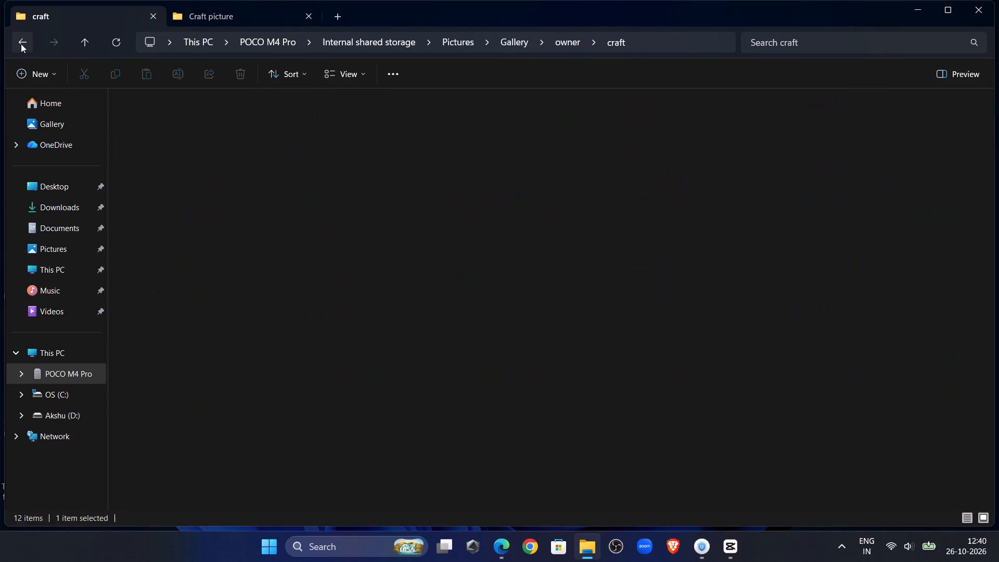
pyautogui.click(21, 44)
pyautogui.click(21, 44)
pyautogui.click(21, 44)
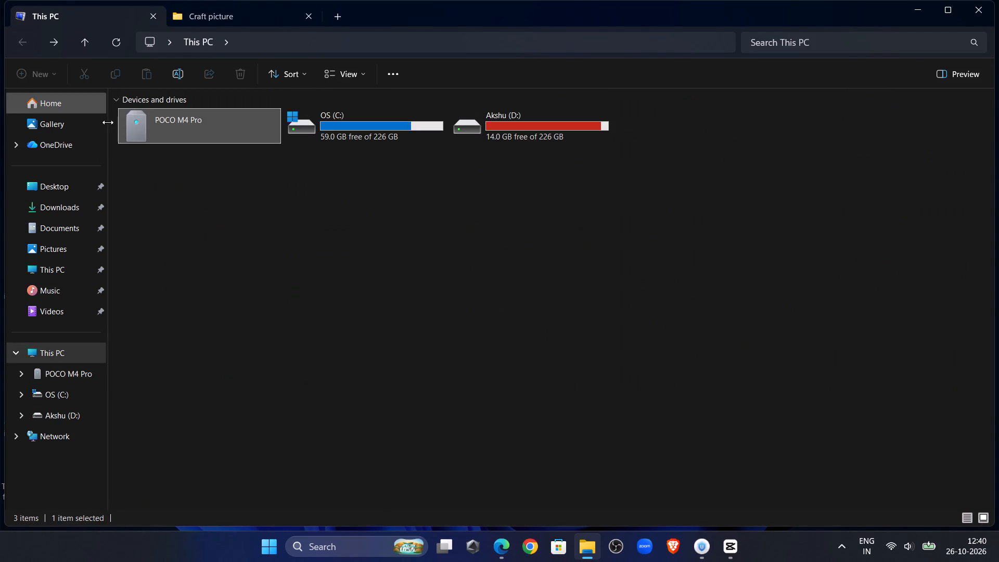
pyautogui.moveTo(257, 251); pyautogui.dragTo(252, 246, button='right')
pyautogui.click(316, 379)
pyautogui.click(317, 310)
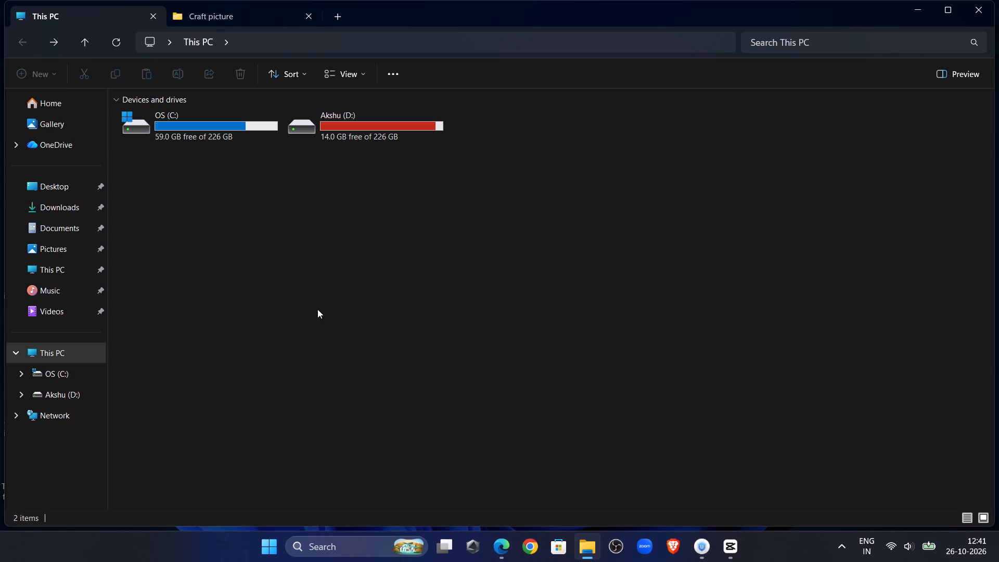
# Switch back to CapCut and play the edit with the voiceover from 00:00:08:07.
pyautogui.click(736, 539)
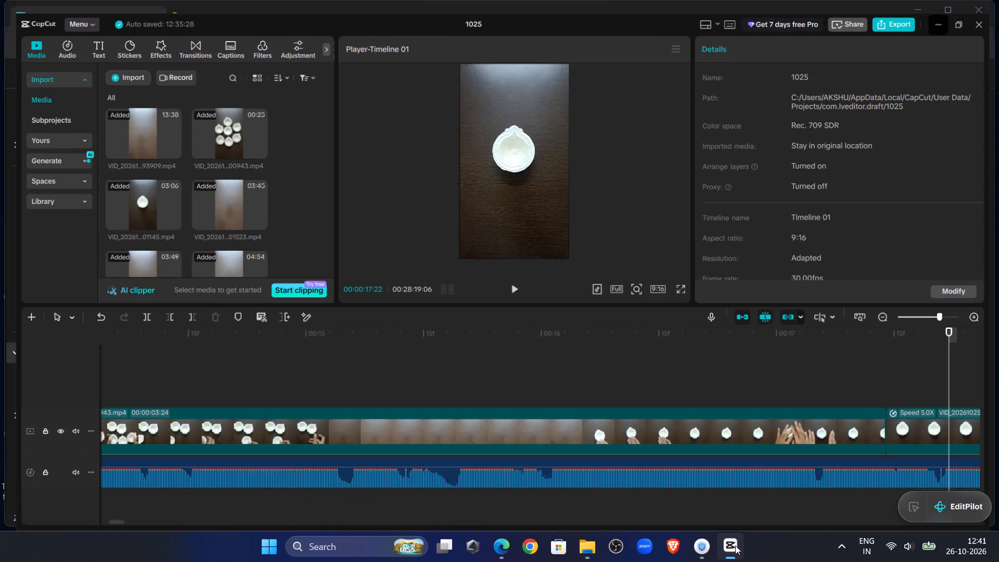
pyautogui.click(279, 343)
pyautogui.moveTo(279, 343); pyautogui.dragTo(0, 382)
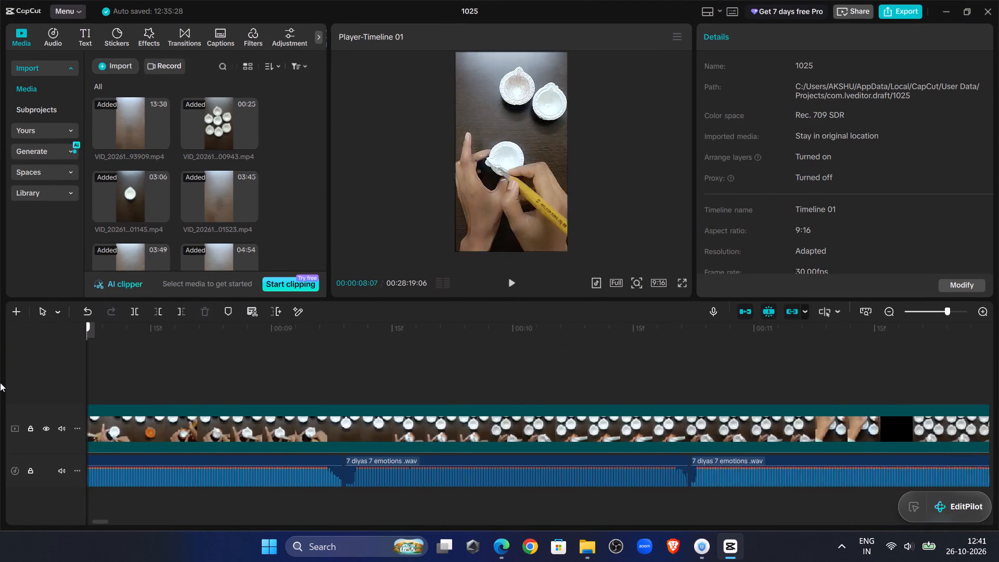
pyautogui.moveTo(0, 382); pyautogui.dragTo(3, 437)
pyautogui.click(513, 286)
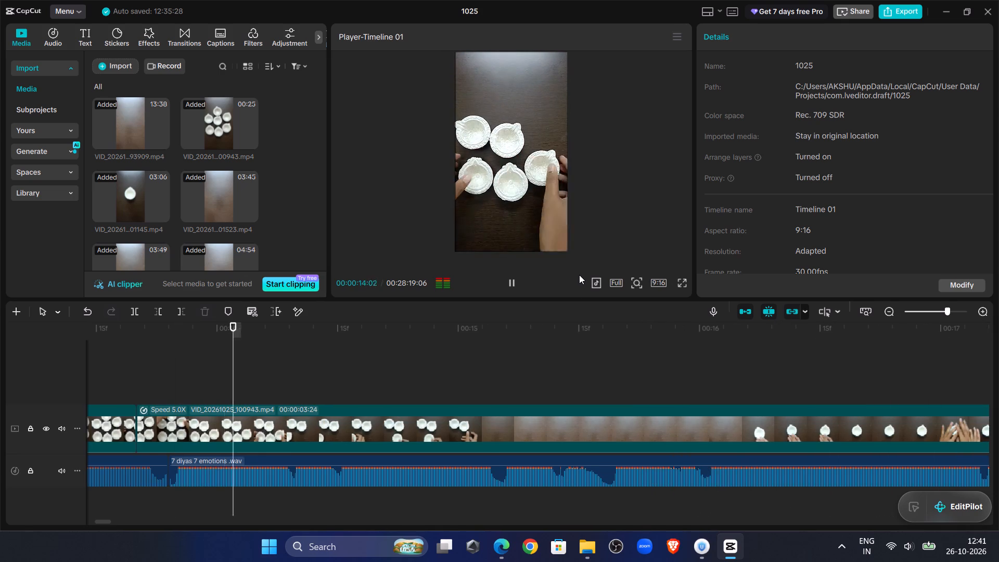
# Replay the voiceover from 00:00:14:11 and split the 7 diyas 7 emotions .wav segment at 00:00:15:13.
pyautogui.click(513, 365)
pyautogui.moveTo(514, 364); pyautogui.dragTo(305, 351)
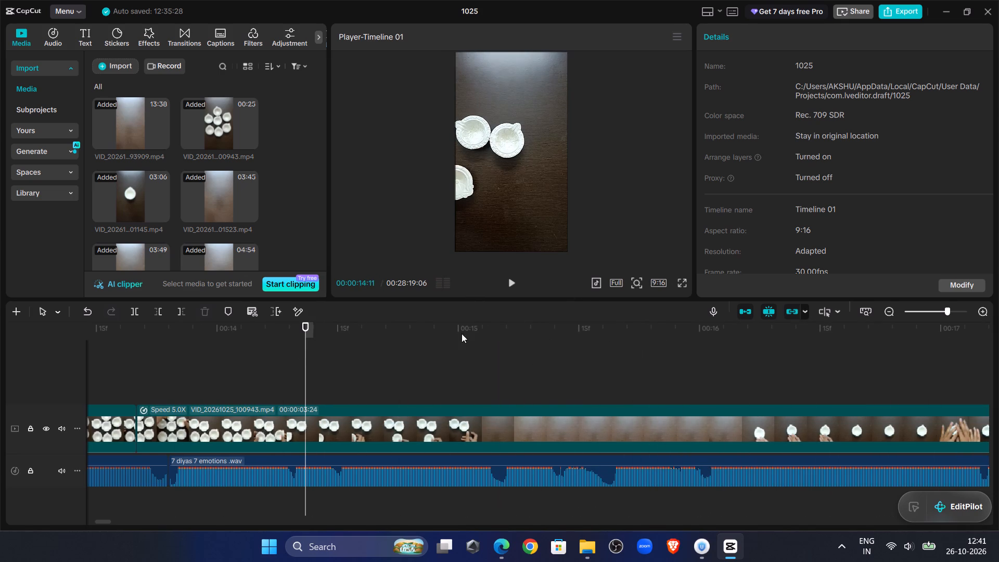
pyautogui.click(505, 281)
pyautogui.click(505, 281)
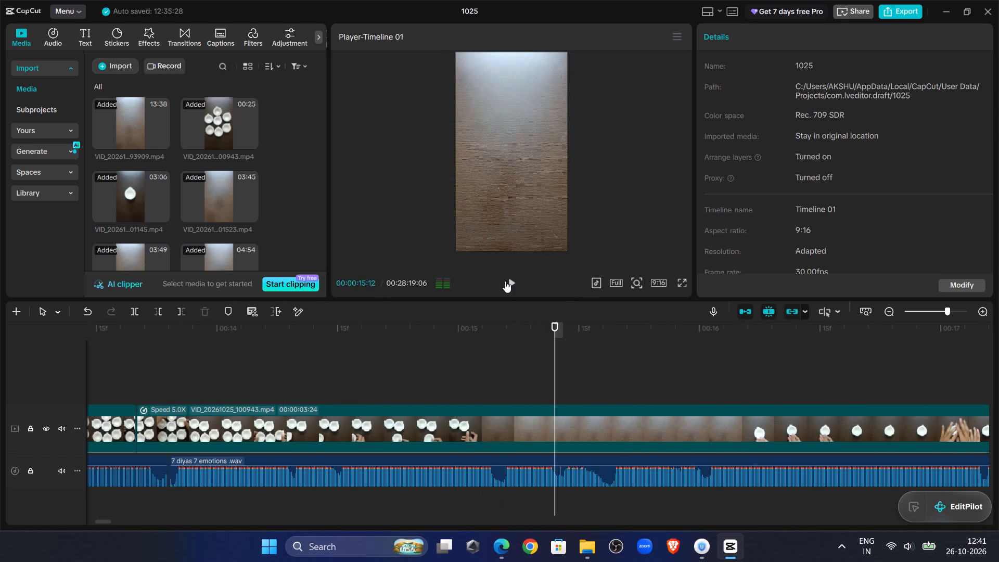
pyautogui.click(505, 281)
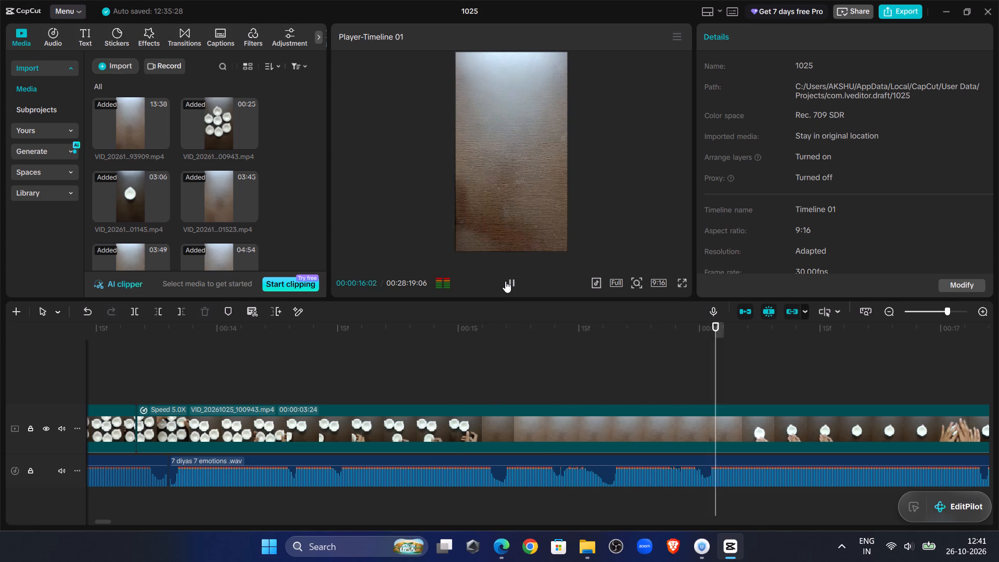
pyautogui.click(508, 362)
pyautogui.moveTo(505, 360); pyautogui.dragTo(561, 406)
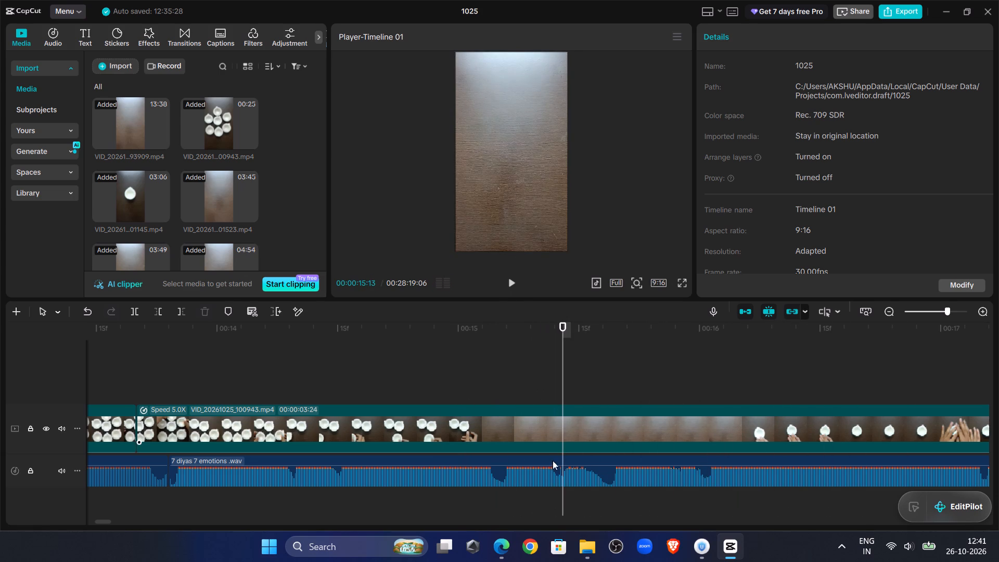
pyautogui.click(546, 476)
pyautogui.click(134, 310)
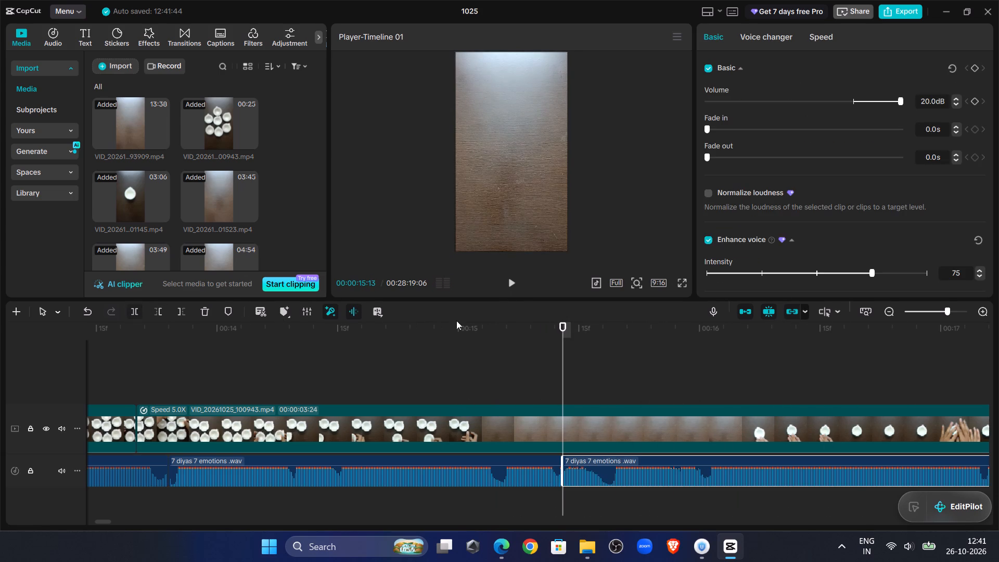
# Trim the start of the split-off voiceover segment up to 00:00:15:19 and move it back against the preceding segment.
pyautogui.doubleClick(507, 283)
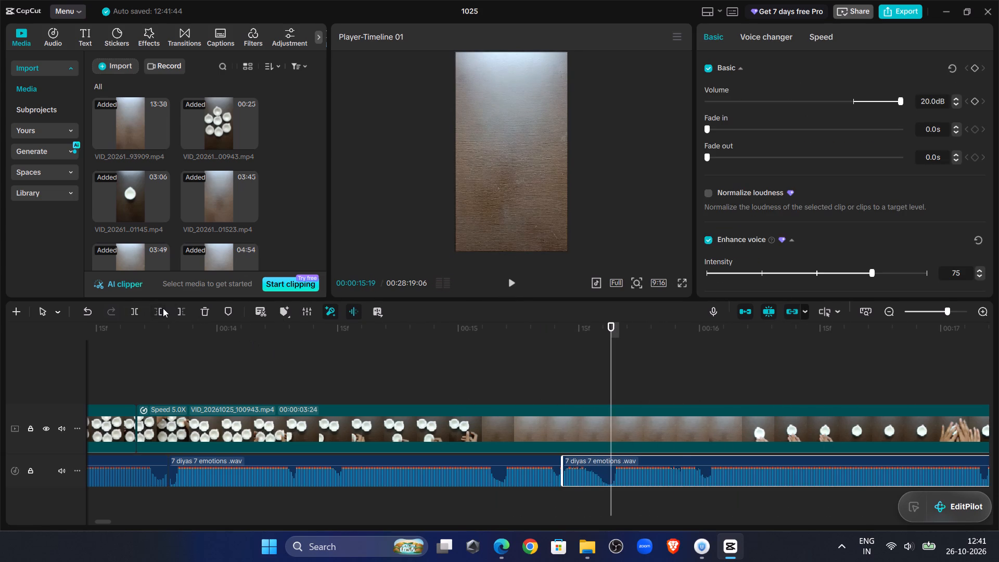
pyautogui.click(163, 308)
pyautogui.moveTo(673, 456); pyautogui.dragTo(626, 456)
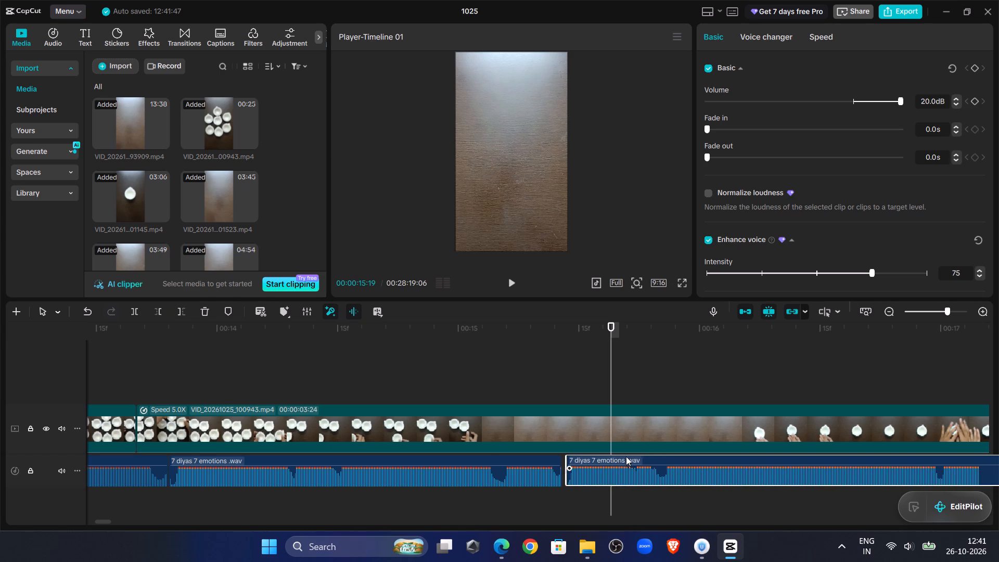
pyautogui.moveTo(626, 456); pyautogui.dragTo(625, 457)
pyautogui.click(492, 372)
# Play on to 00:00:18:26 and move the following voiceover segment back to close the gap at about 00:00:18:28.
pyautogui.click(507, 289)
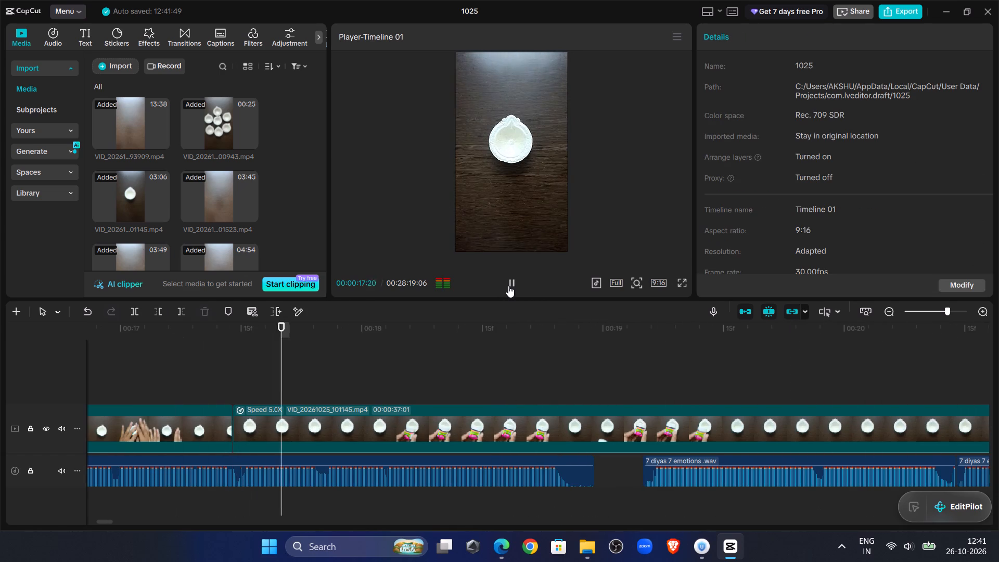
pyautogui.click(508, 286)
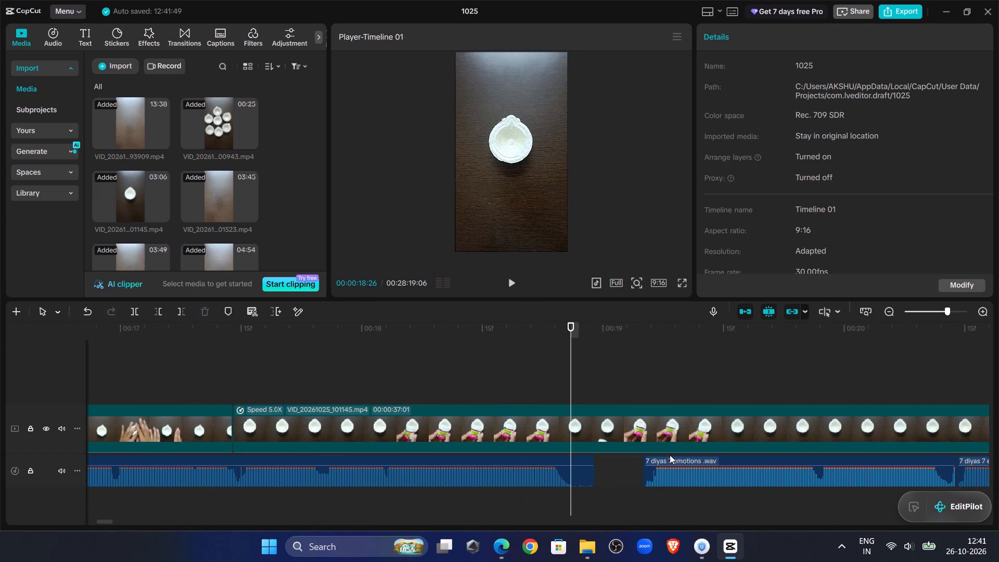
pyautogui.click(673, 462)
pyautogui.moveTo(673, 462); pyautogui.dragTo(626, 463)
# Play the edit on from 00:00:18:26 and bring the playhead back to 00:00:20:08.
pyautogui.click(508, 291)
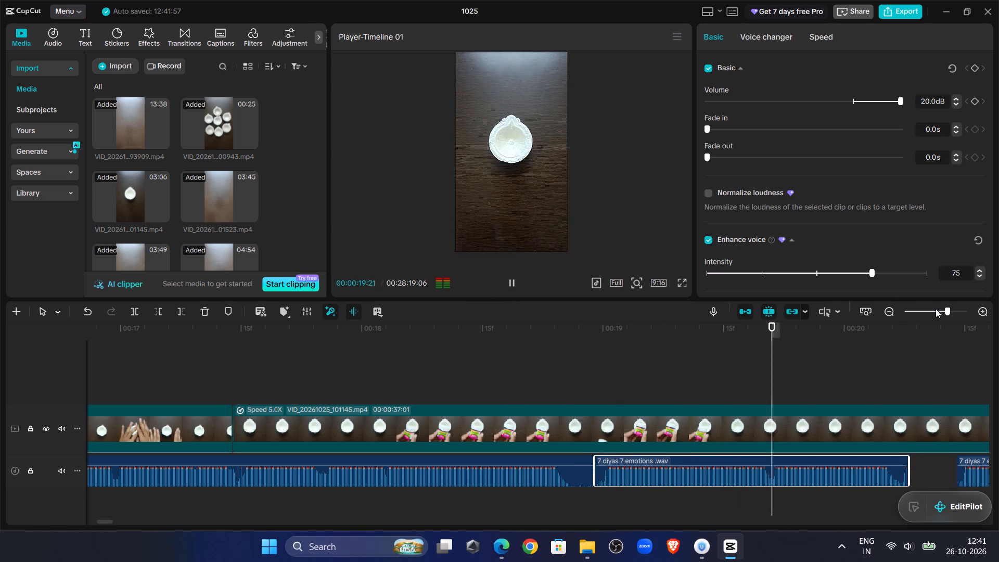
pyautogui.click(935, 309)
pyautogui.click(926, 308)
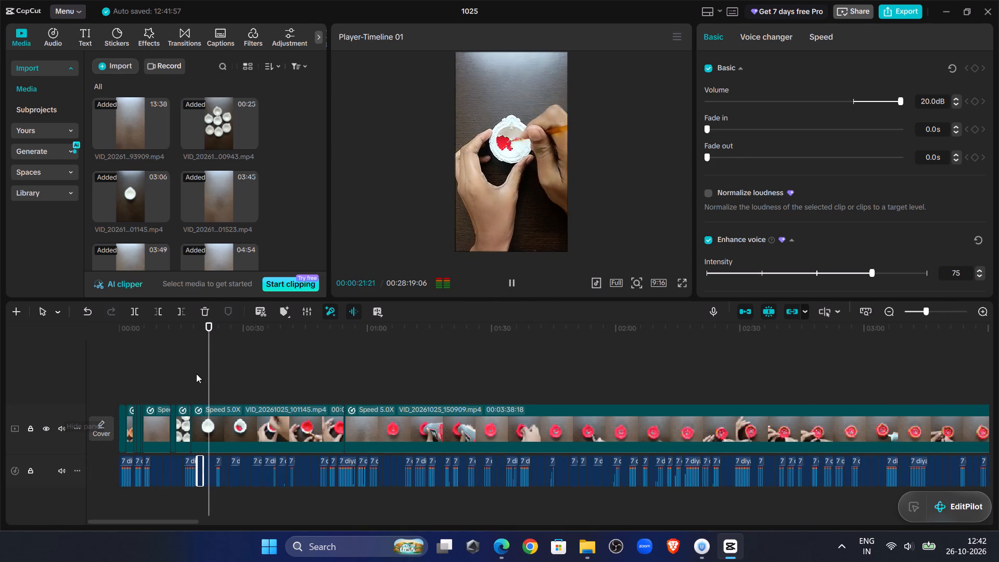
pyautogui.click(184, 368)
pyautogui.moveTo(184, 368); pyautogui.dragTo(203, 388)
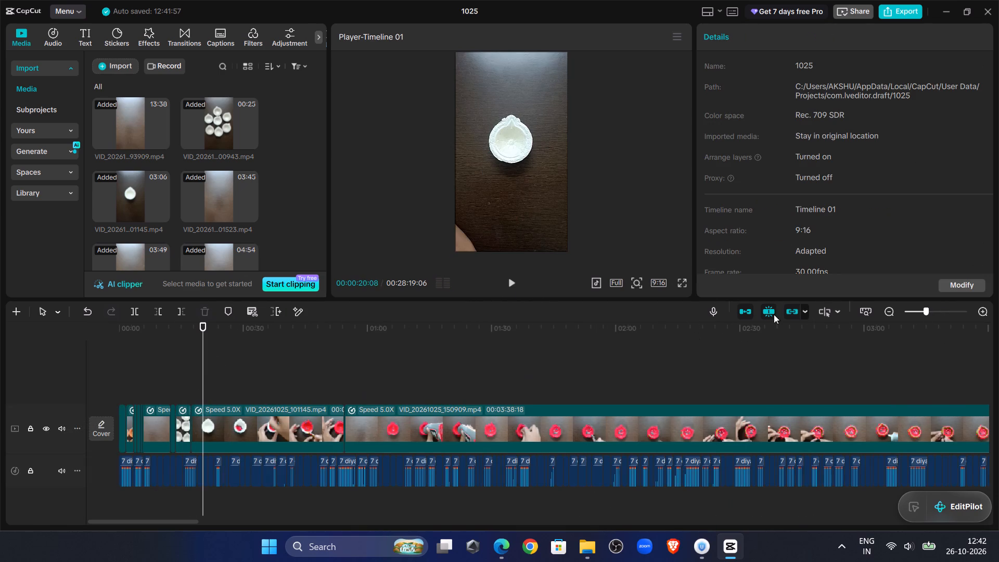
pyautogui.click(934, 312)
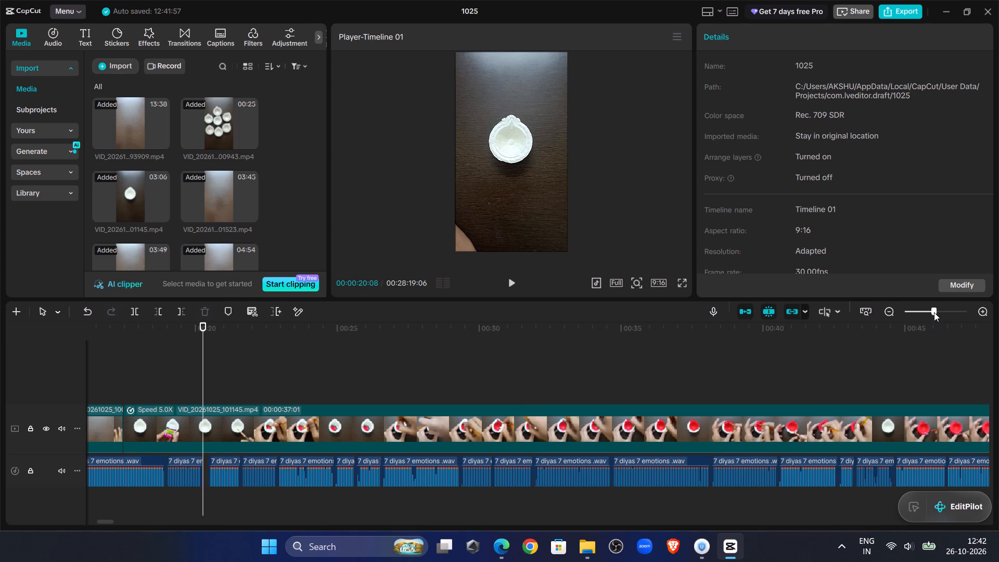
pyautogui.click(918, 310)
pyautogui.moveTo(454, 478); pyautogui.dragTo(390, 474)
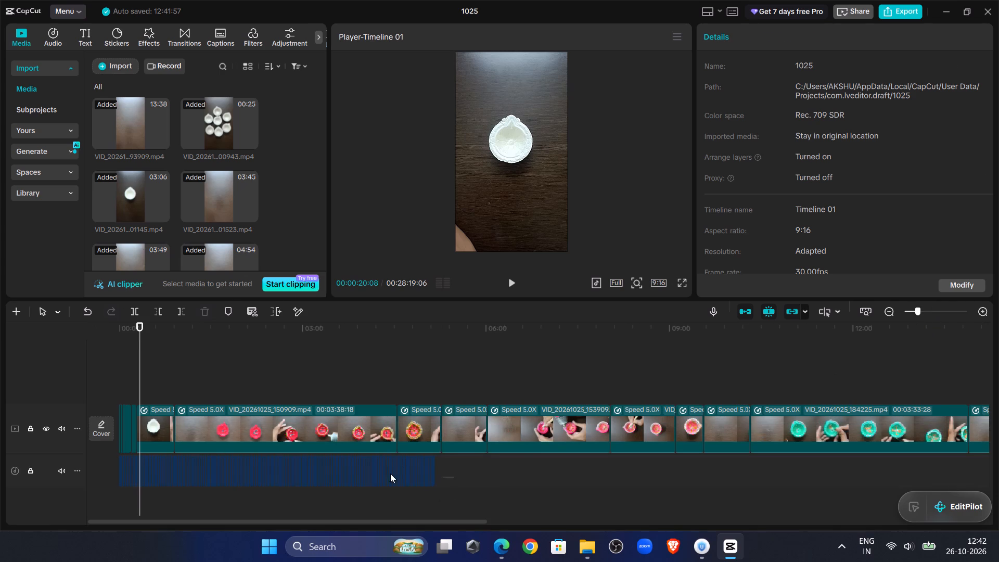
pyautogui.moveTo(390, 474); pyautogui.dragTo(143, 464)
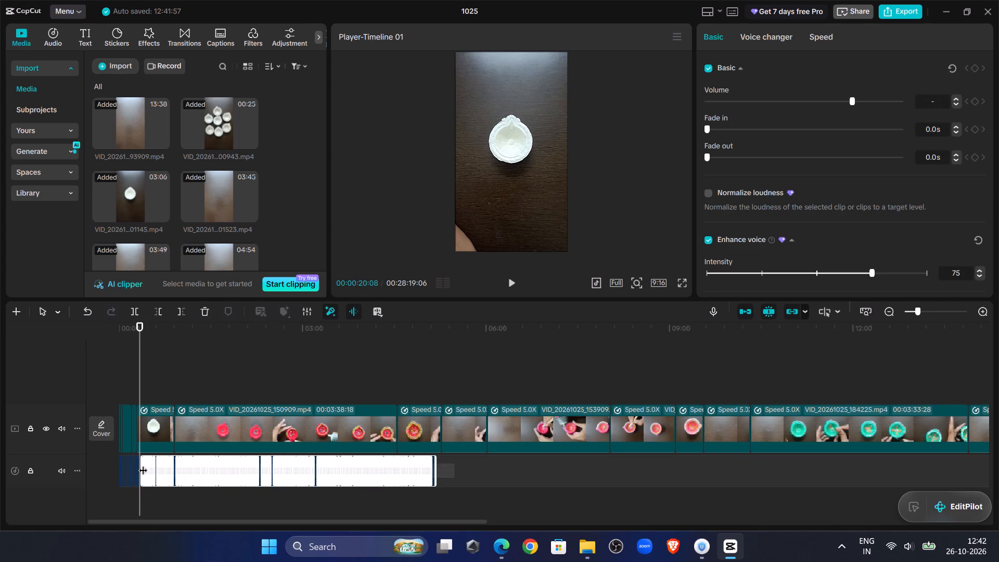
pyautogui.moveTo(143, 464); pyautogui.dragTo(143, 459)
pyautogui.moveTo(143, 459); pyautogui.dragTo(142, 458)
# Move the voiceover segment following 00:00:20:08 back against the preceding segment to close the gap.
pyautogui.click(939, 312)
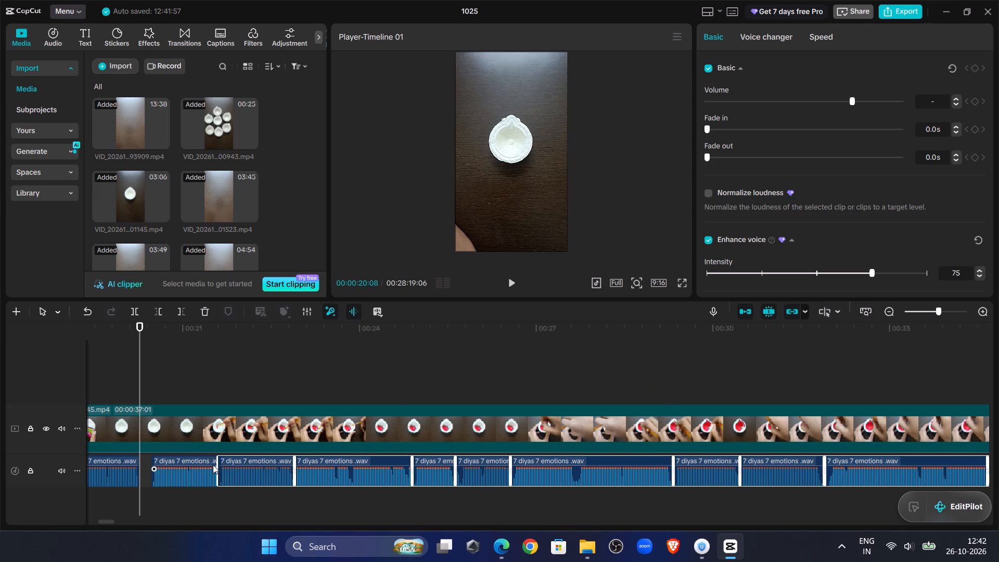
pyautogui.keyDown('shift'); pyautogui.click(199, 459); pyautogui.keyUp('shift')
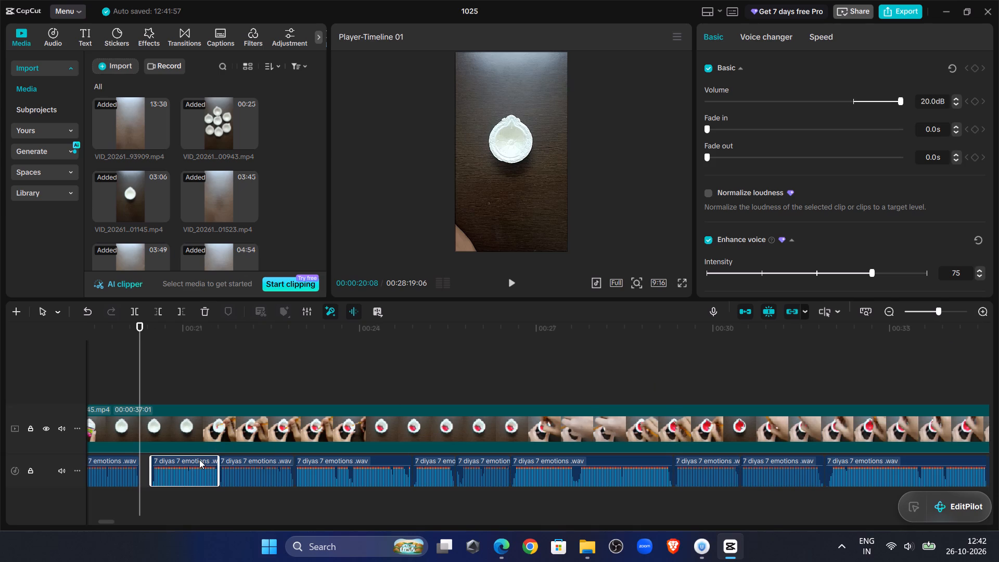
pyautogui.moveTo(191, 457); pyautogui.dragTo(179, 465)
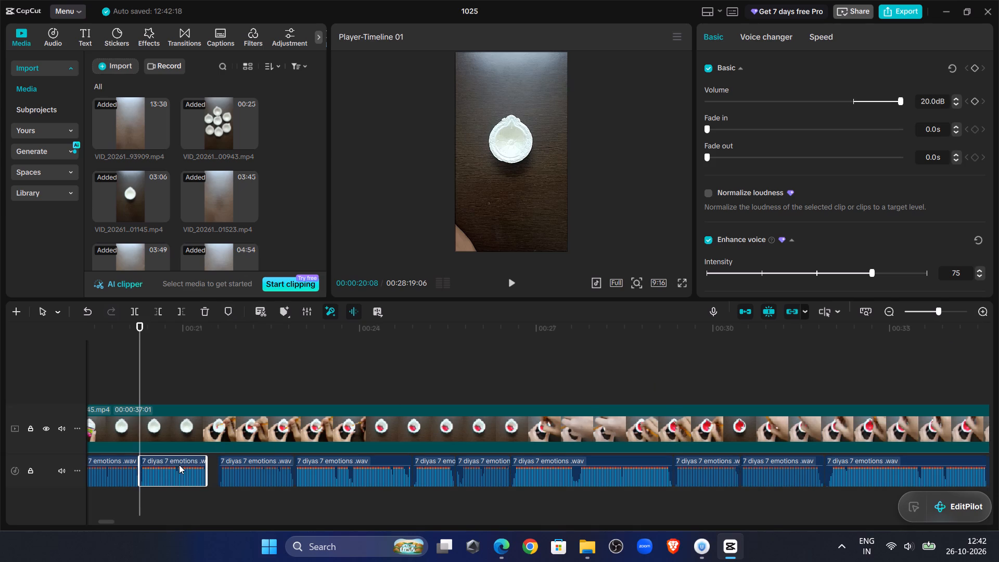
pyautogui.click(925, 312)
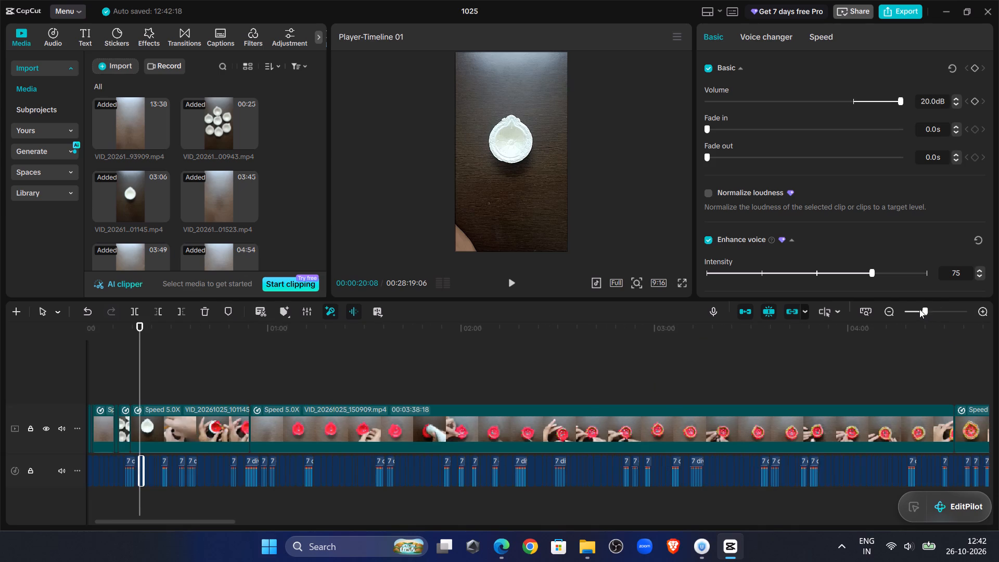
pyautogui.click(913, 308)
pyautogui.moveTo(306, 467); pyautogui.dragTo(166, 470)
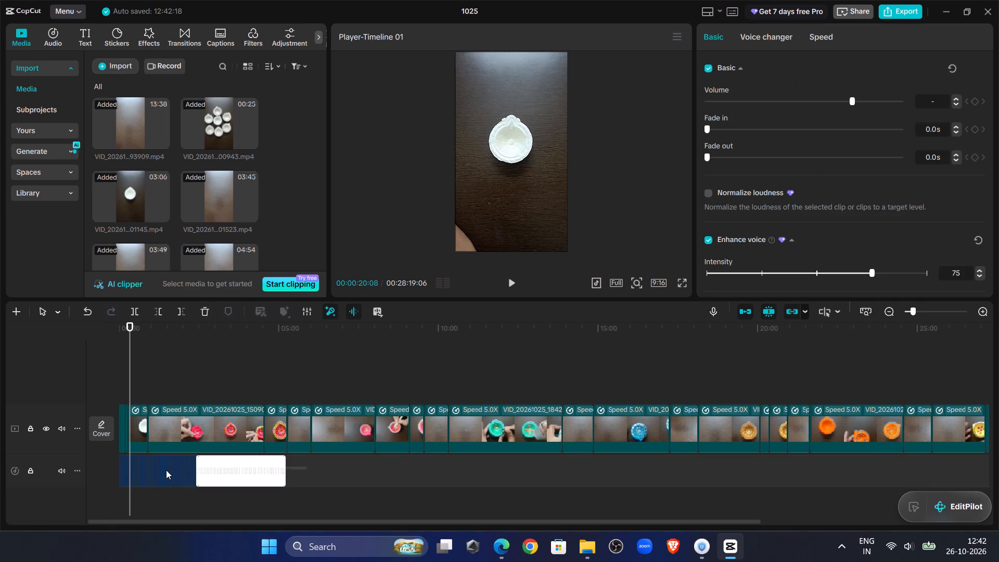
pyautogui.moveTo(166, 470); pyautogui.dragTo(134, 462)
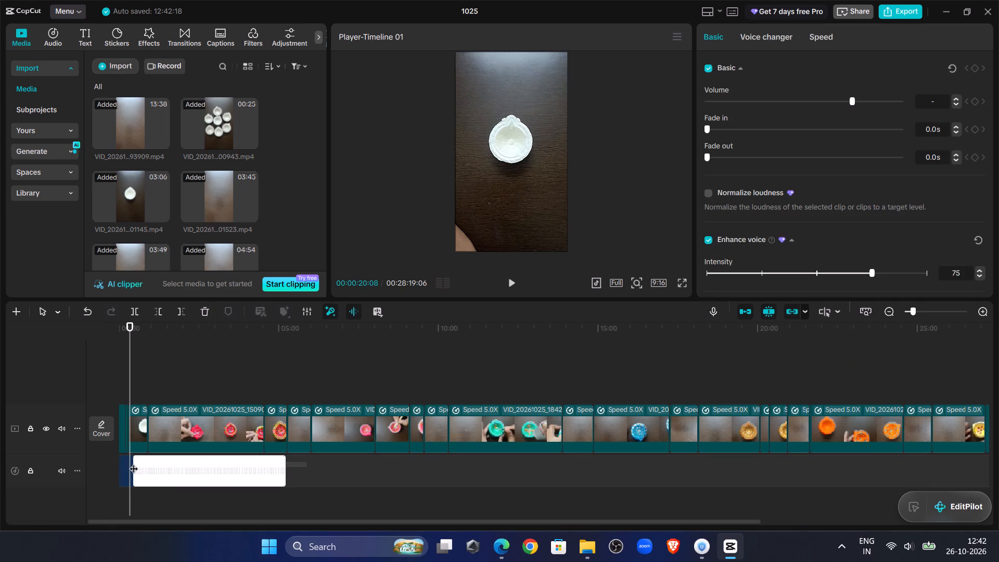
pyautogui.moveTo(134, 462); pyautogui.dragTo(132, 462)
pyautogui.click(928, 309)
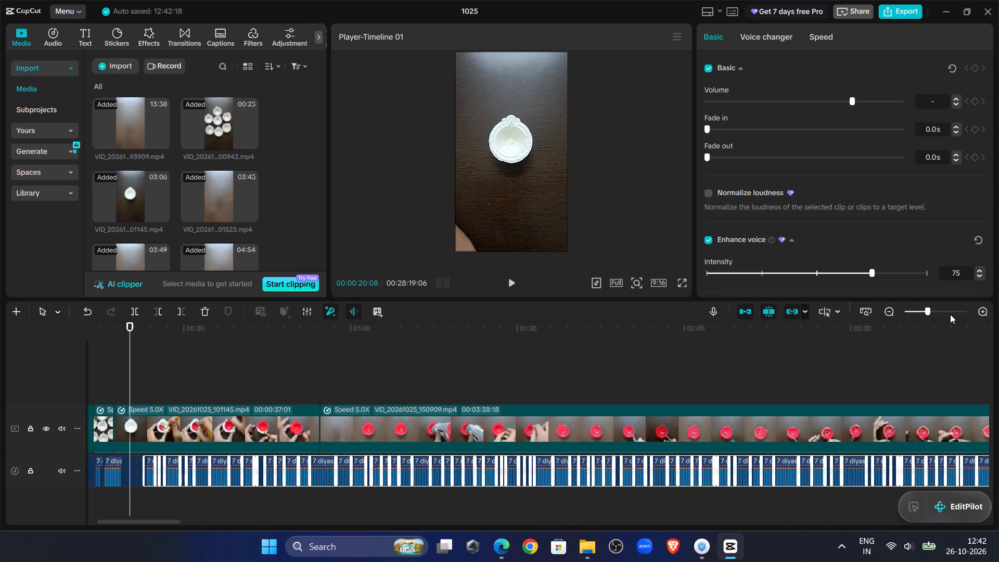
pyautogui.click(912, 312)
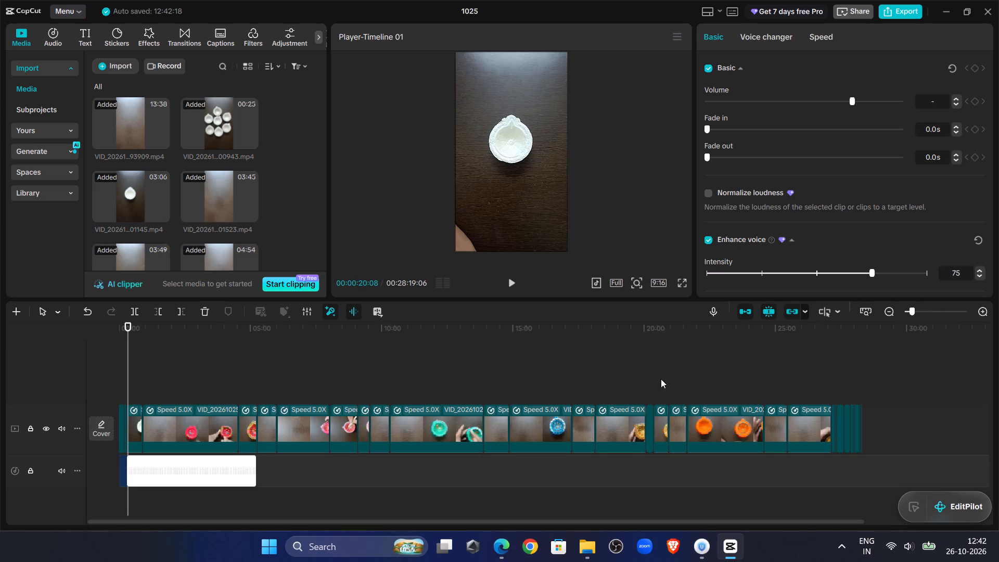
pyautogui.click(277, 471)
# Scrub back through the timeline and play the voiceover from about 00:00:20:17.
pyautogui.click(145, 377)
pyautogui.moveTo(145, 377); pyautogui.dragTo(135, 377)
pyautogui.click(937, 312)
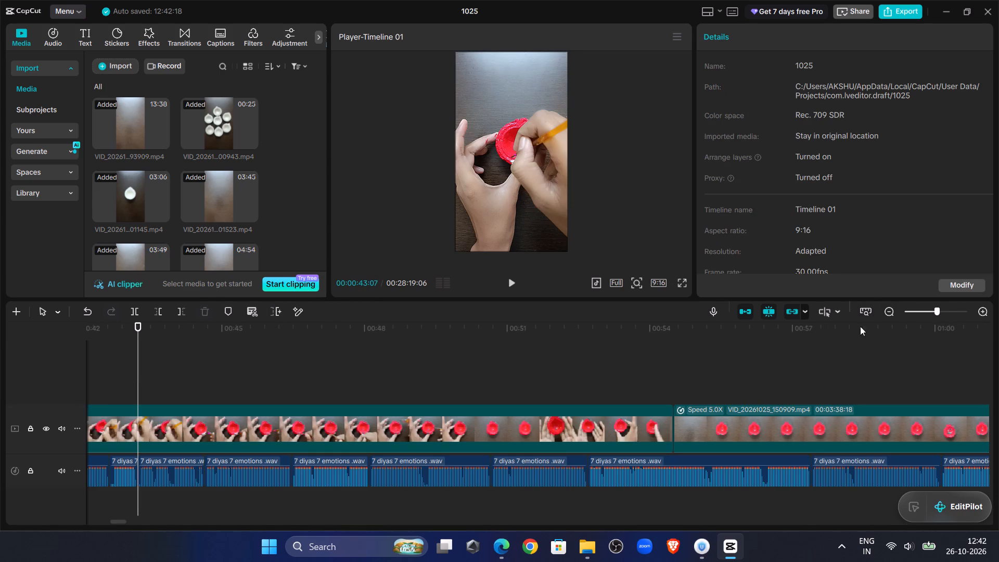
pyautogui.moveTo(138, 356); pyautogui.dragTo(84, 351)
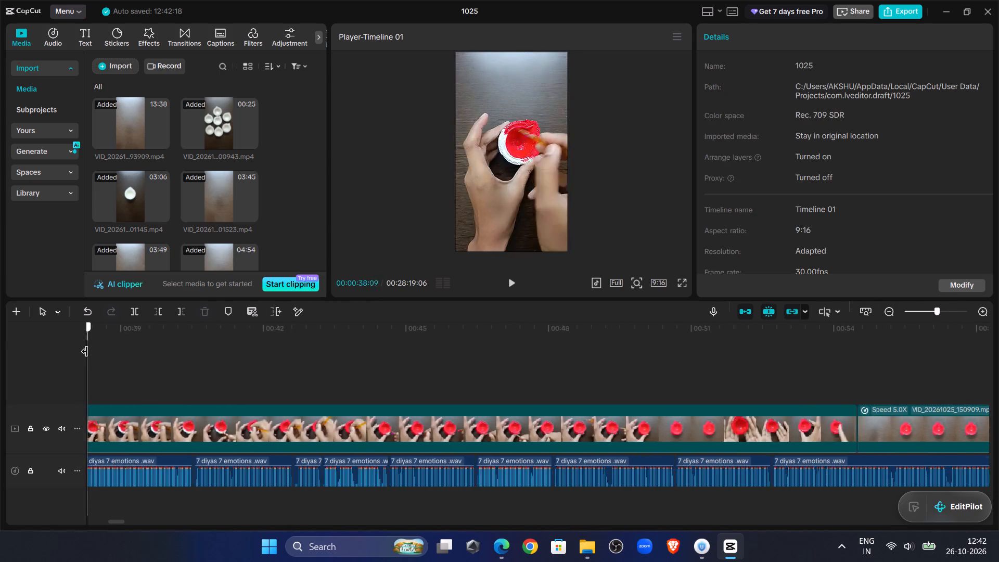
pyautogui.moveTo(84, 351); pyautogui.dragTo(144, 367)
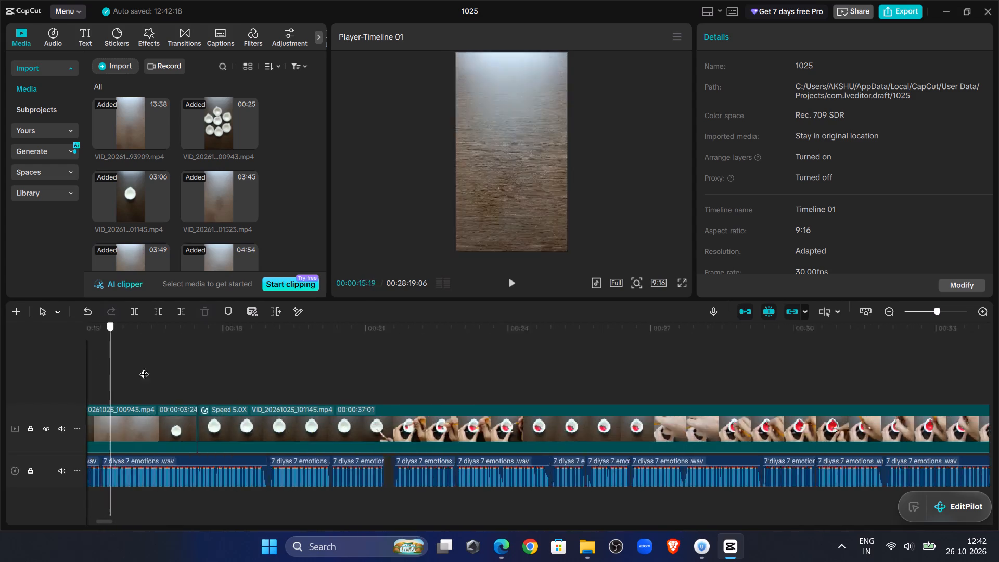
pyautogui.moveTo(144, 367); pyautogui.dragTo(431, 419)
pyautogui.click(508, 284)
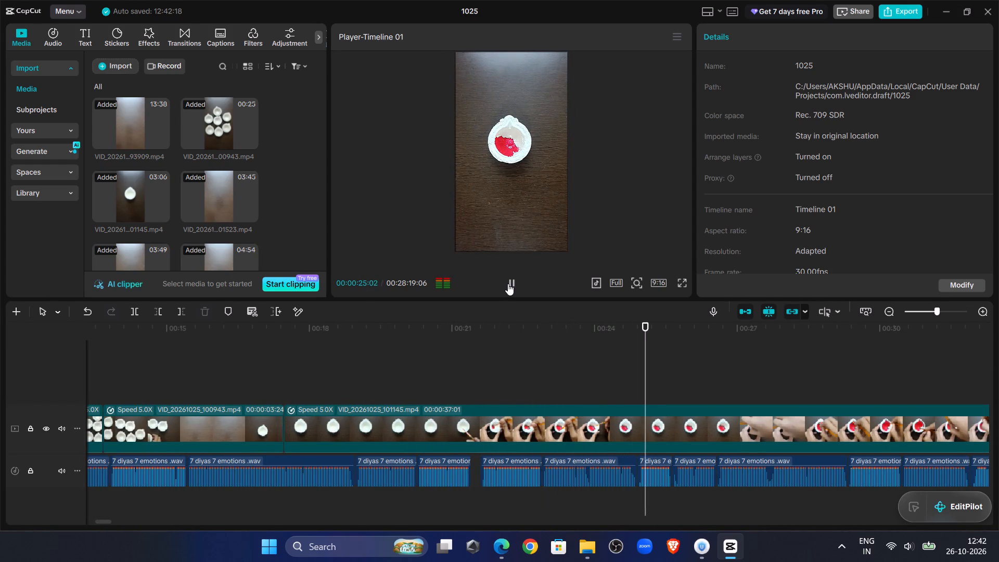
# Move the two voiceover segments following the gap at about 00:00:21:12 back, each against its preceding segment.
pyautogui.click(525, 376)
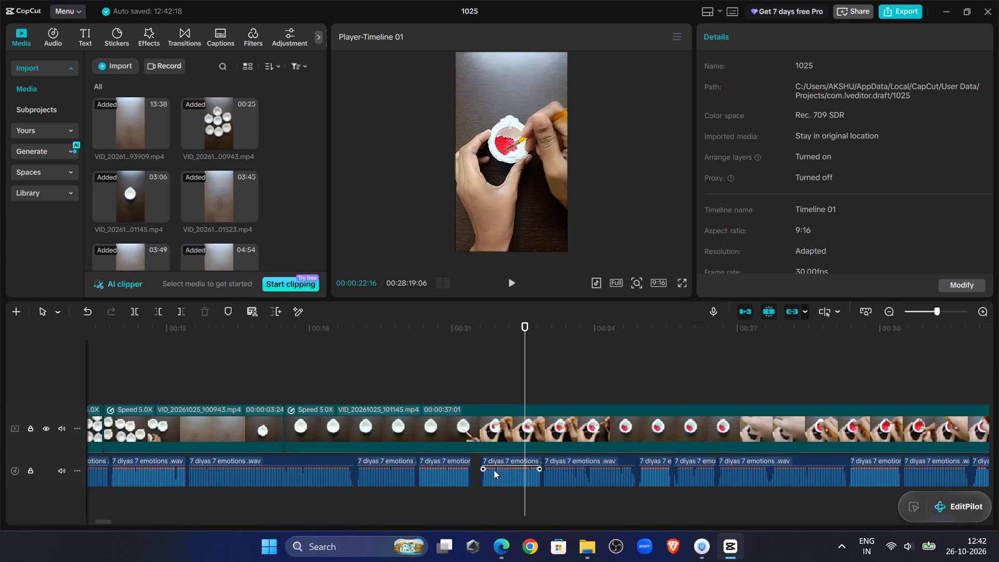
pyautogui.click(494, 470)
pyautogui.moveTo(497, 458); pyautogui.dragTo(489, 459)
pyautogui.click(559, 464)
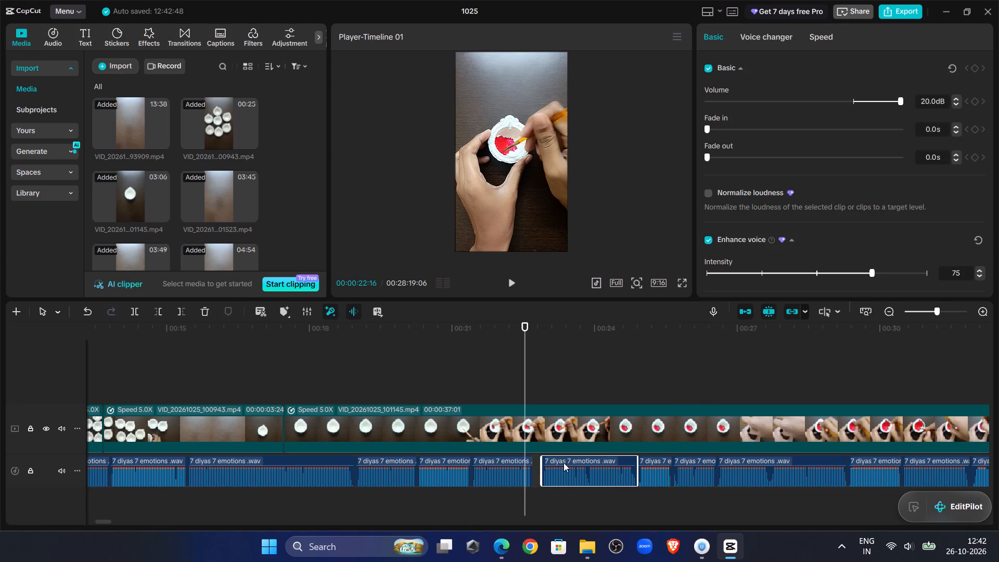
pyautogui.moveTo(563, 463); pyautogui.dragTo(554, 465)
# Set the playhead to 00:00:24:10 and move the next three voiceover segments back, each against its preceding segment.
pyautogui.click(587, 384)
pyautogui.moveTo(587, 384); pyautogui.dragTo(611, 392)
pyautogui.click(655, 461)
pyautogui.moveTo(655, 461); pyautogui.dragTo(643, 462)
pyautogui.click(681, 458)
pyautogui.moveTo(685, 459); pyautogui.dragTo(673, 462)
pyautogui.click(735, 459)
pyautogui.moveTo(735, 459); pyautogui.dragTo(735, 460)
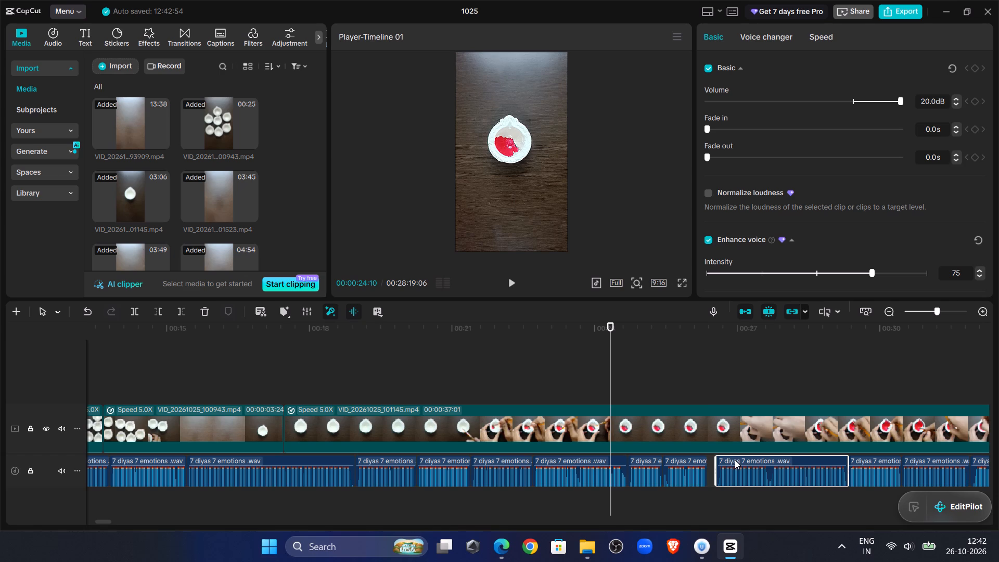
pyautogui.moveTo(735, 460); pyautogui.dragTo(723, 463)
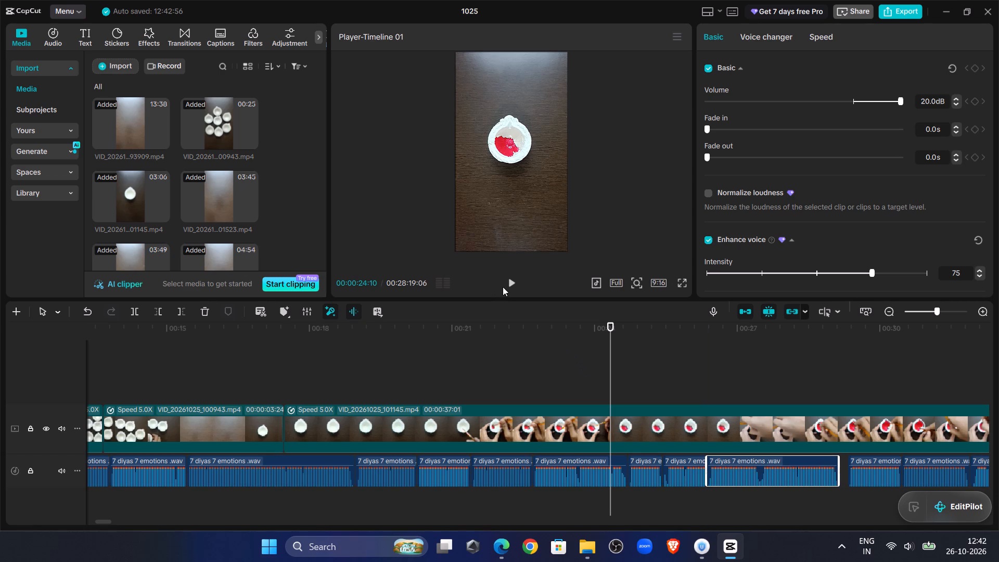
# Play on from 00:00:24:10 and move the following voiceover segment back to close the gap at about 00:00:29:05.
pyautogui.click(503, 287)
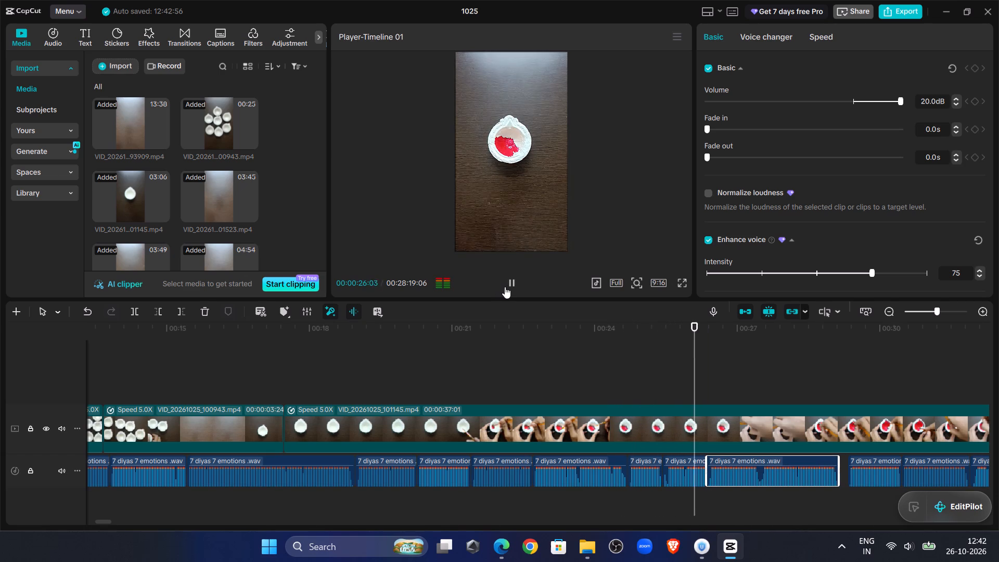
pyautogui.click(876, 462)
pyautogui.moveTo(876, 462); pyautogui.dragTo(864, 466)
# Check the tightened voiceover against the video by playing it from 00:00:20:17 and again from 00:00:24:02.
pyautogui.click(432, 343)
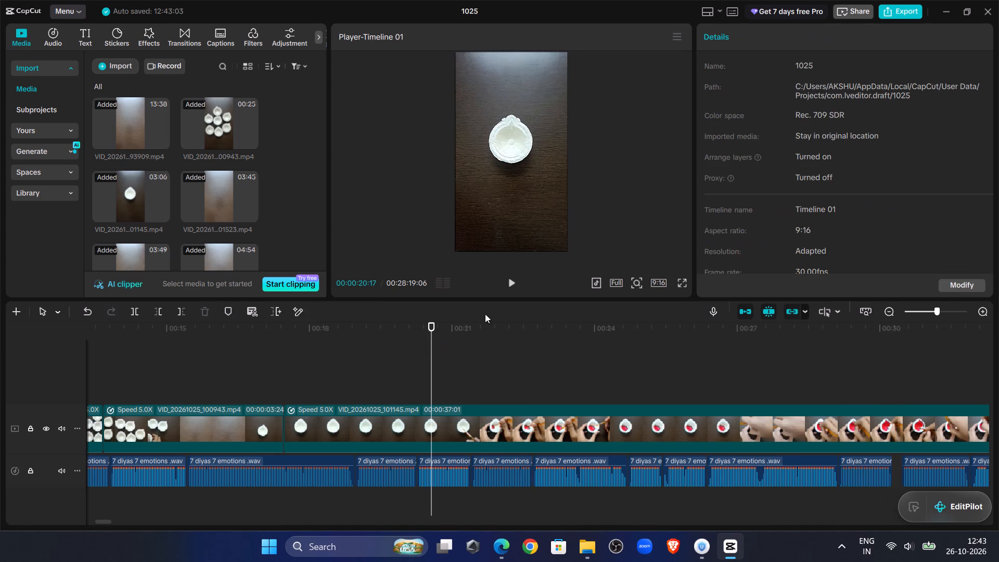
pyautogui.click(519, 286)
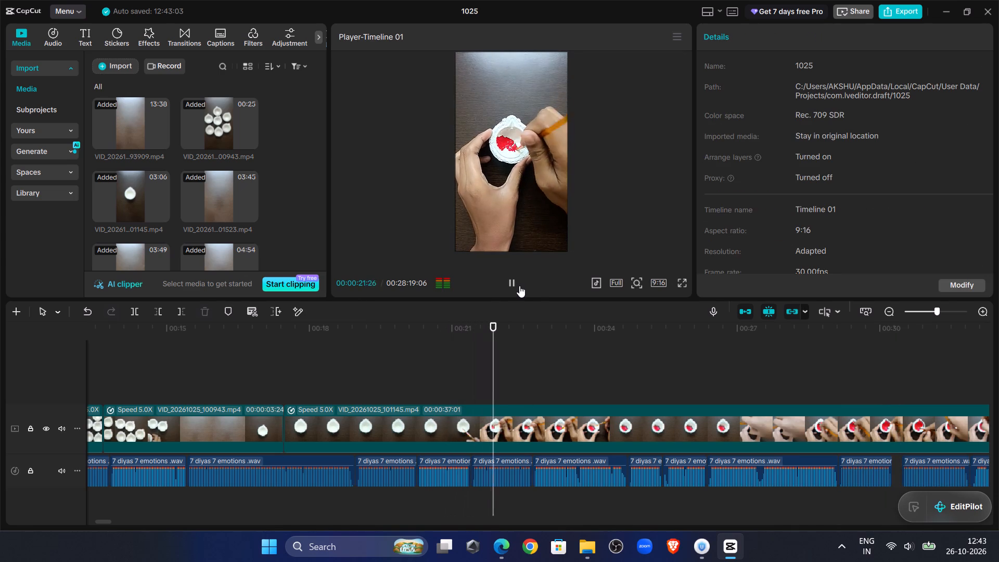
pyautogui.click(516, 285)
pyautogui.click(516, 285)
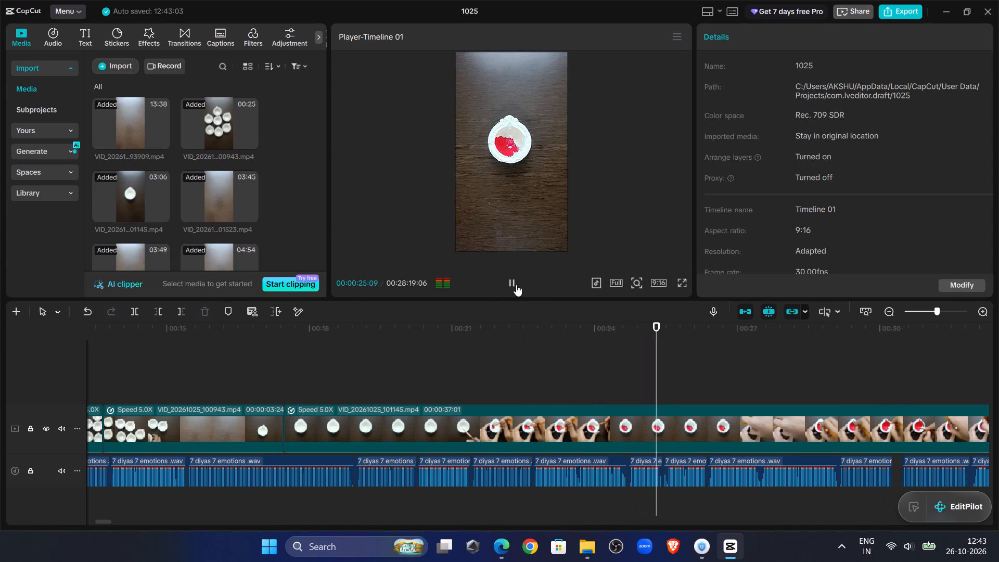
pyautogui.click(267, 349)
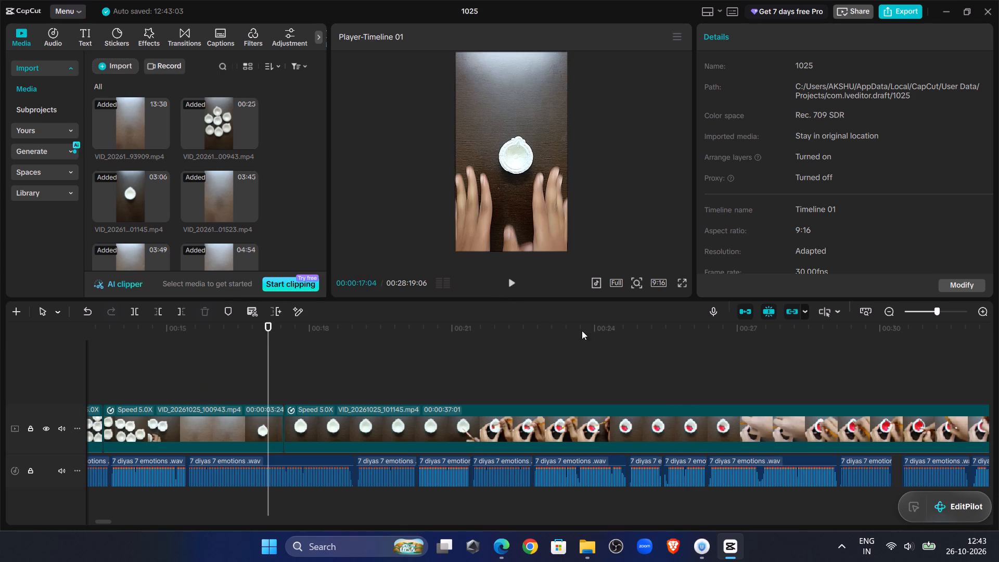
pyautogui.click(597, 338)
pyautogui.click(516, 288)
pyautogui.click(516, 288)
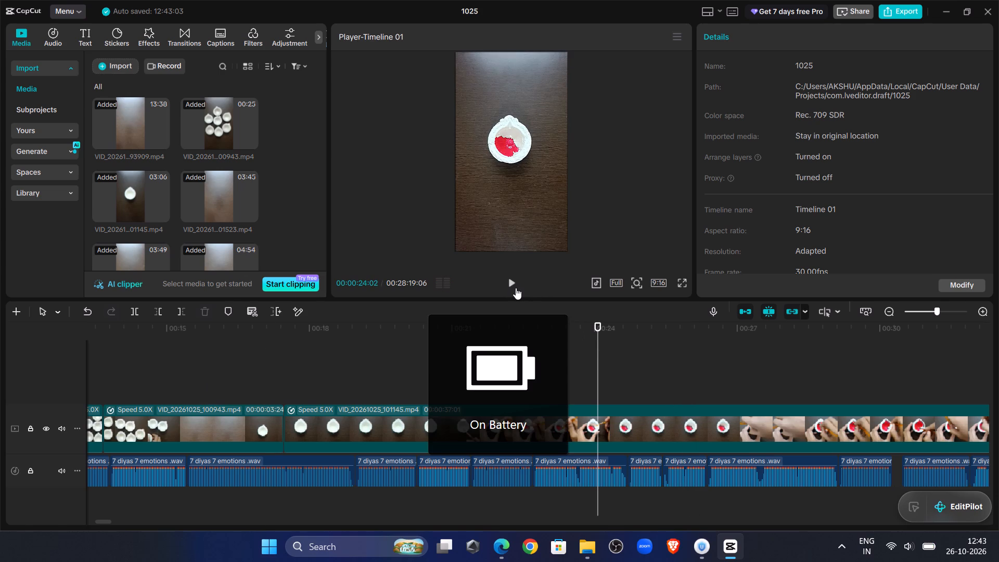
pyautogui.click(513, 282)
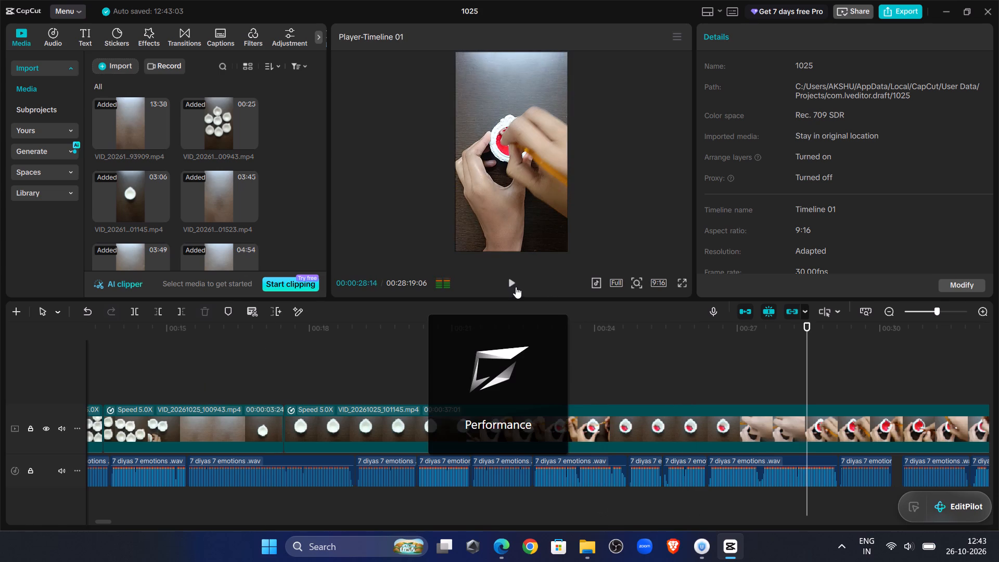
# Move the playhead back to before 00:00:15 and play the VID_20261025_100943 clip against the voiceover.
pyautogui.click(610, 335)
pyautogui.moveTo(610, 335); pyautogui.dragTo(191, 378)
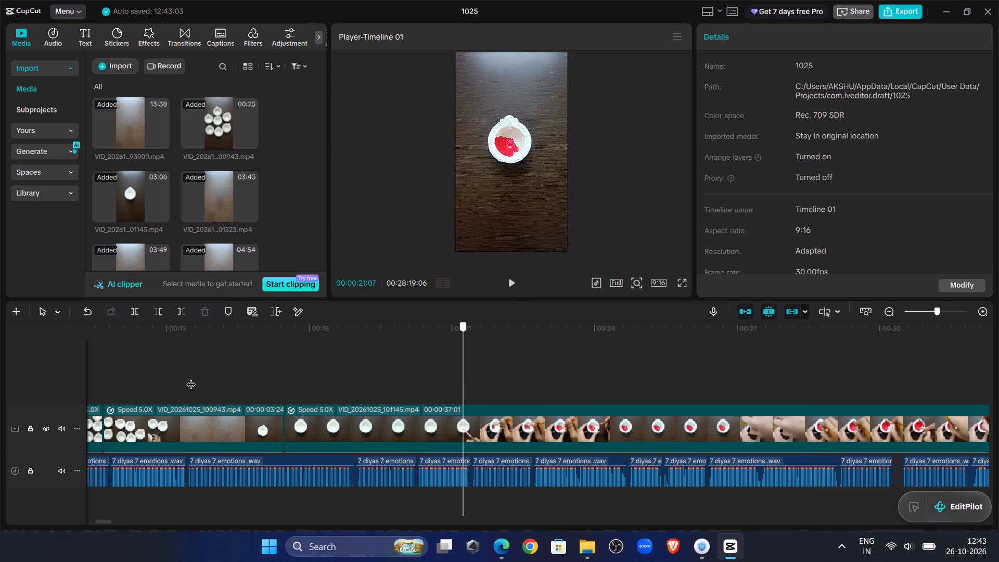
pyautogui.moveTo(191, 378); pyautogui.dragTo(505, 441)
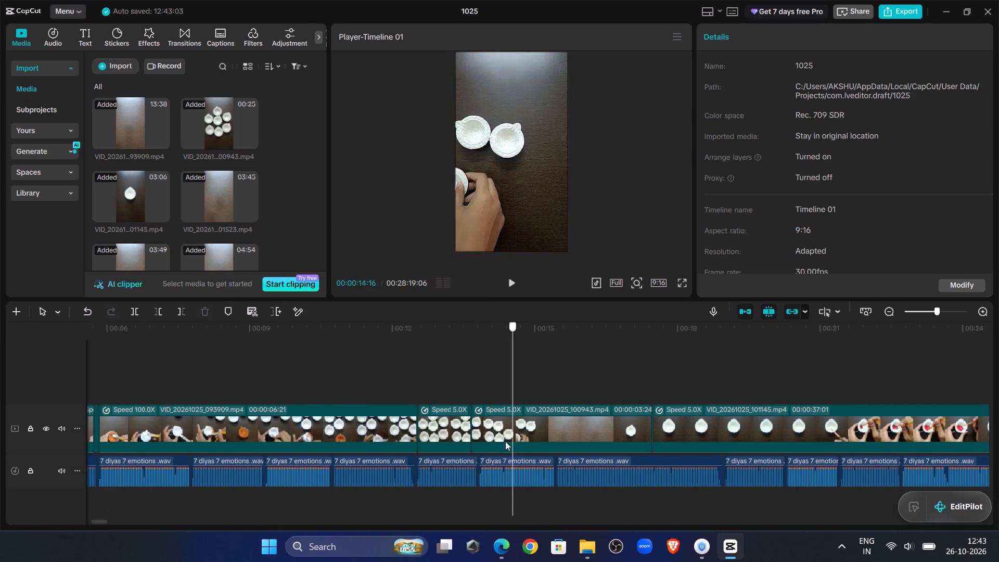
pyautogui.moveTo(505, 441); pyautogui.dragTo(453, 418)
pyautogui.click(514, 282)
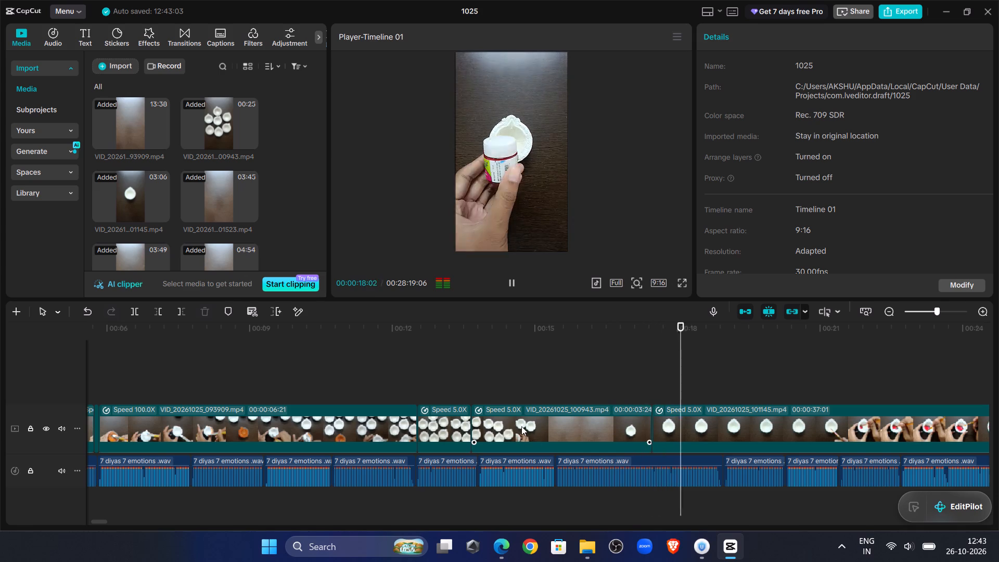
# Split the 5.0X VID_20261025_100943 clip at 00:00:15:07, where the diyas have been cleared from the table.
pyautogui.click(509, 375)
pyautogui.moveTo(509, 375); pyautogui.dragTo(499, 375)
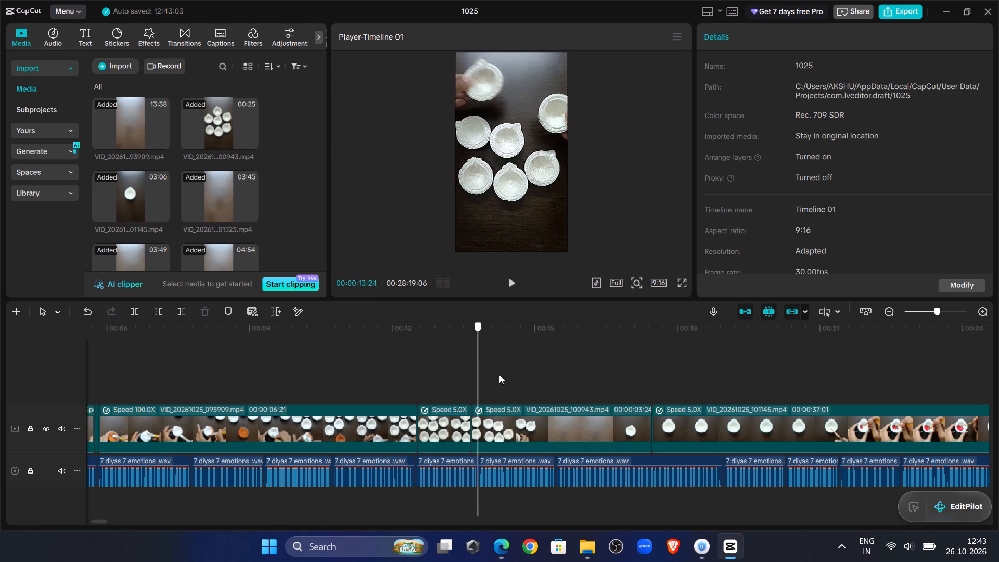
pyautogui.moveTo(499, 375); pyautogui.dragTo(547, 387)
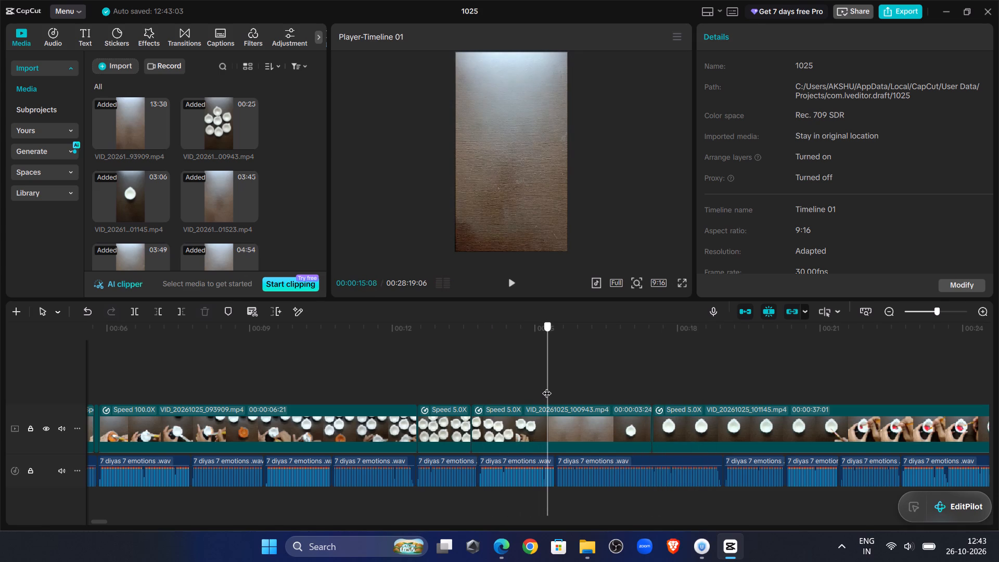
pyautogui.moveTo(547, 387); pyautogui.dragTo(546, 387)
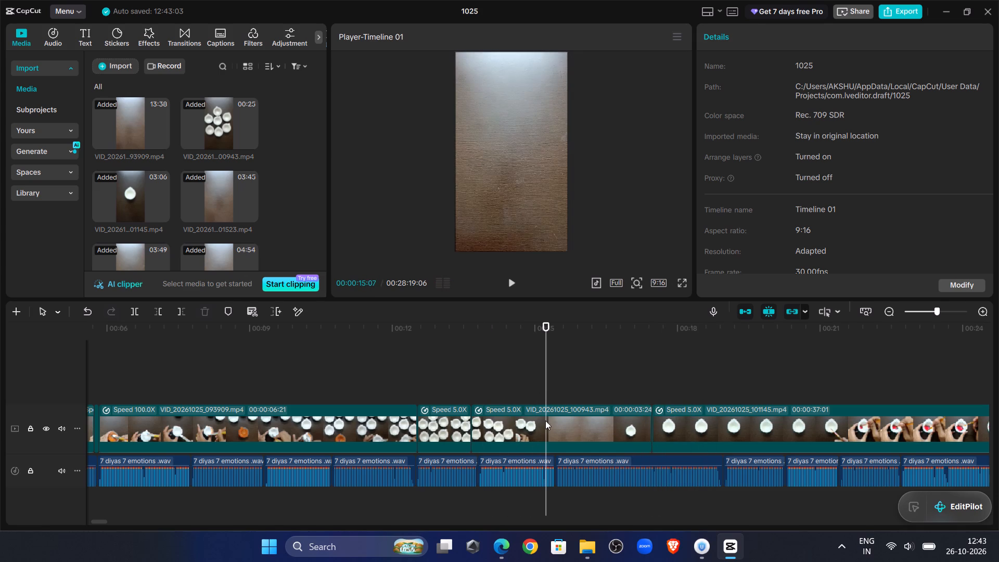
pyautogui.click(545, 420)
pyautogui.click(133, 303)
pyautogui.click(135, 304)
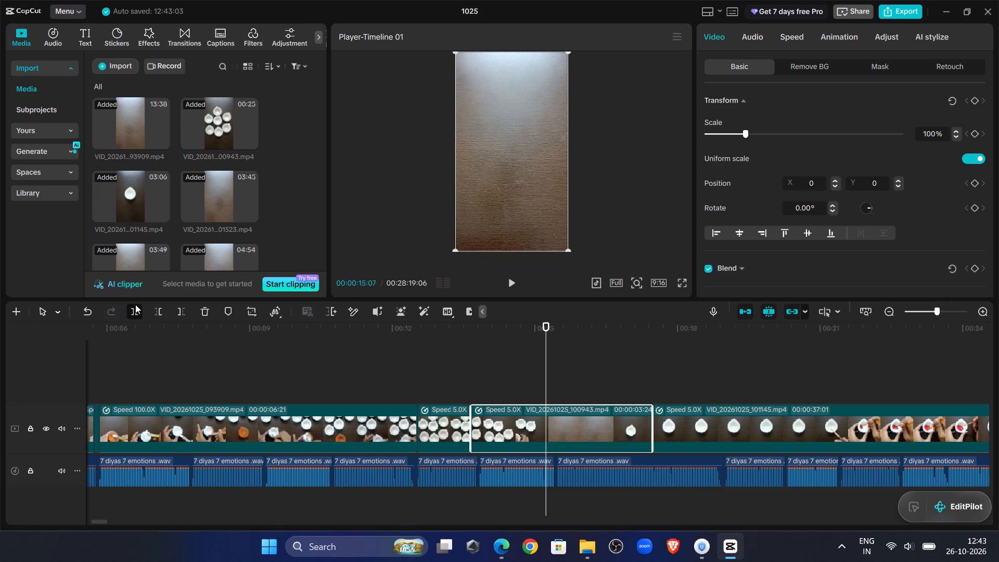
pyautogui.click(515, 415)
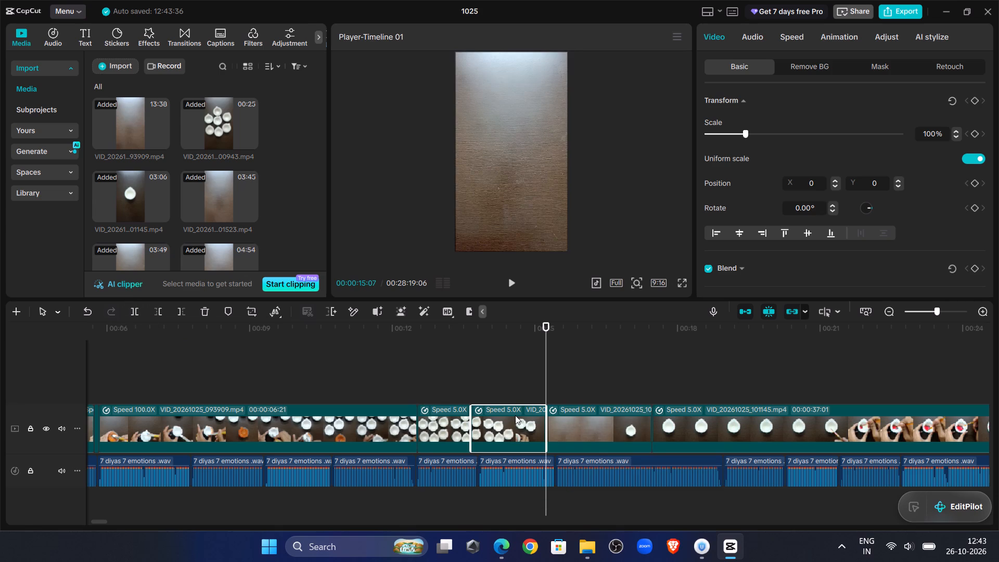
# Play on from 00:00:15:07 to about 00:00:30 to check the red diya painting against the voiceover.
pyautogui.click(495, 278)
pyautogui.click(498, 282)
pyautogui.click(505, 285)
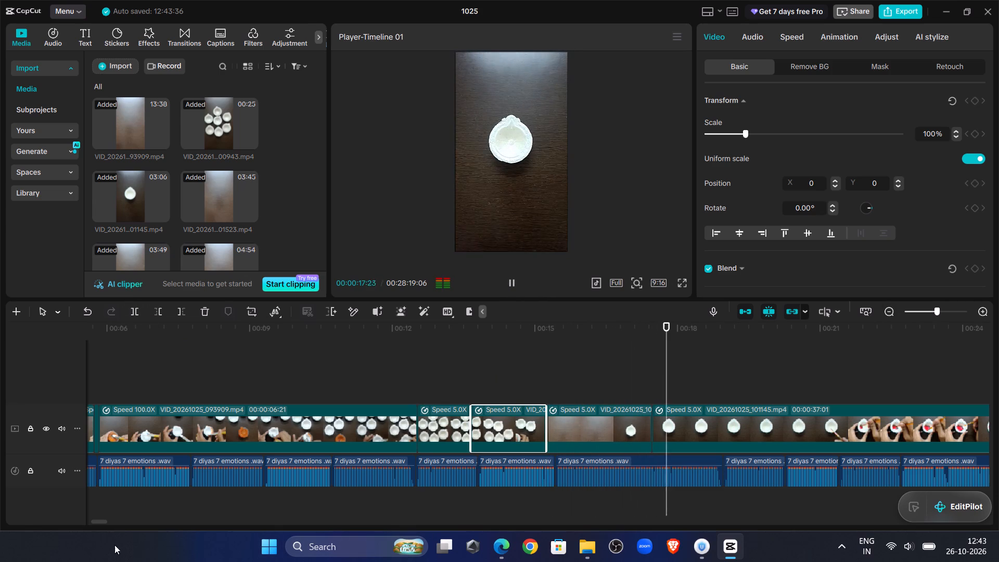
pyautogui.moveTo(106, 521); pyautogui.dragTo(111, 521)
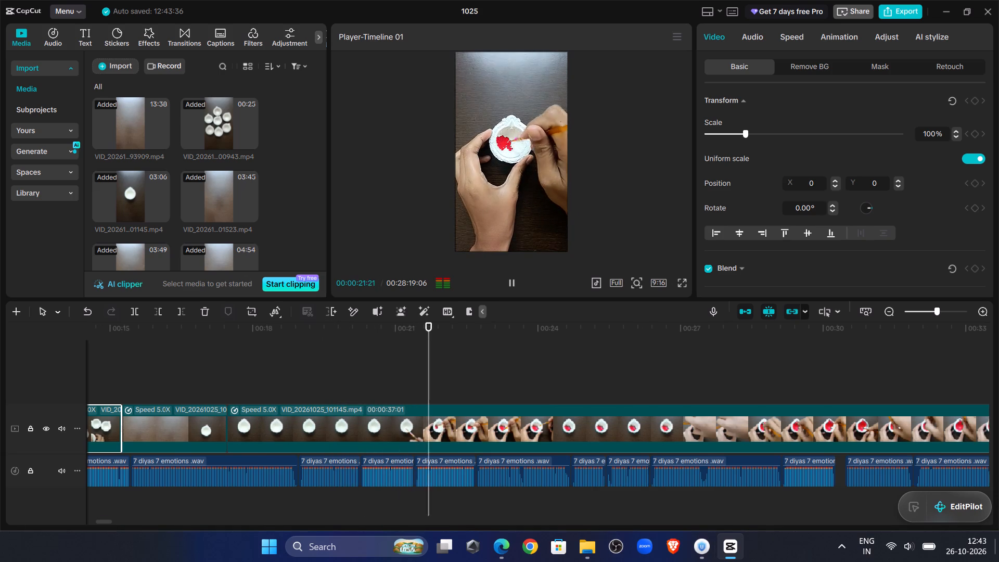
pyautogui.click(927, 314)
pyautogui.click(943, 308)
pyautogui.click(945, 313)
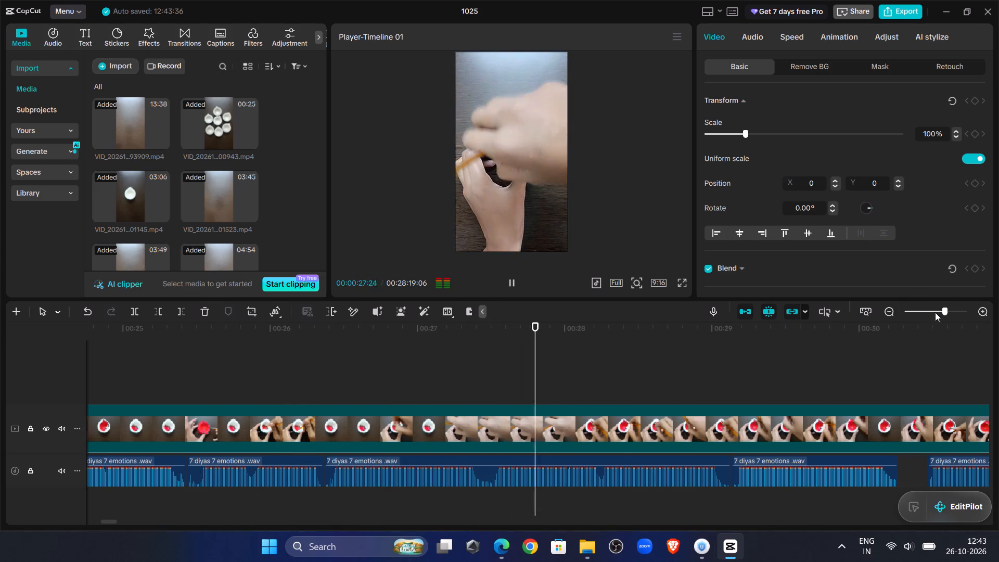
pyautogui.click(935, 312)
pyautogui.click(510, 288)
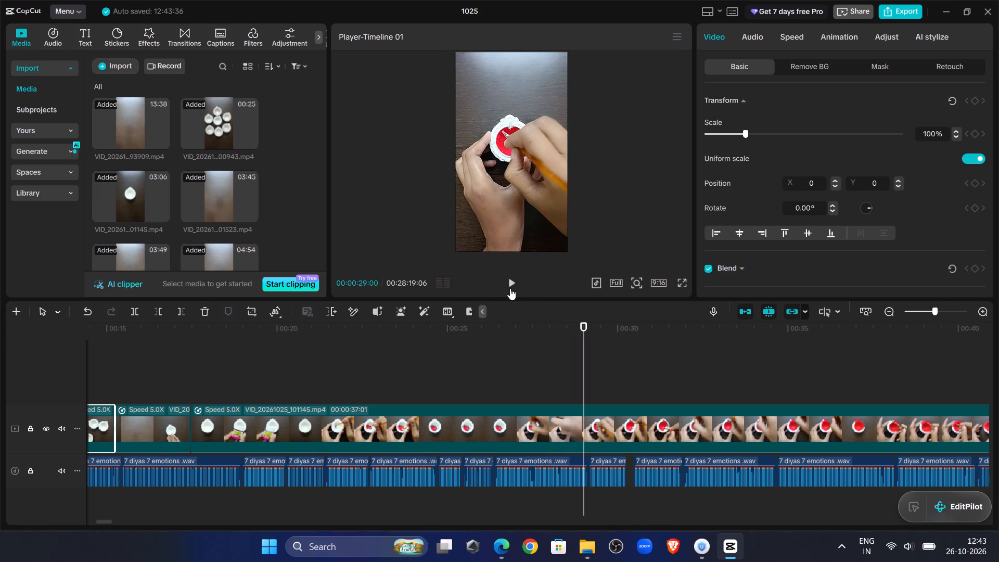
pyautogui.click(510, 288)
pyautogui.click(510, 288)
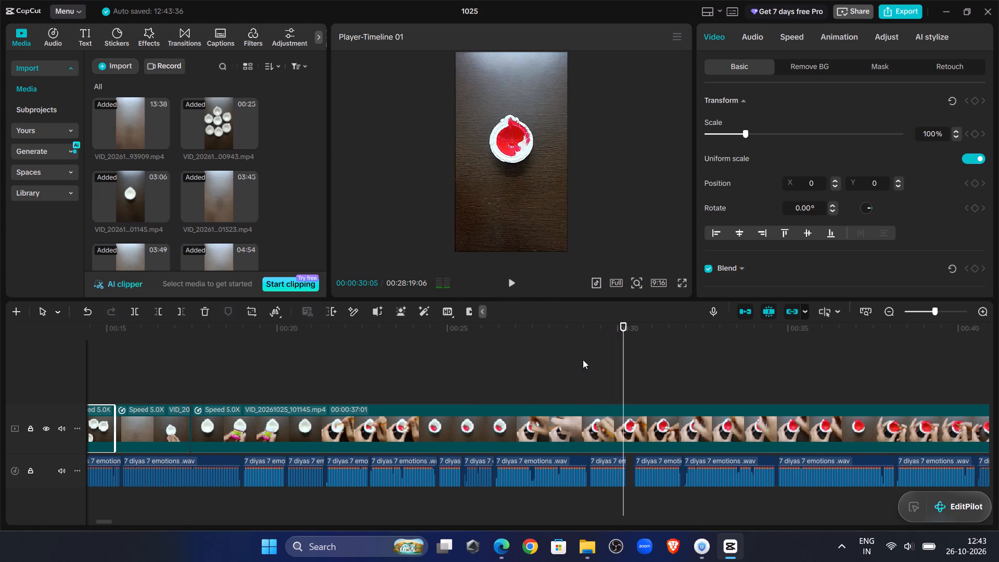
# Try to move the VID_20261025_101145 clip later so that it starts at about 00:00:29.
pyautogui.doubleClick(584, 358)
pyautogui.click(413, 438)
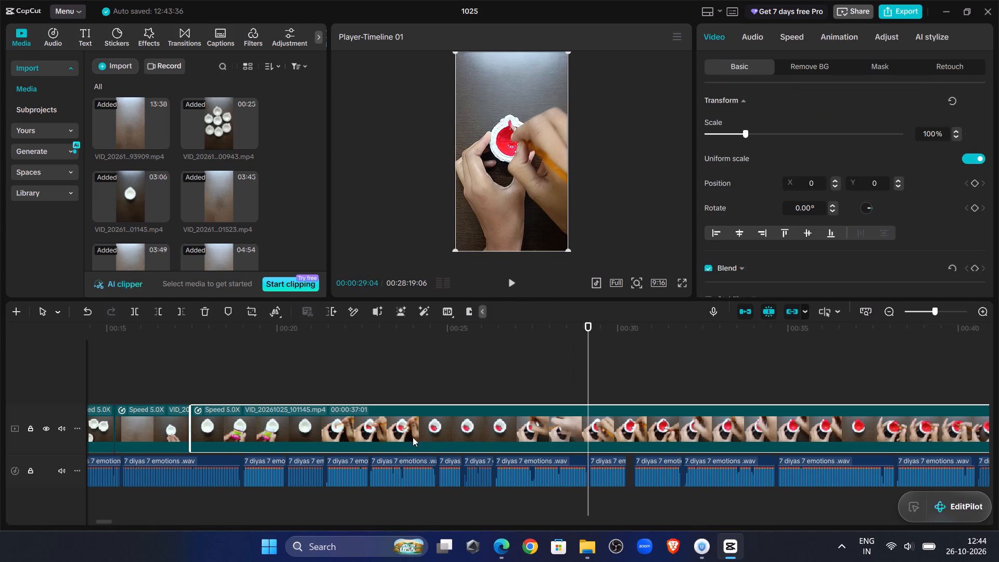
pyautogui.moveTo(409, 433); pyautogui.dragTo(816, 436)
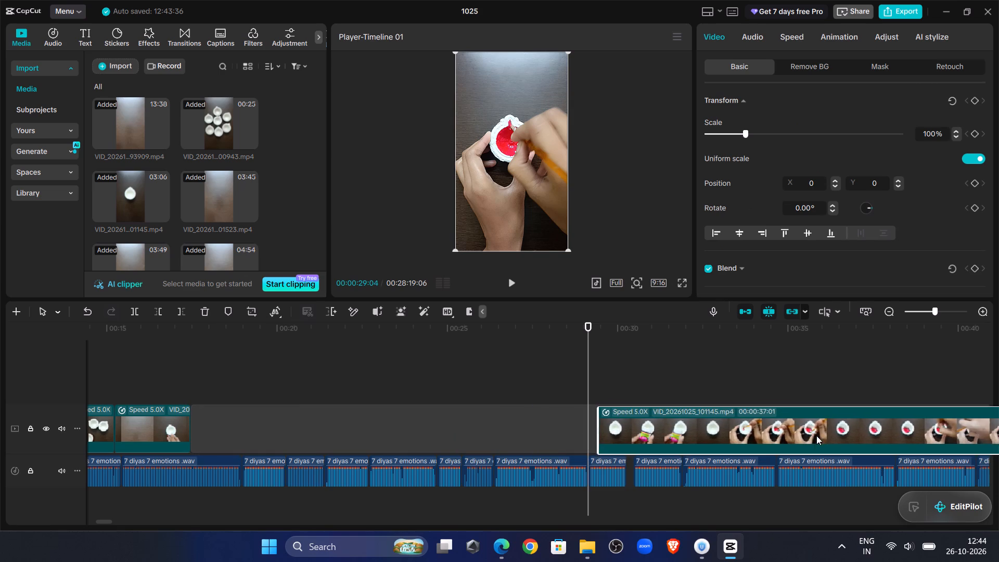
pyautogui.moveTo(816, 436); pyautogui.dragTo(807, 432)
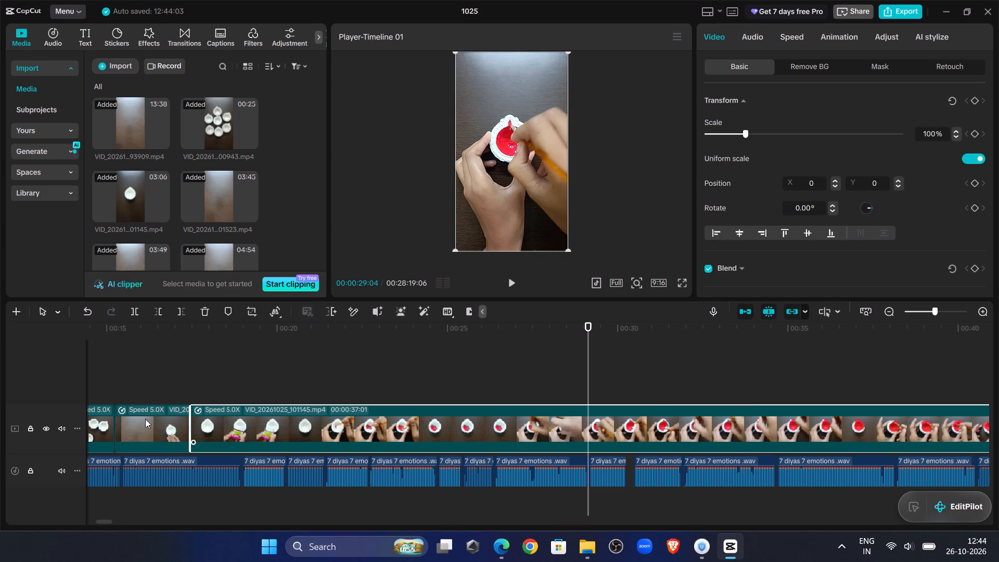
# Compare the split at 00:00:15:07 with the voiceover, playing briefly from 00:00:28:11.
pyautogui.click(146, 371)
pyautogui.moveTo(146, 371); pyautogui.dragTo(158, 380)
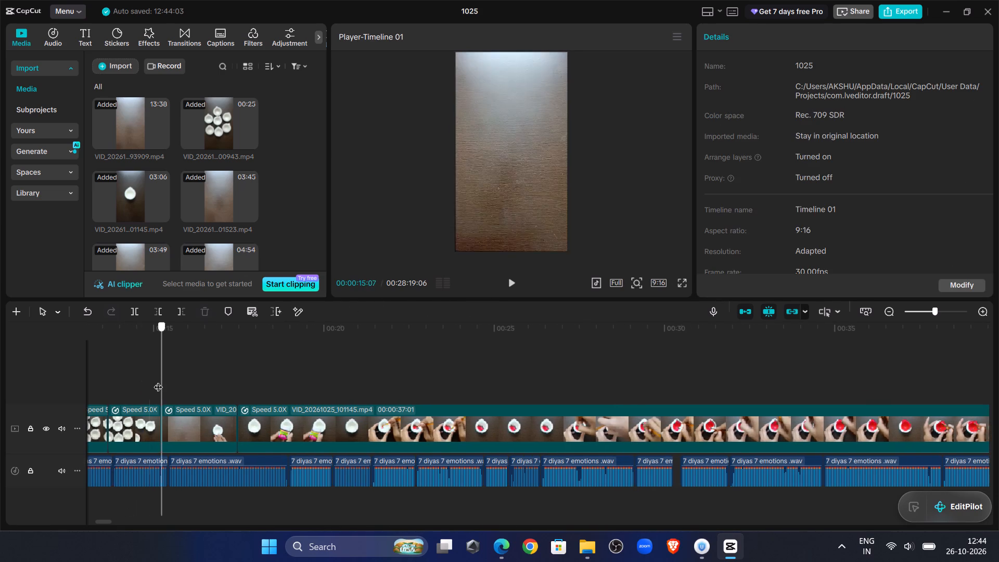
pyautogui.moveTo(158, 380); pyautogui.dragTo(609, 386)
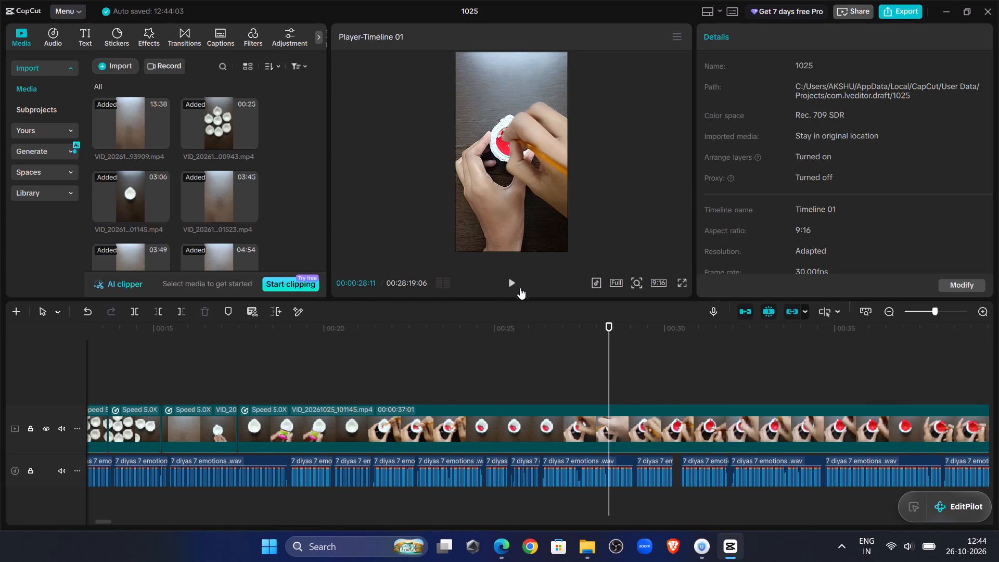
pyautogui.click(514, 285)
pyautogui.click(513, 285)
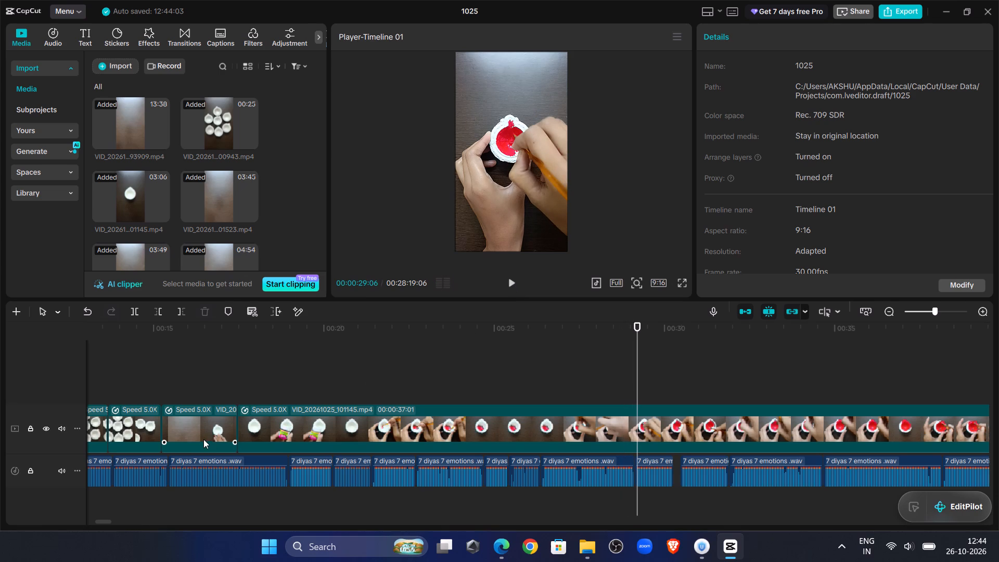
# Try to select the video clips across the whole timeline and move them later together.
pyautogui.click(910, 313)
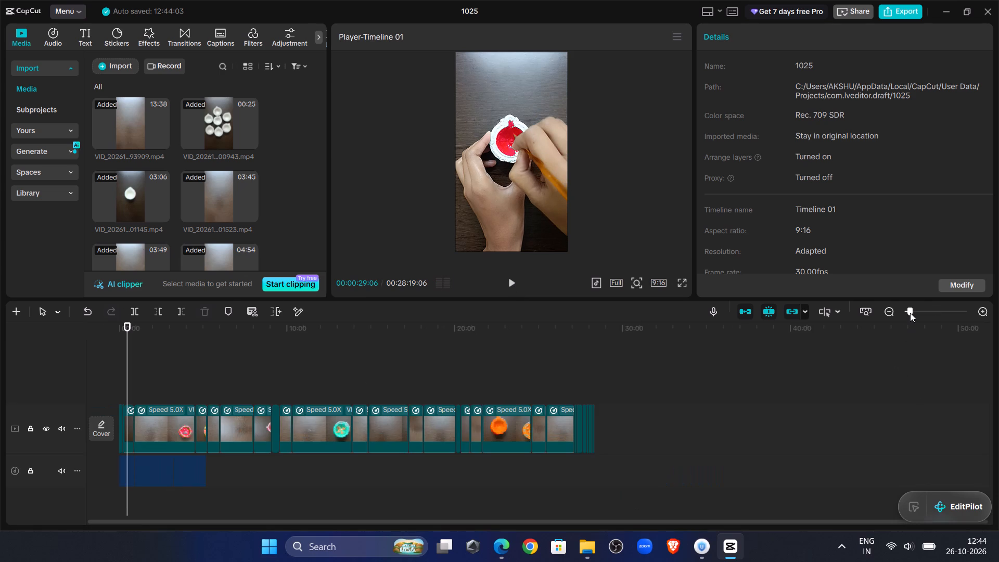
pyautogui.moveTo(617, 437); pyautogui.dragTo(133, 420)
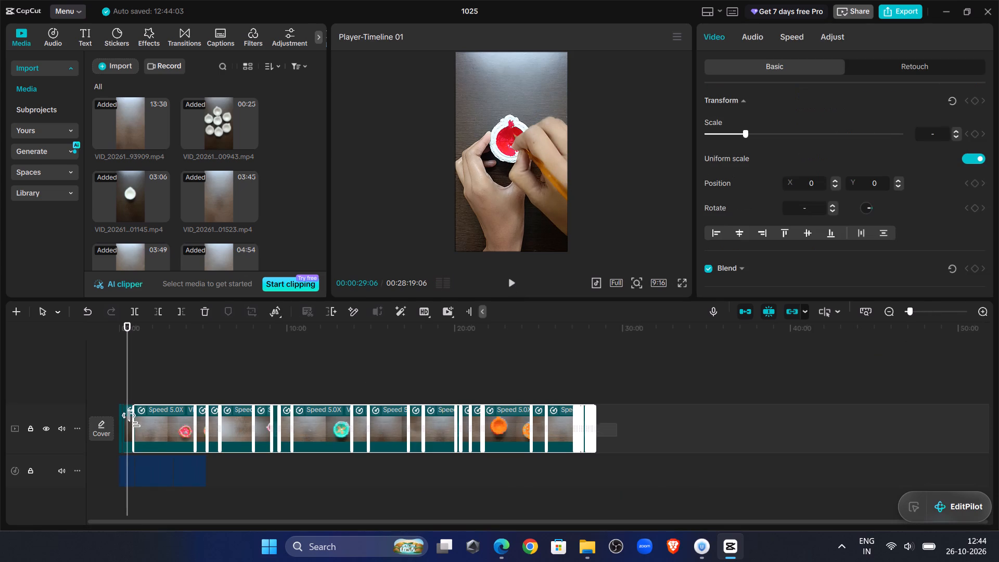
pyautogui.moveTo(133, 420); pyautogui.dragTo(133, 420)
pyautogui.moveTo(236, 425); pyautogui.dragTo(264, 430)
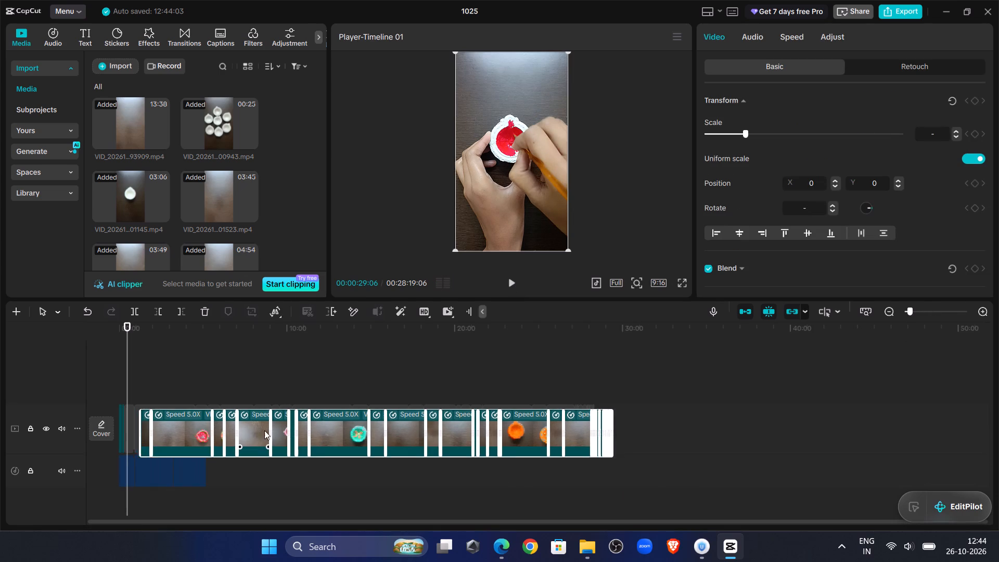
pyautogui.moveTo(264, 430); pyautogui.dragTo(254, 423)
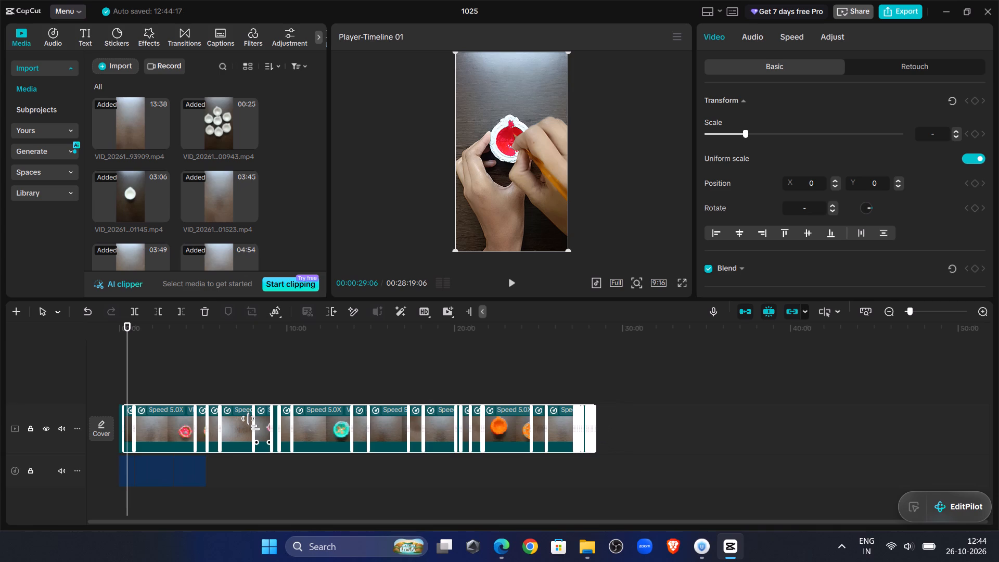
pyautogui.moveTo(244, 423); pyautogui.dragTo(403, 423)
# Play the video from 00:00:00:00 through the white-painting clip to check its pace against the voiceover.
pyautogui.moveTo(126, 369); pyautogui.dragTo(108, 368)
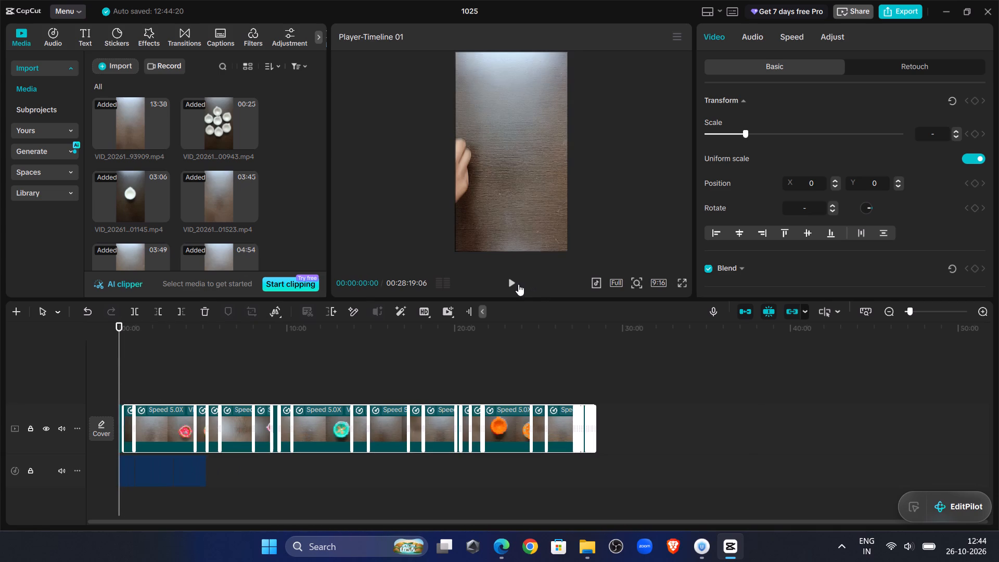
pyautogui.click(514, 284)
pyautogui.click(939, 310)
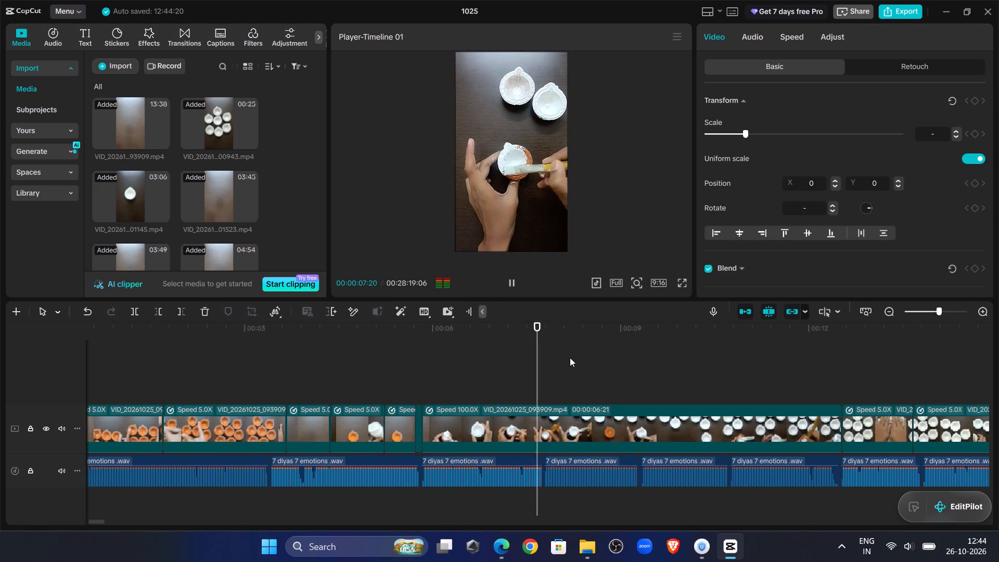
pyautogui.click(512, 284)
# Slow the 100.0X VID_20261025_093909 white-painting clip to 46.05x.
pyautogui.click(620, 415)
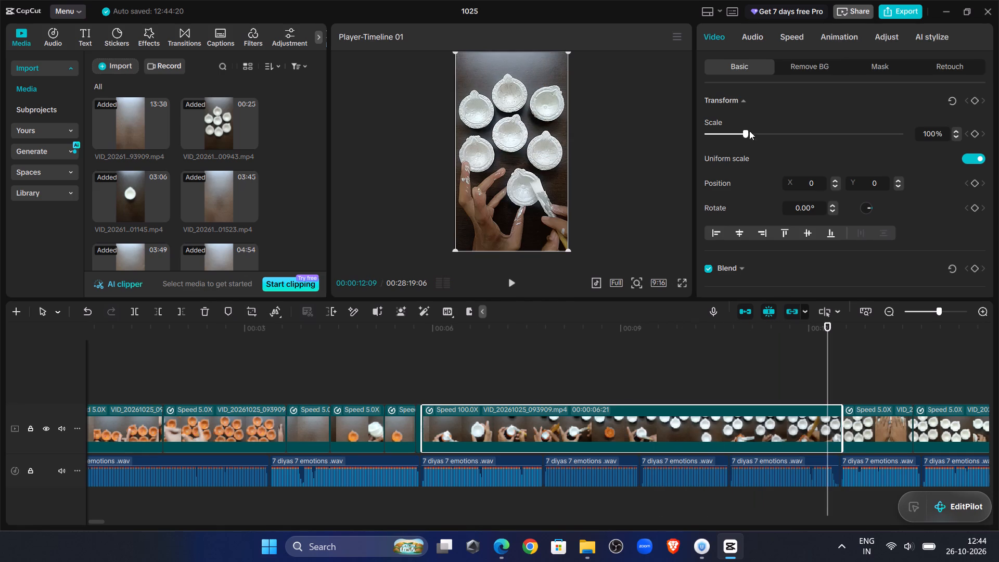
pyautogui.click(788, 43)
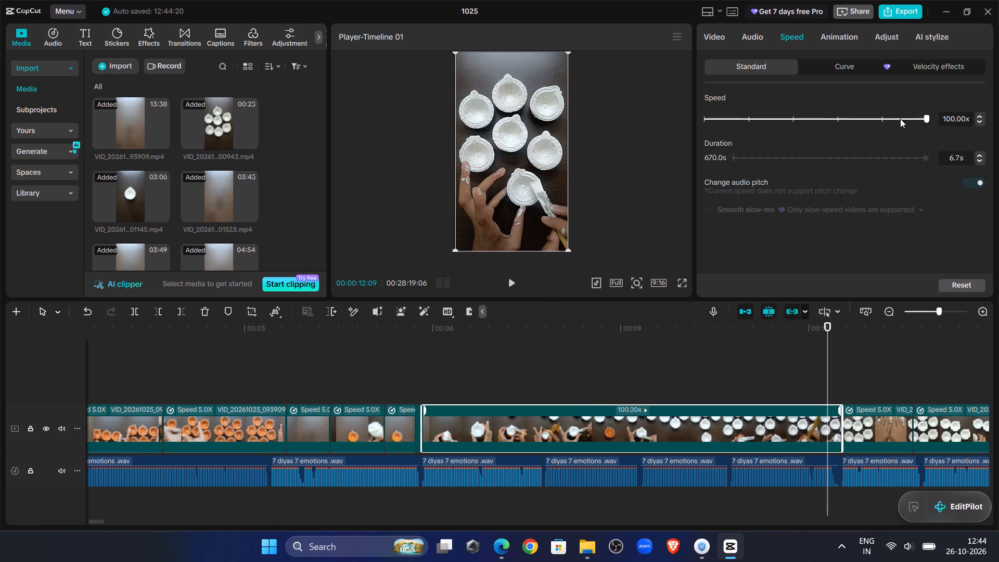
pyautogui.click(900, 119)
# Play from about 00:00:16 to 00:00:24:22 to check the slowed white-painting clip against the voiceover.
pyautogui.moveTo(827, 328); pyautogui.dragTo(998, 353)
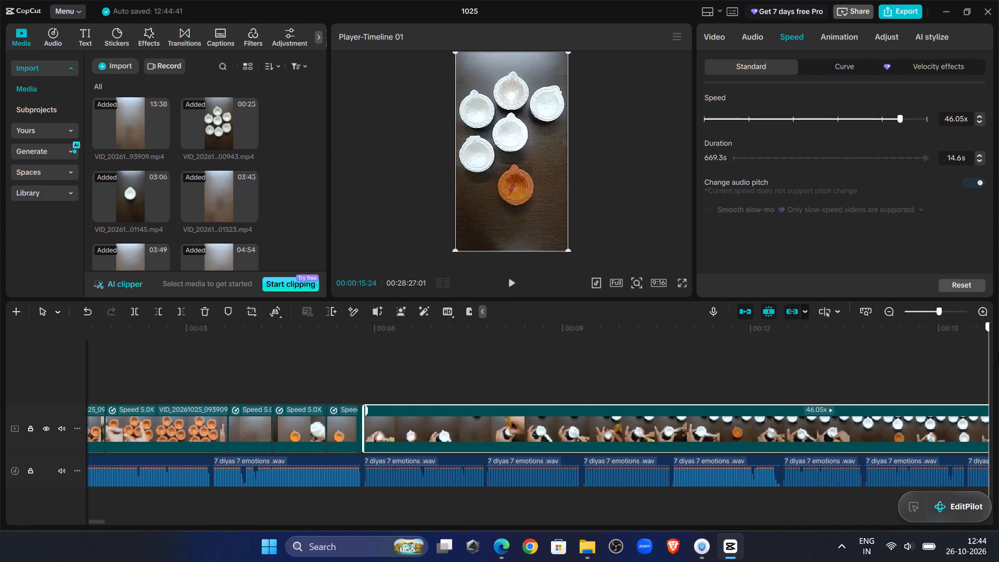
pyautogui.moveTo(998, 353); pyautogui.dragTo(285, 359)
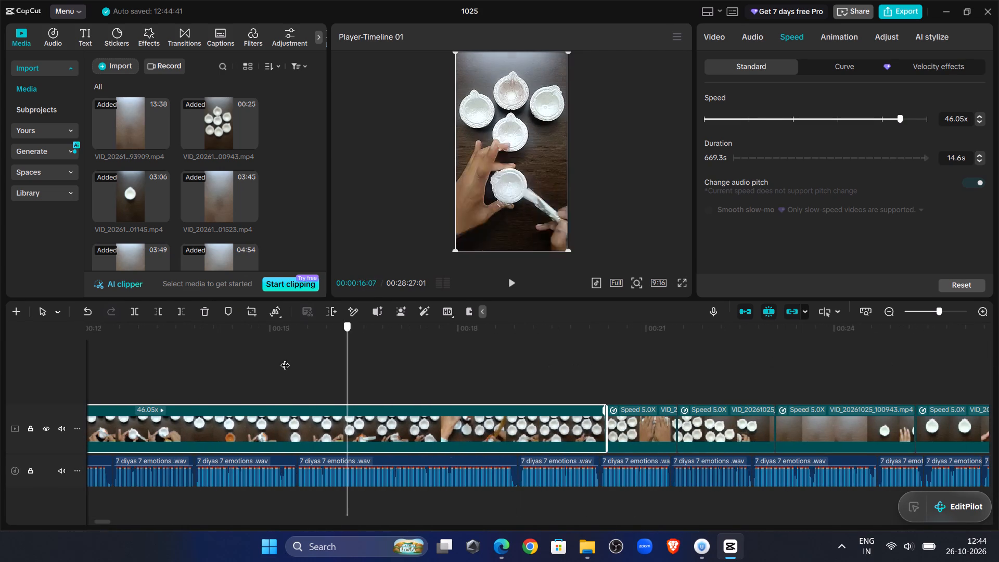
pyautogui.moveTo(285, 359); pyautogui.dragTo(276, 359)
pyautogui.click(508, 286)
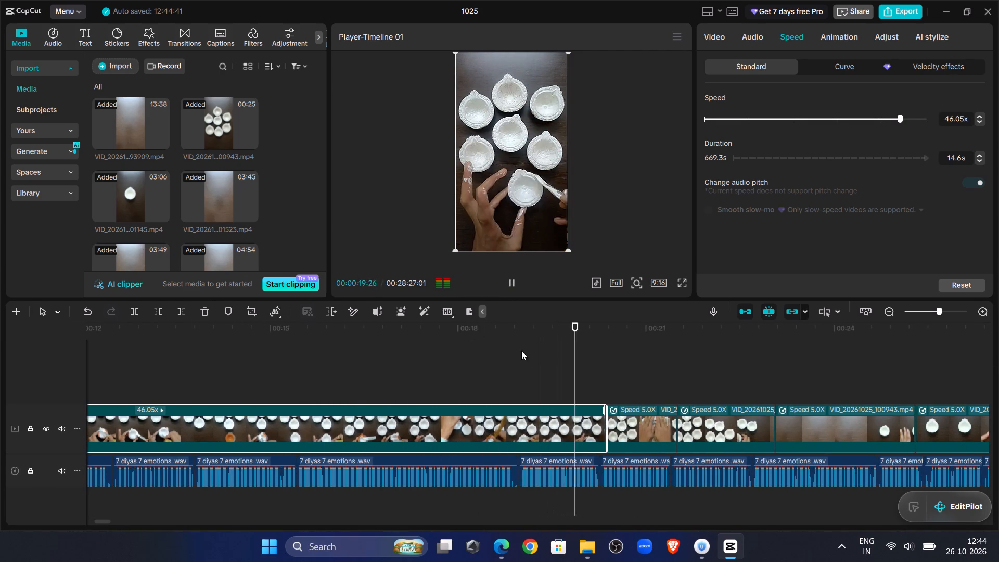
pyautogui.click(510, 282)
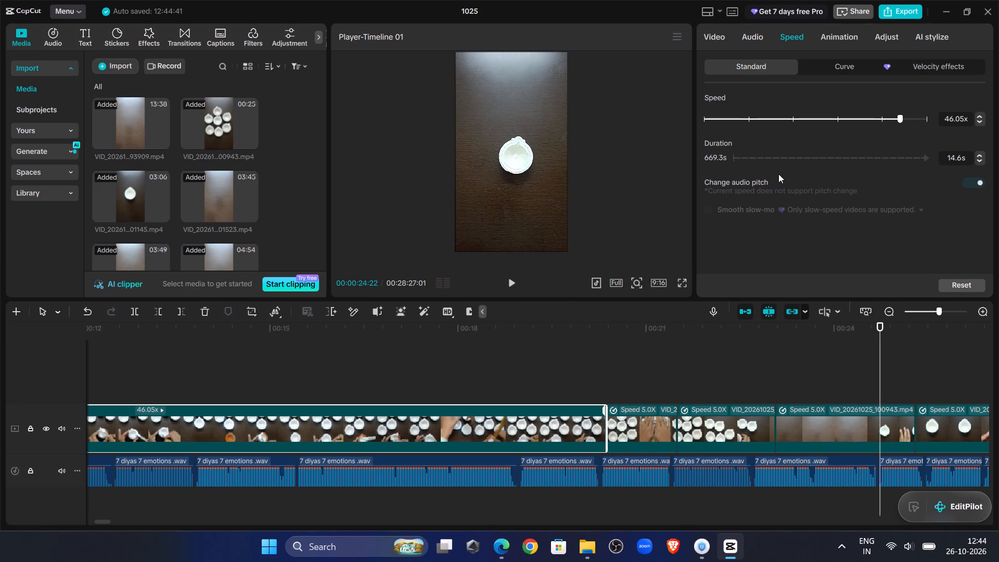
# Adjust the white-painting clip's speed through 33.42x and 41.84x to 36.58x, with the playhead at 00:00:24:22 as reference.
pyautogui.click(894, 119)
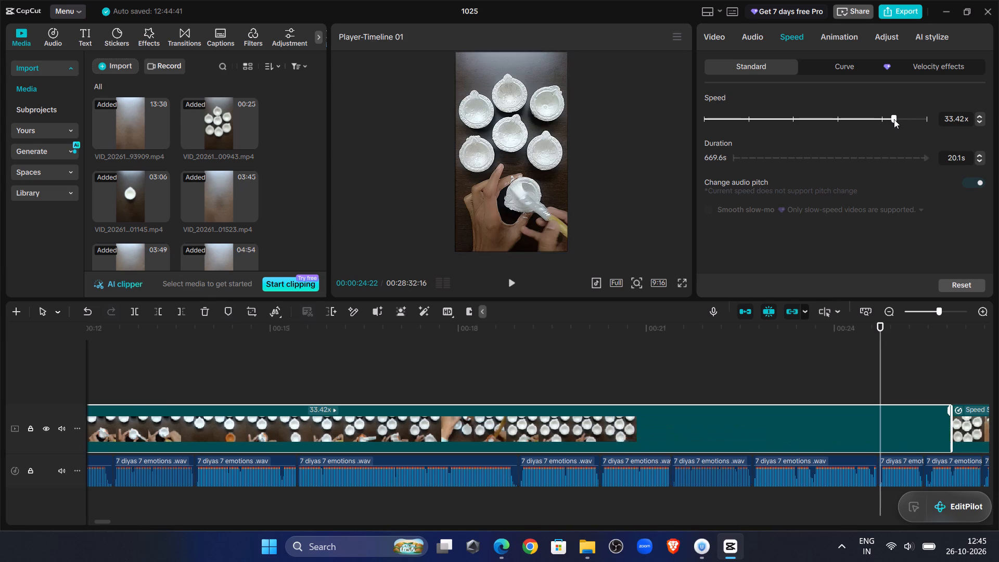
pyautogui.click(898, 119)
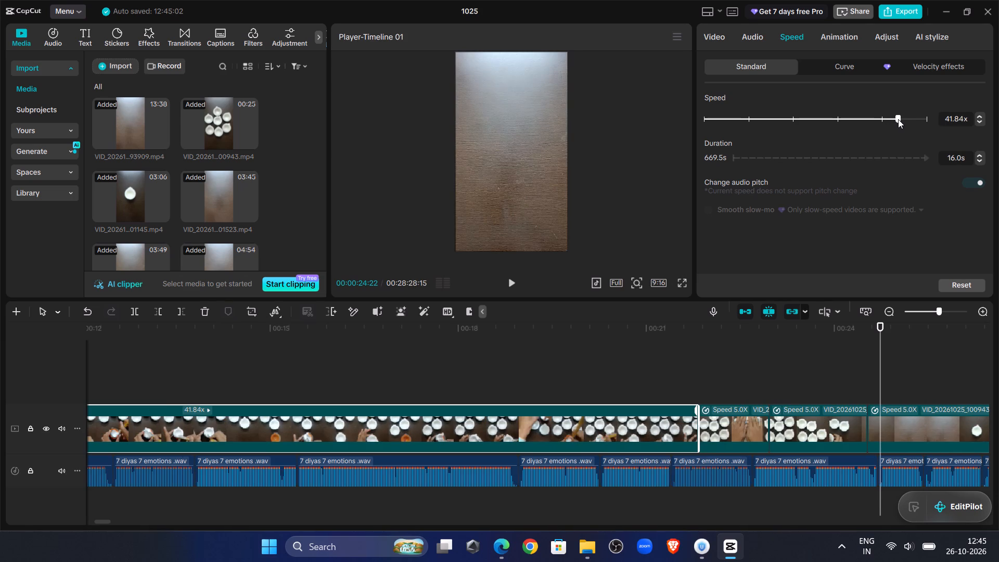
pyautogui.click(895, 119)
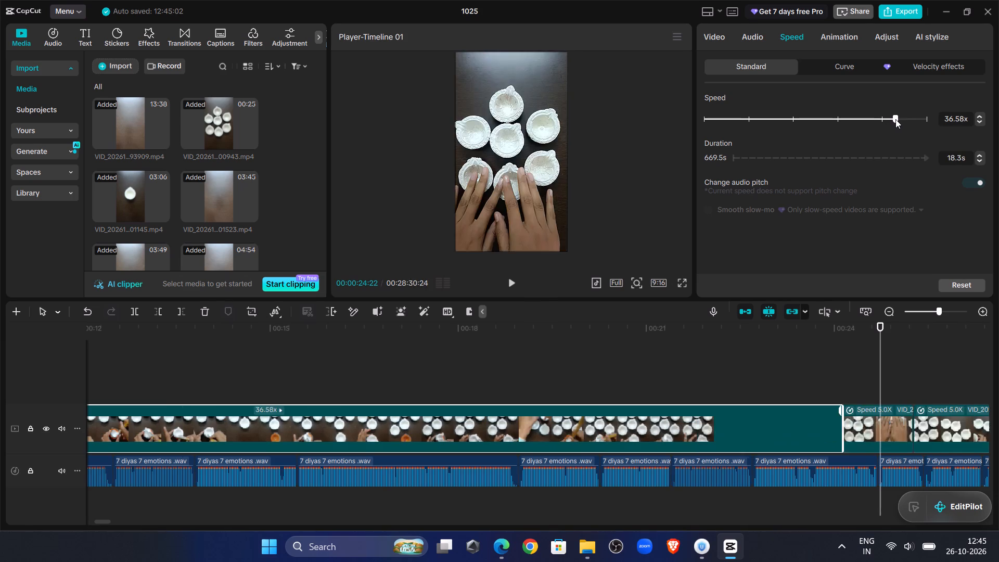
# Set the white-painting VID_20261025_093909 clip's speed to 40.79x.
pyautogui.click(898, 119)
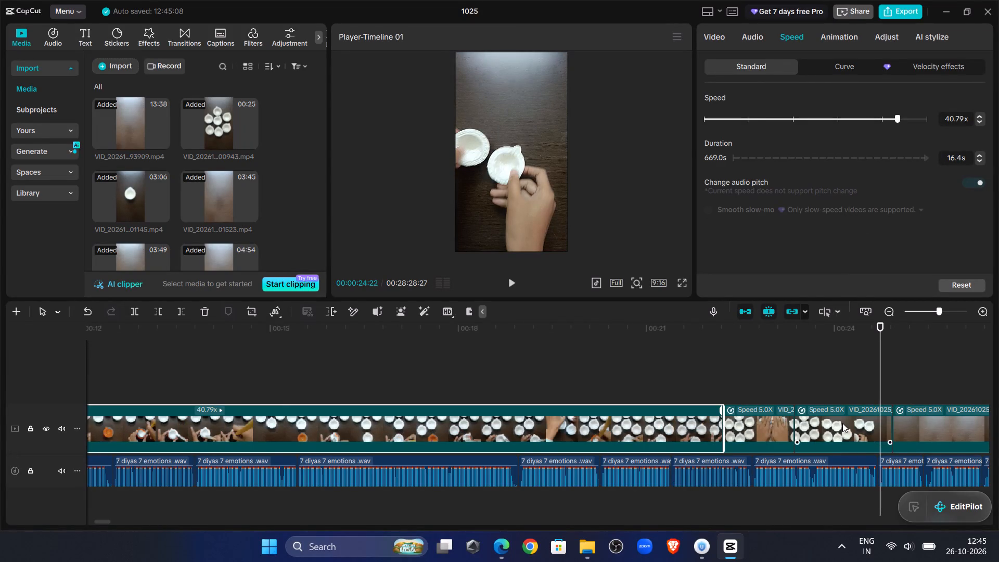
# Play from about 00:00:22 to 00:00:26 to check the 5.0X diya-arranging clips after the white-painting clip against the voiceover.
pyautogui.click(842, 423)
pyautogui.click(510, 280)
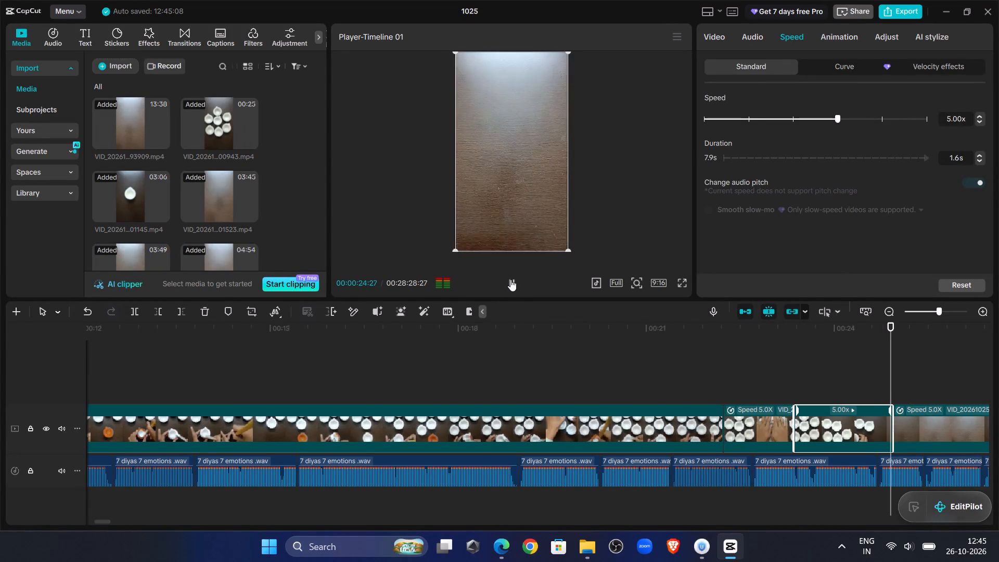
pyautogui.click(808, 374)
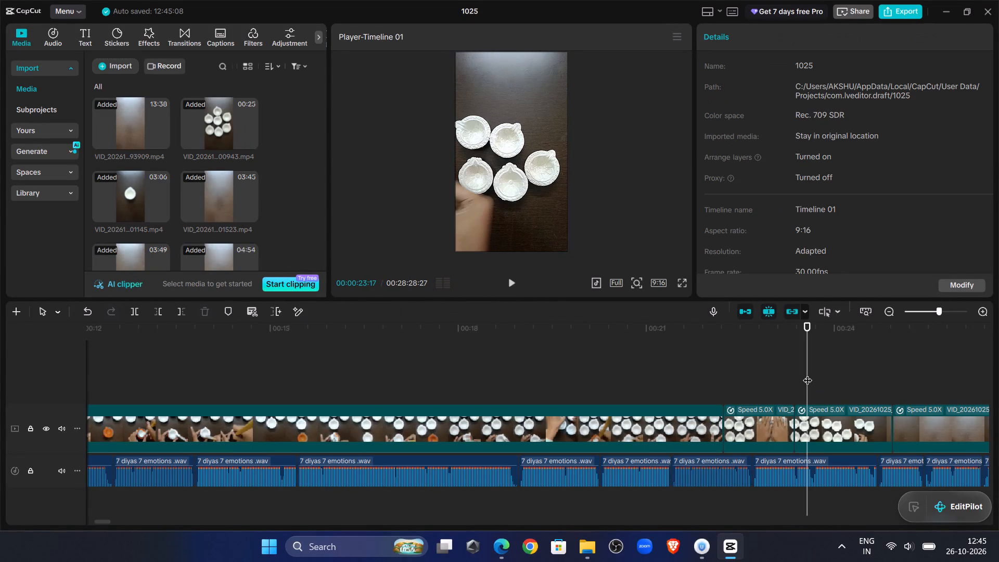
pyautogui.click(506, 283)
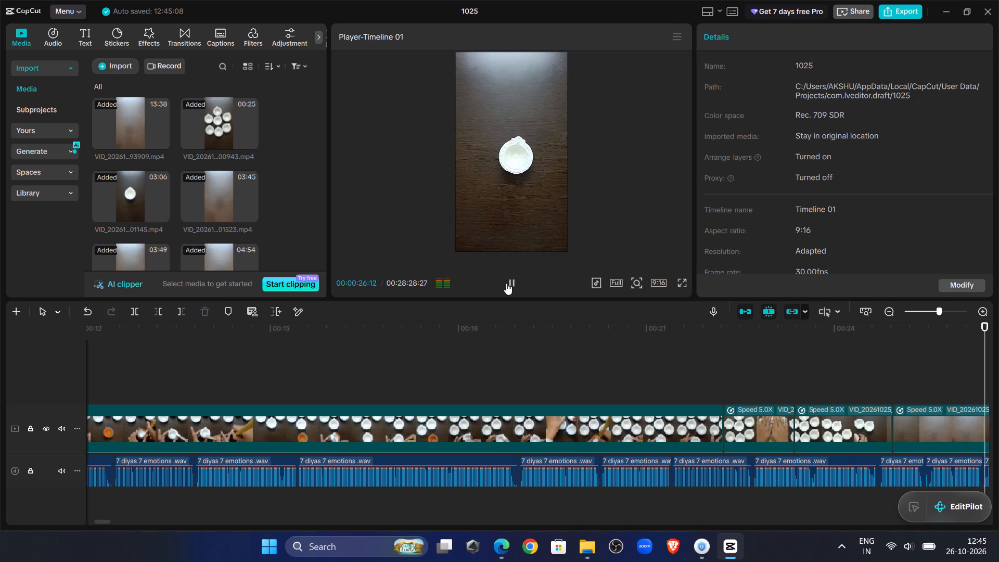
pyautogui.click(506, 283)
pyautogui.click(126, 347)
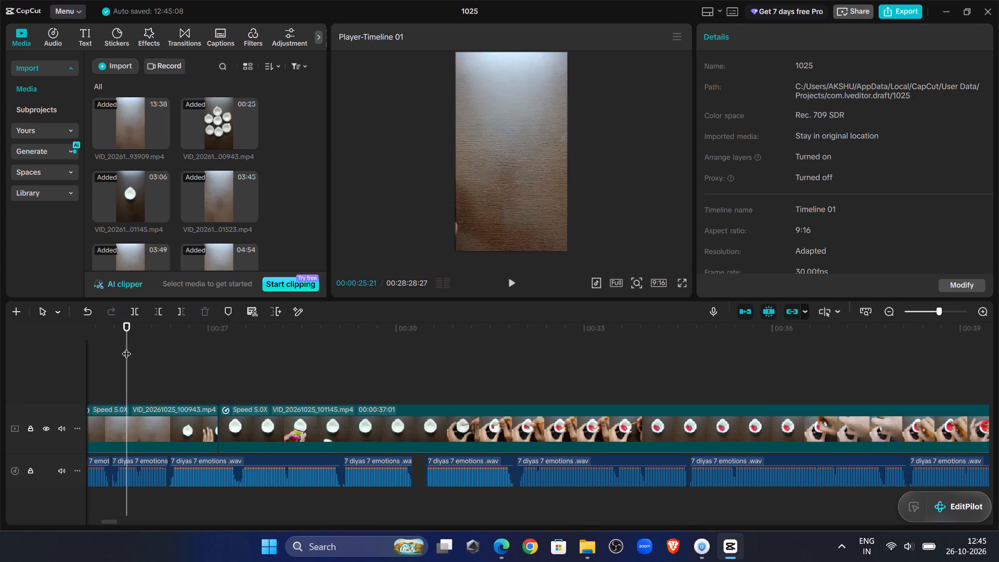
pyautogui.moveTo(126, 347); pyautogui.dragTo(291, 384)
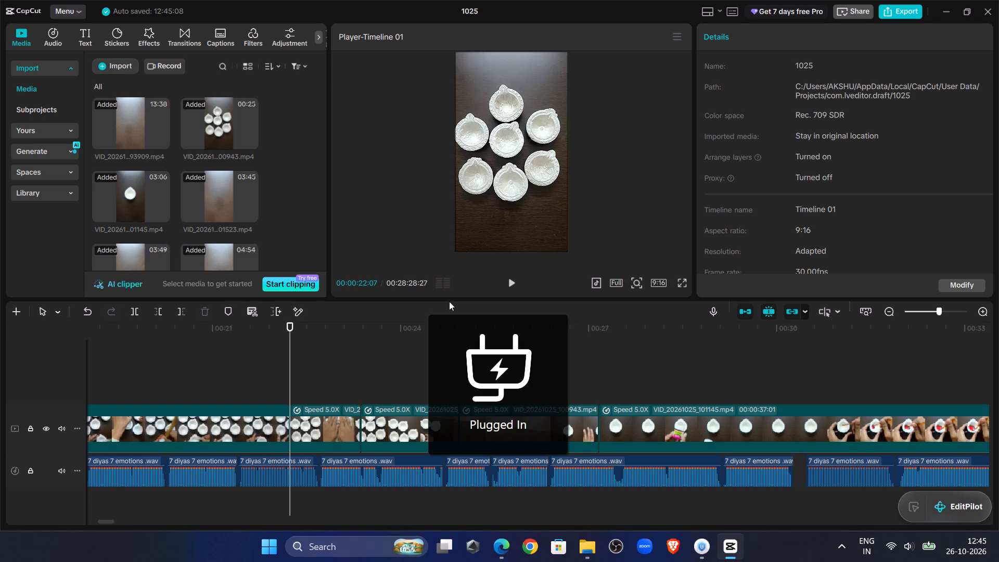
pyautogui.click(517, 277)
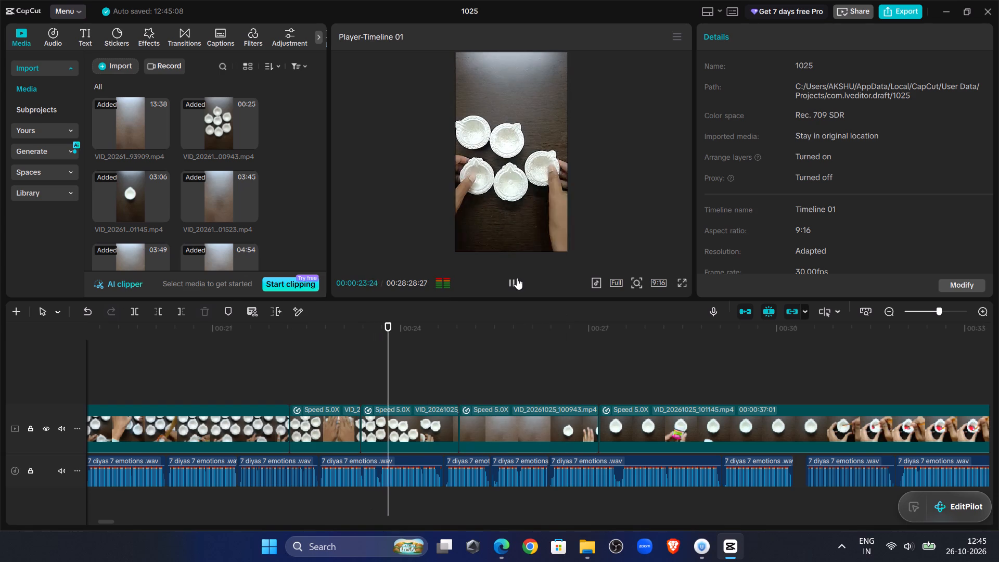
pyautogui.click(517, 278)
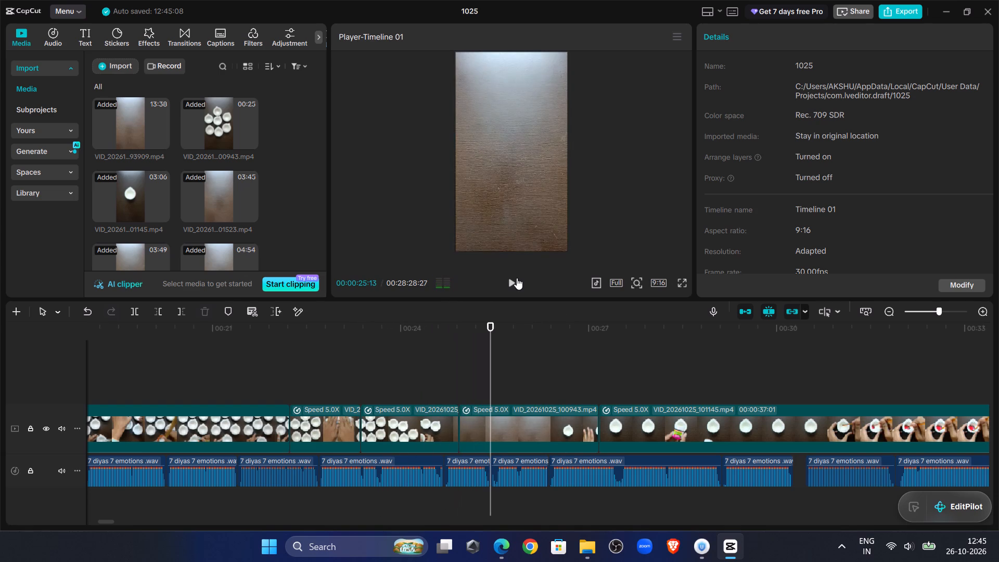
pyautogui.click(515, 281)
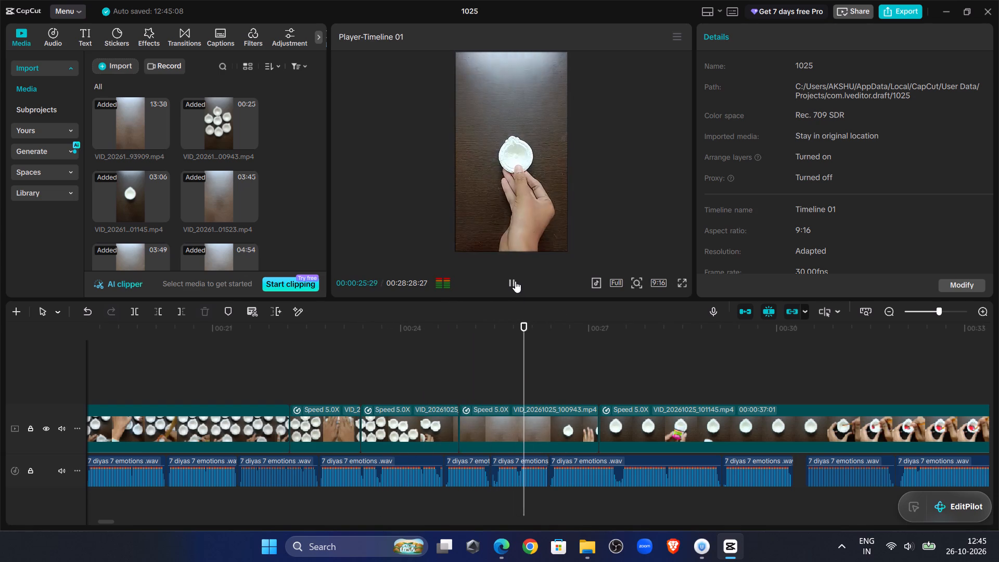
pyautogui.click(515, 281)
# Find the voiceover cue near 00:00:25 and split the VID_20261025_100943 clip showing the empty table at 00:00:25:13.
pyautogui.click(486, 372)
pyautogui.moveTo(486, 372); pyautogui.dragTo(497, 381)
pyautogui.click(507, 283)
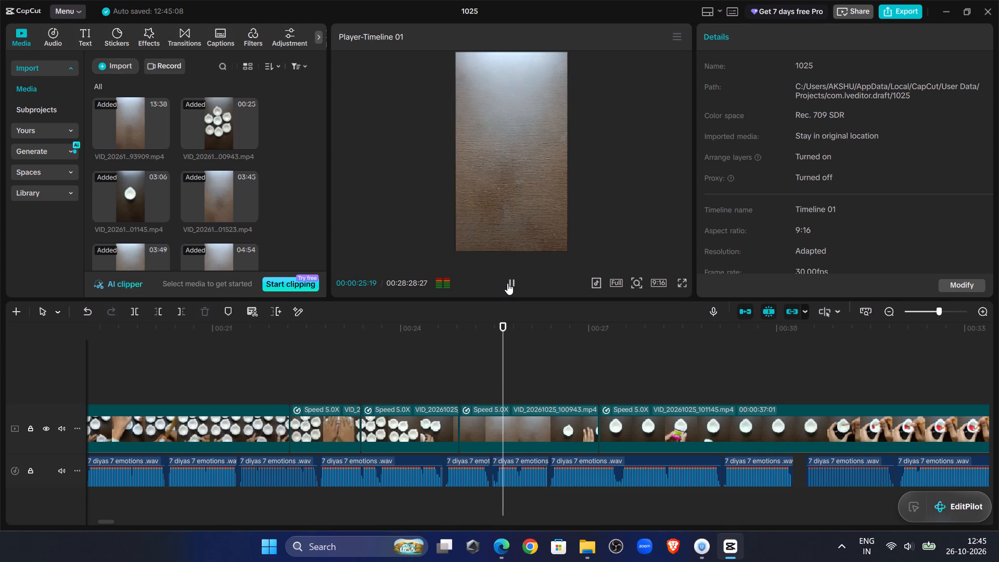
pyautogui.click(469, 355)
pyautogui.click(508, 279)
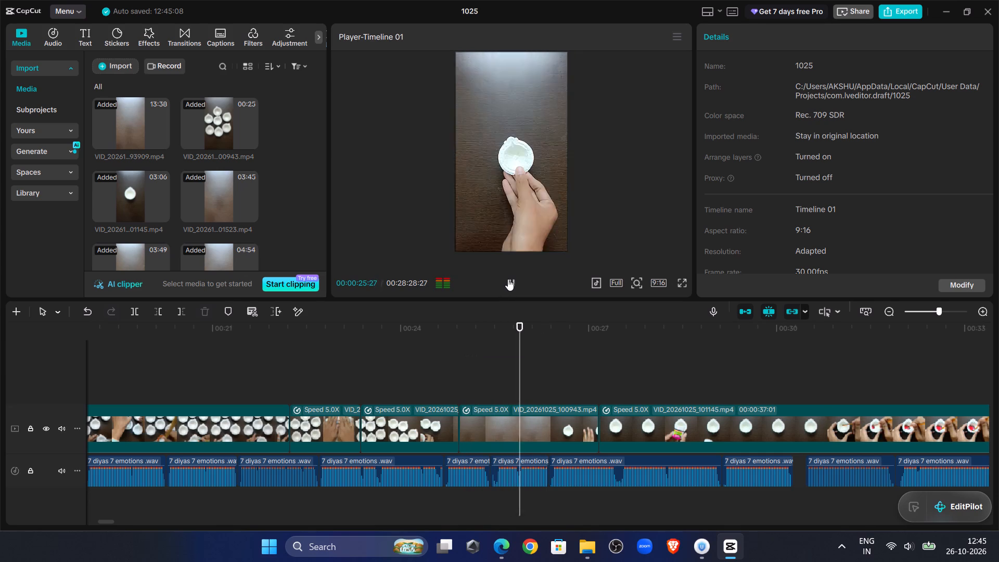
pyautogui.click(508, 279)
pyautogui.click(484, 367)
pyautogui.moveTo(484, 367); pyautogui.dragTo(495, 375)
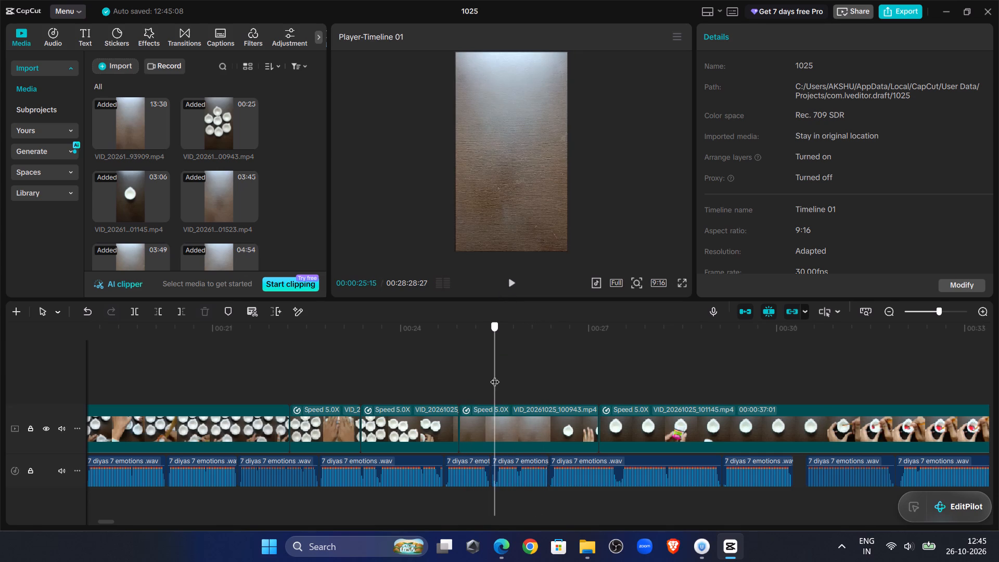
pyautogui.moveTo(495, 375); pyautogui.dragTo(491, 373)
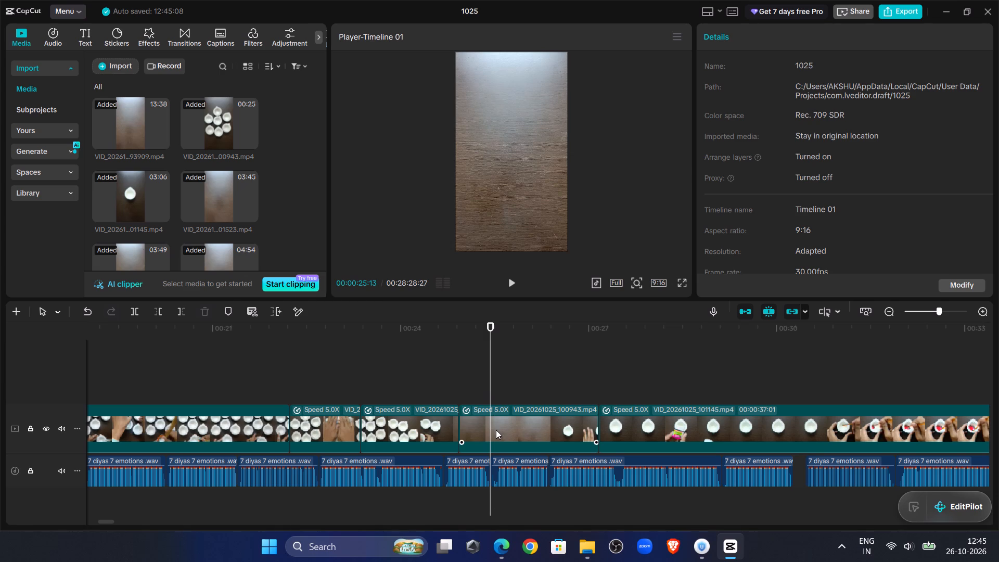
pyautogui.click(496, 430)
pyautogui.click(136, 309)
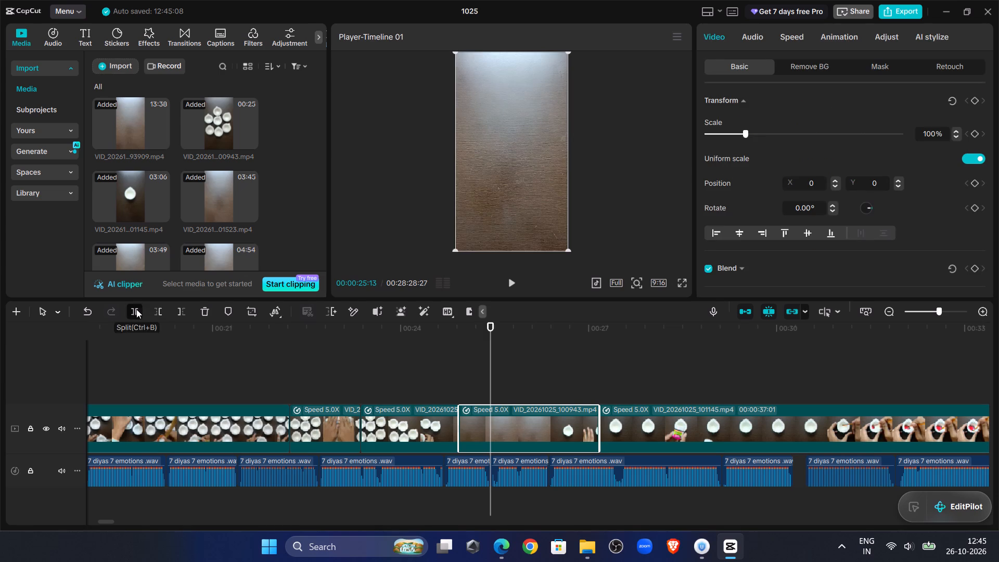
# Delete the short empty-table piece of VID_20261025_100943 that lies just before the split at 00:00:25:13.
pyautogui.click(441, 347)
pyautogui.moveTo(441, 347); pyautogui.dragTo(469, 358)
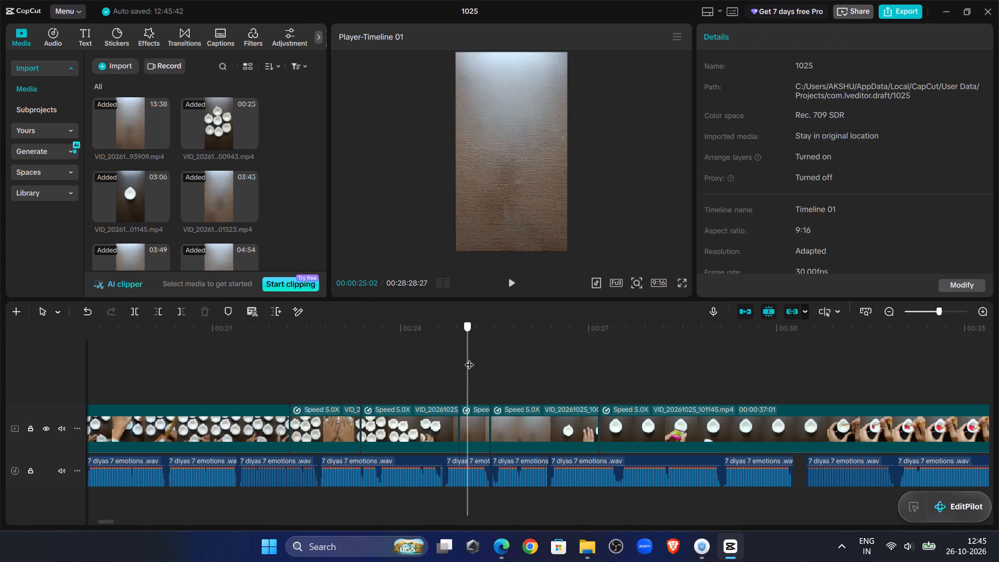
pyautogui.moveTo(469, 358); pyautogui.dragTo(454, 352)
pyautogui.click(503, 293)
pyautogui.doubleClick(505, 288)
pyautogui.click(469, 423)
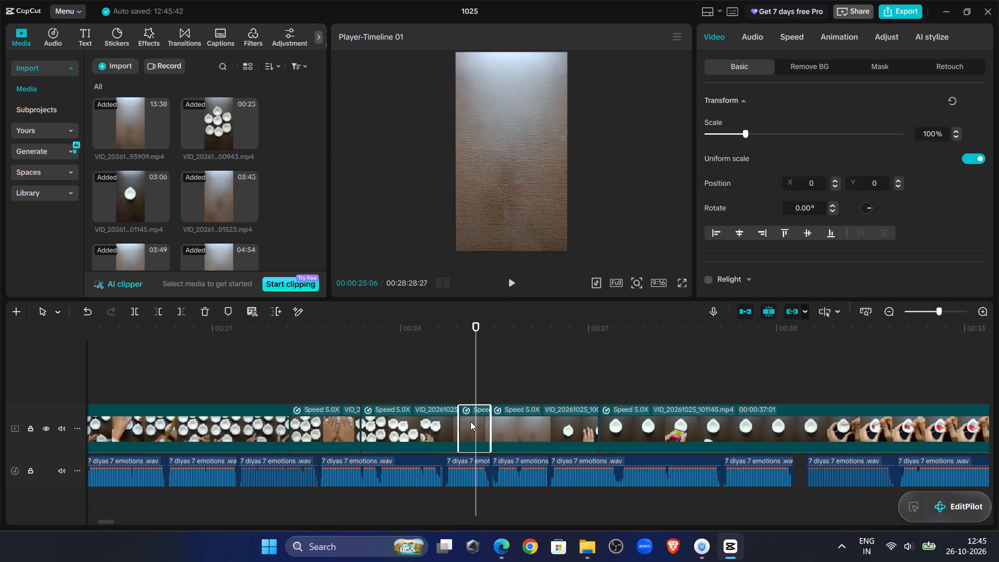
pyautogui.press('Delete')
pyautogui.click(458, 371)
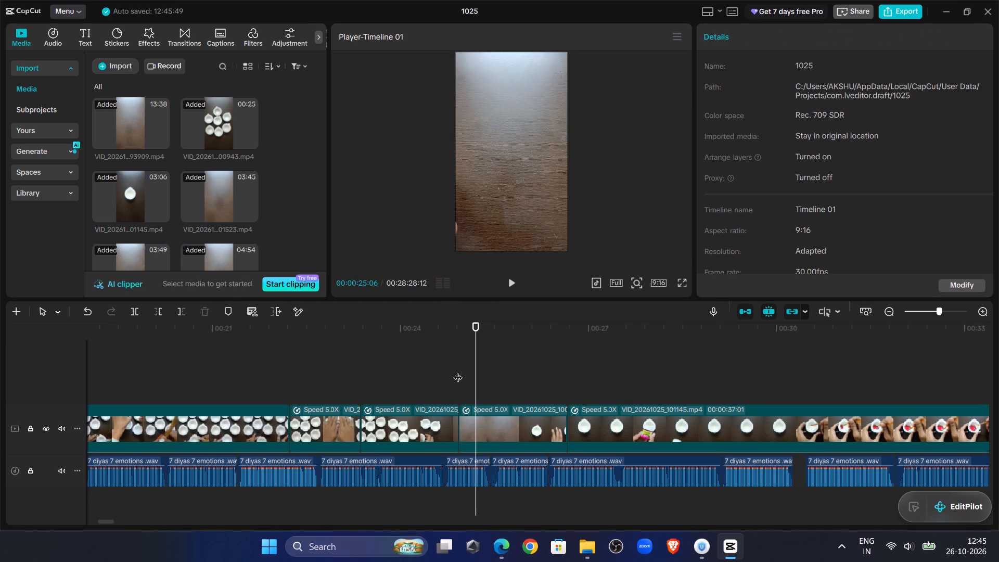
# Start a media import, search the D: drive for "my", and open the Craft picture folder inside My video collection.
pyautogui.click(132, 59)
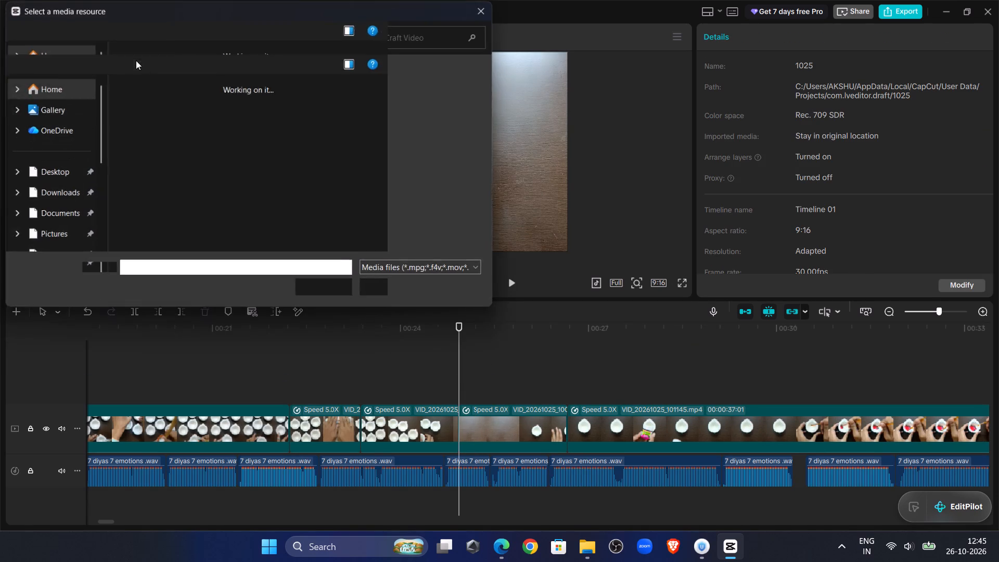
pyautogui.scroll(-9, 121, 157)
pyautogui.scroll(-2, 17, 184)
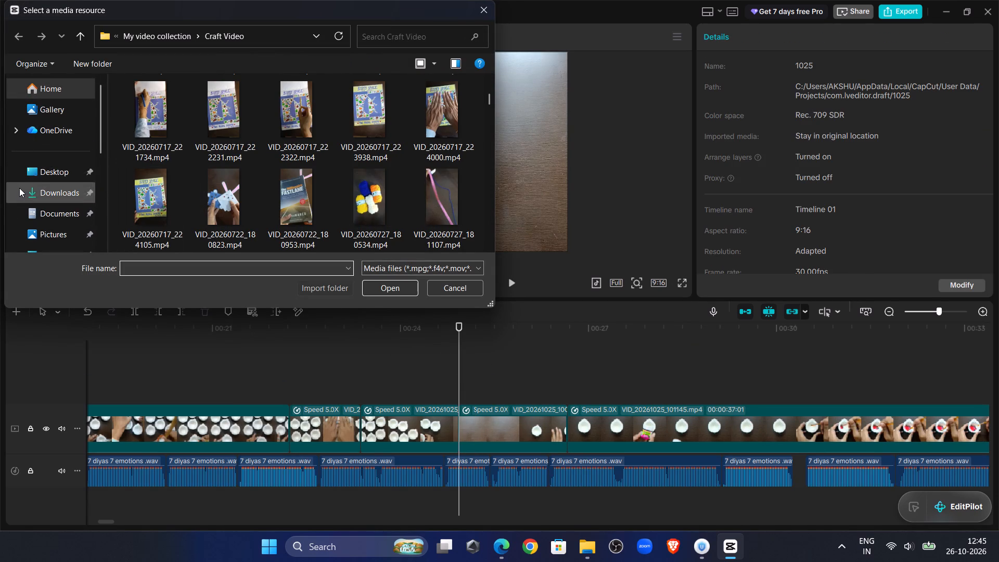
pyautogui.scroll(-2, 19, 188)
pyautogui.click(60, 189)
pyautogui.click(387, 41)
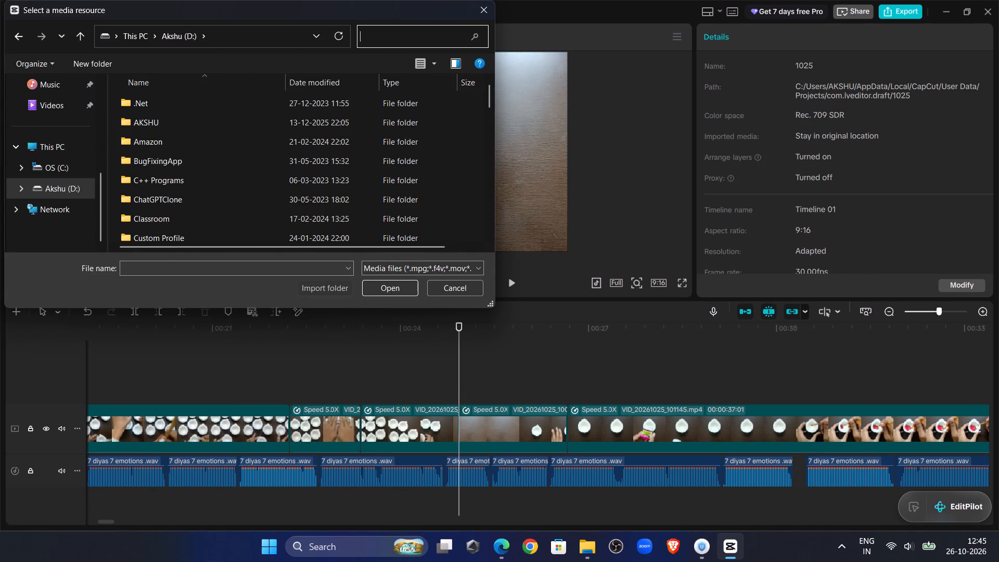
pyautogui.write('my')
pyautogui.press('Return')
pyautogui.doubleClick(270, 92)
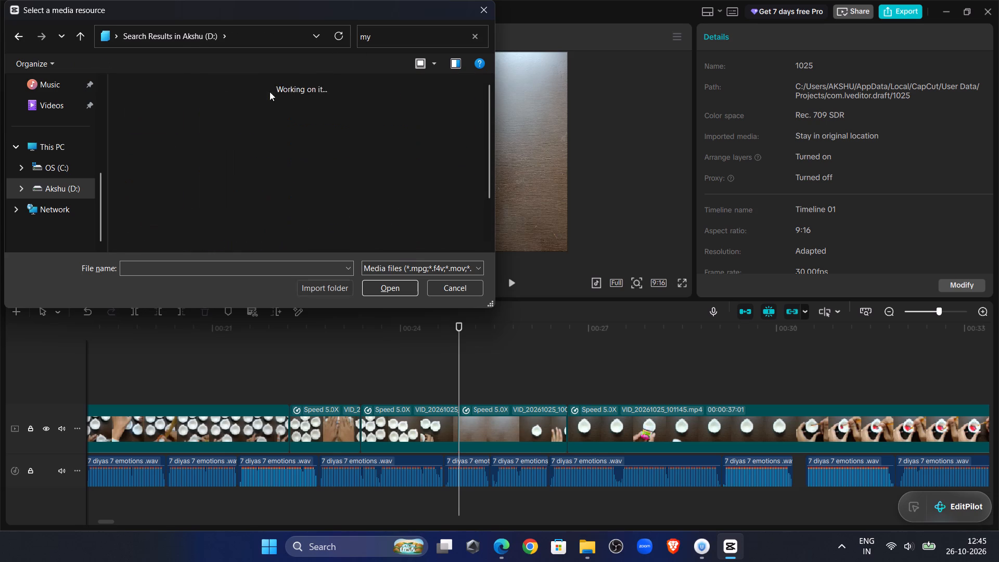
pyautogui.scroll(-1, 295, 126)
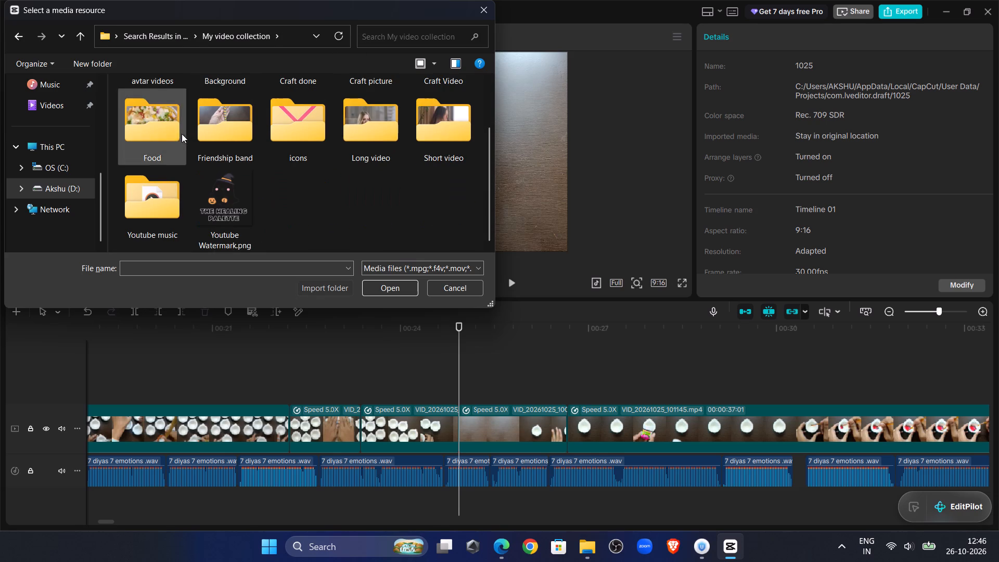
pyautogui.scroll(1, 478, 178)
pyautogui.doubleClick(391, 135)
# Import the picture IMG_20261025_224117.jpg of the seven finished diyas from the Craft picture folder.
pyautogui.scroll(-2, 377, 188)
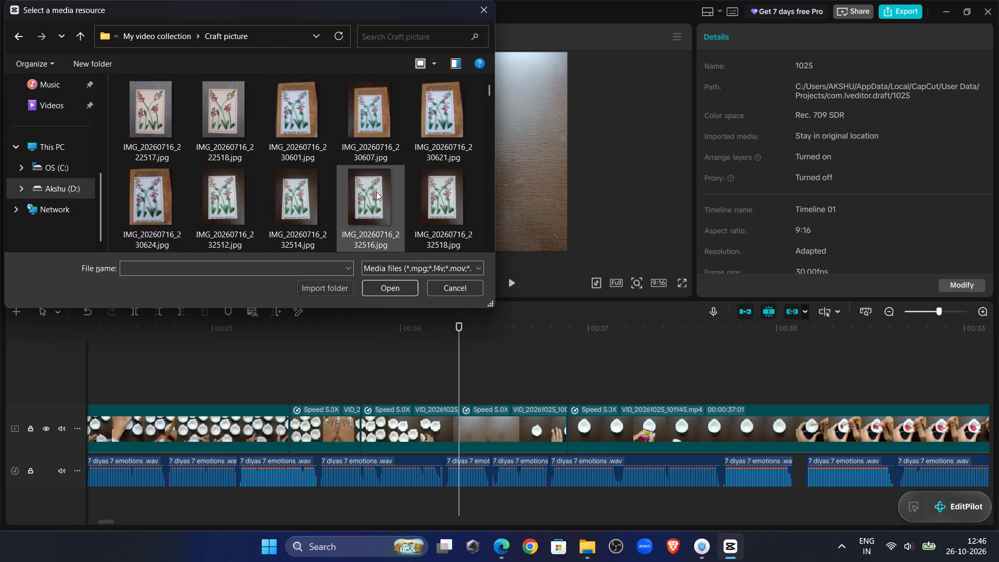
pyautogui.scroll(-11, 376, 191)
pyautogui.moveTo(489, 113); pyautogui.dragTo(499, 227)
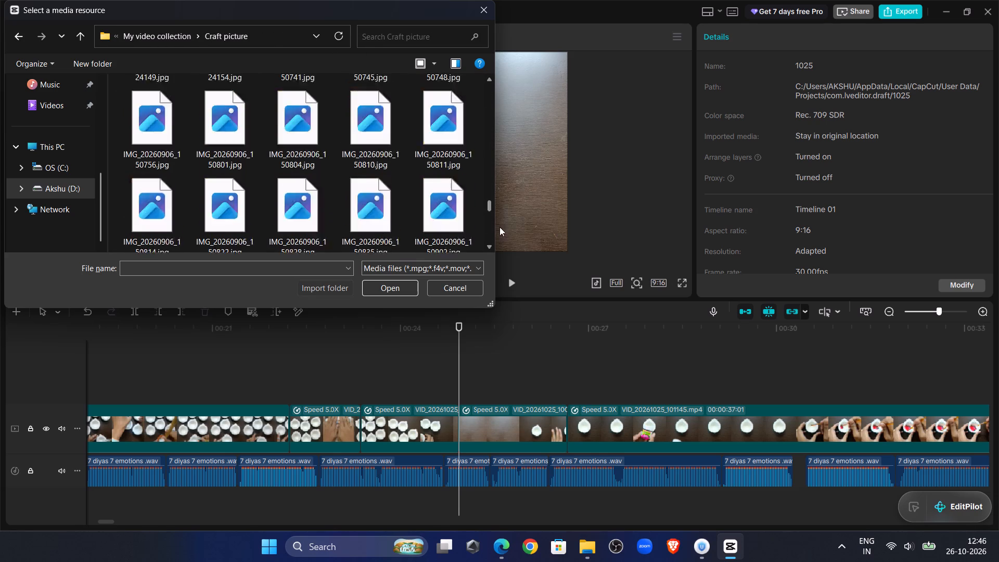
pyautogui.moveTo(499, 227); pyautogui.dragTo(505, 283)
pyautogui.scroll(-20, 387, 228)
pyautogui.scroll(-4, 387, 228)
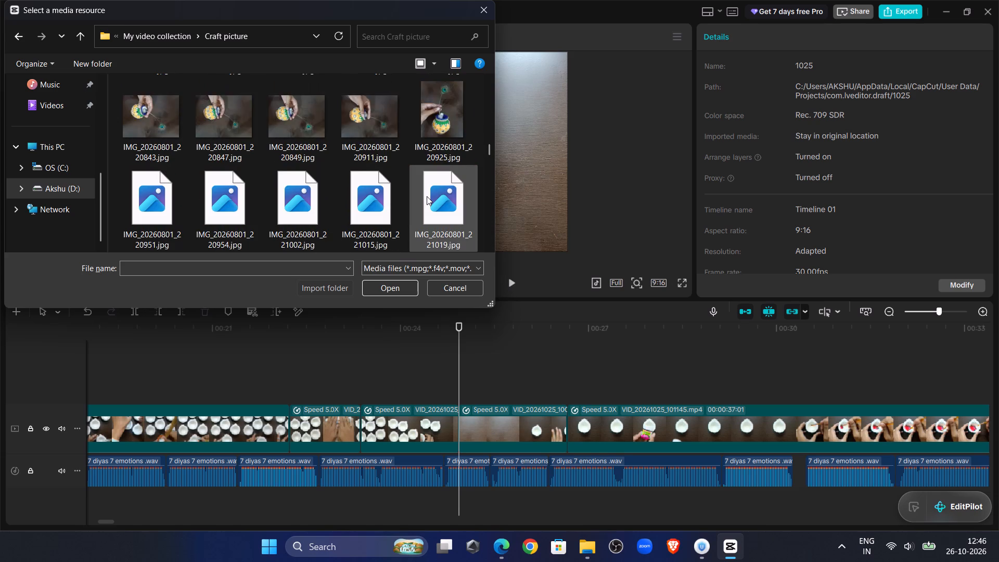
pyautogui.scroll(-20, 427, 196)
pyautogui.scroll(-20, 427, 196)
pyautogui.scroll(-4, 427, 196)
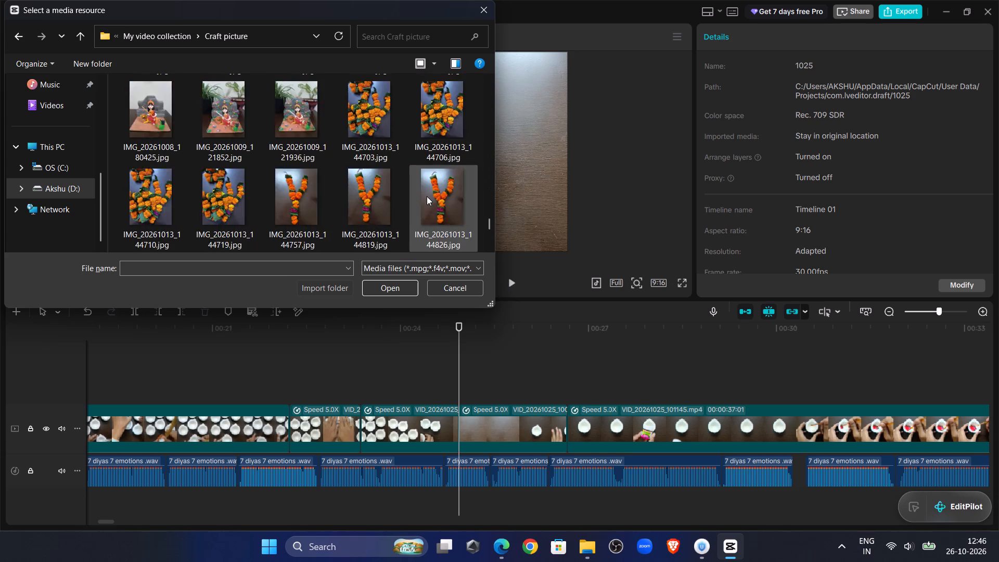
pyautogui.scroll(-13, 427, 196)
pyautogui.scroll(1, 421, 190)
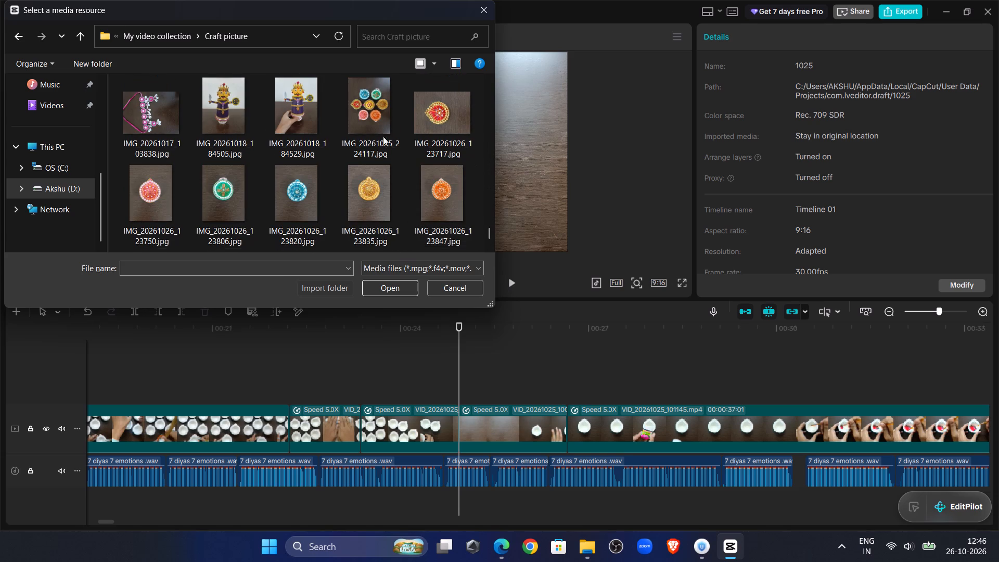
pyautogui.click(374, 124)
pyautogui.click(384, 283)
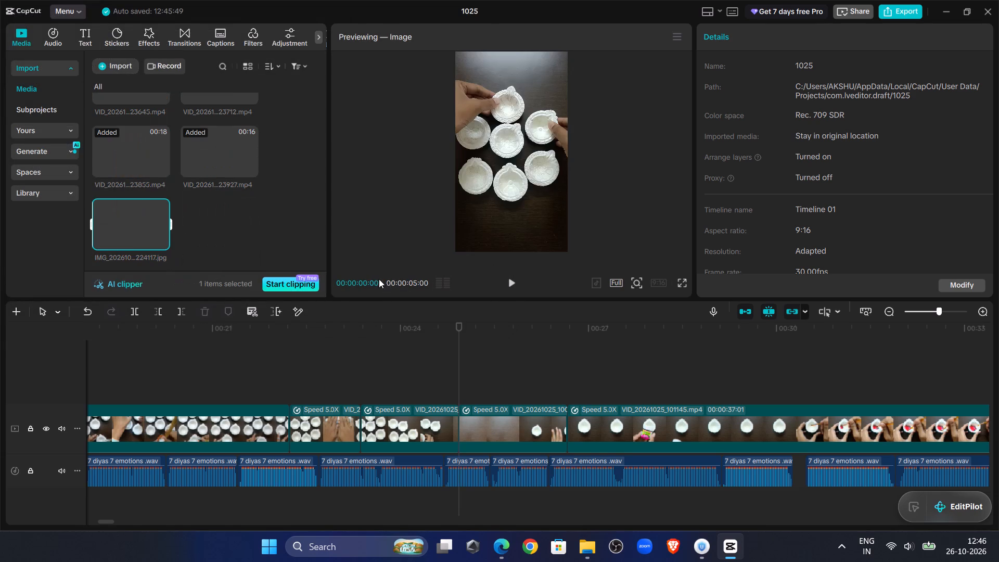
# Insert IMG_20261025_224117.jpg into the main track at 00:00:24:28, before the remaining empty-table clip, and play it with the voiceover.
pyautogui.moveTo(124, 232); pyautogui.dragTo(454, 417)
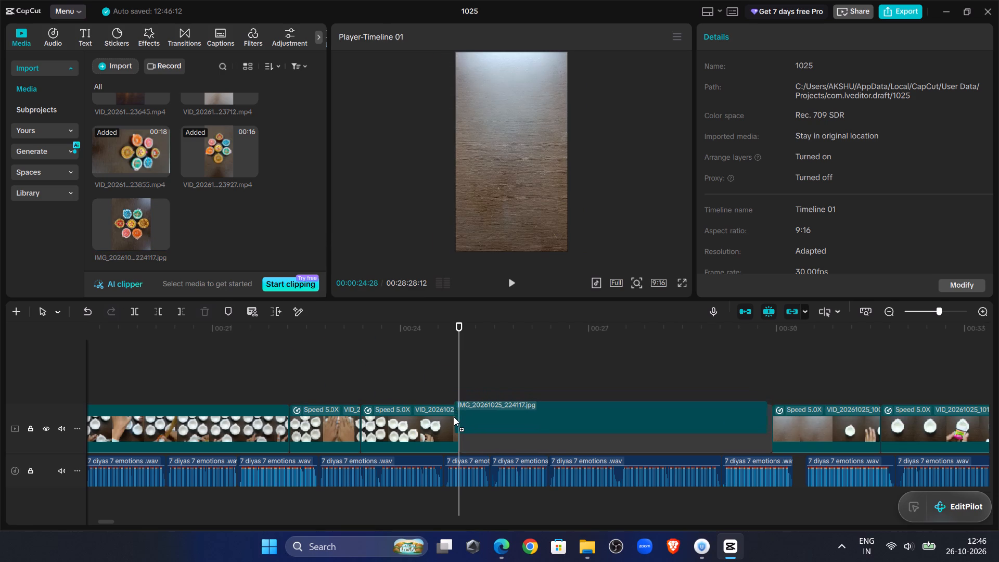
pyautogui.moveTo(454, 417); pyautogui.dragTo(453, 417)
pyautogui.click(396, 373)
pyautogui.click(513, 288)
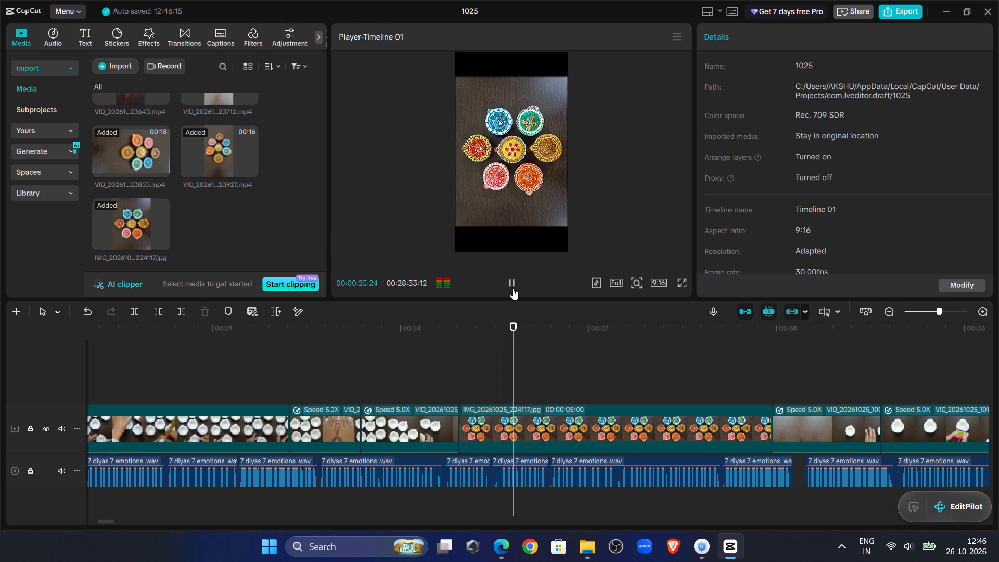
pyautogui.click(513, 288)
# Rotate the seven-diya picture to 90° in the frame, keeping it centred at 100% scale.
pyautogui.click(548, 163)
pyautogui.moveTo(508, 240); pyautogui.dragTo(468, 189)
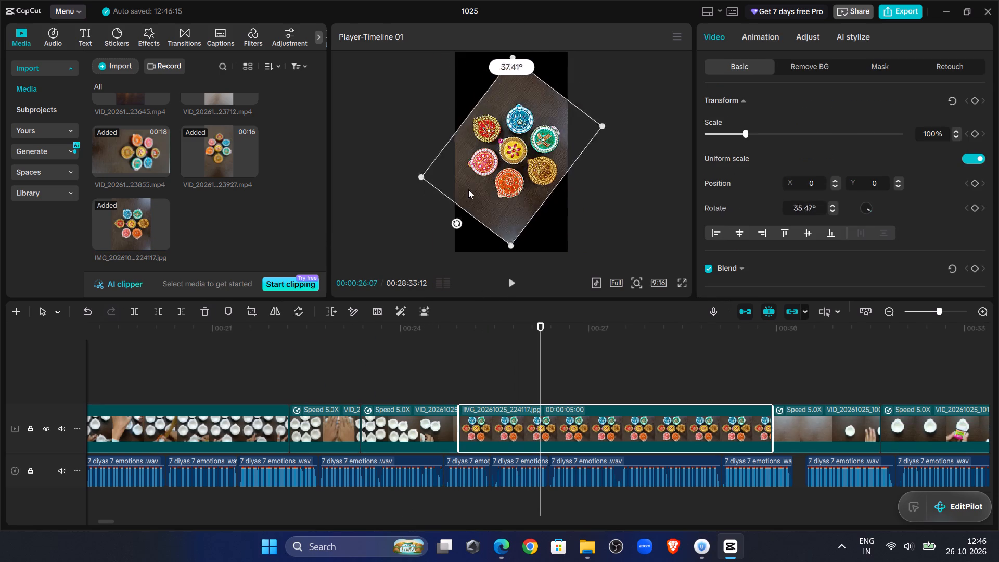
pyautogui.moveTo(468, 189); pyautogui.dragTo(462, 154)
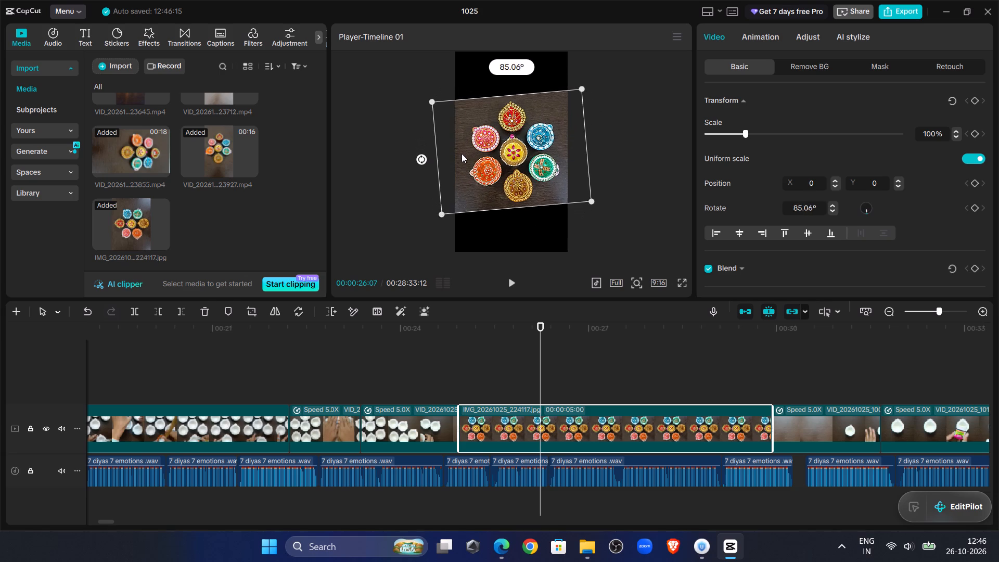
pyautogui.moveTo(462, 154); pyautogui.dragTo(461, 151)
pyautogui.click(537, 182)
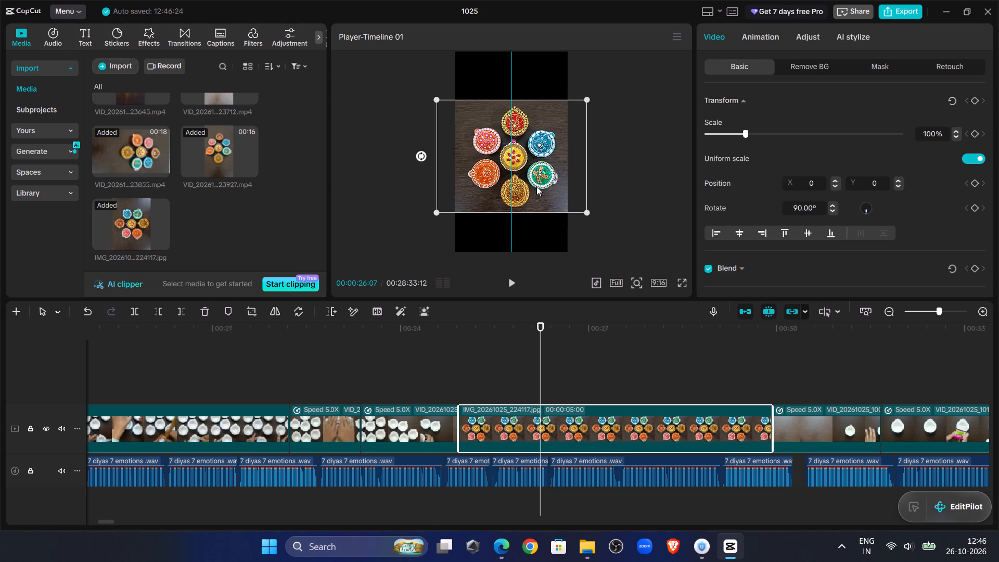
pyautogui.click(611, 221)
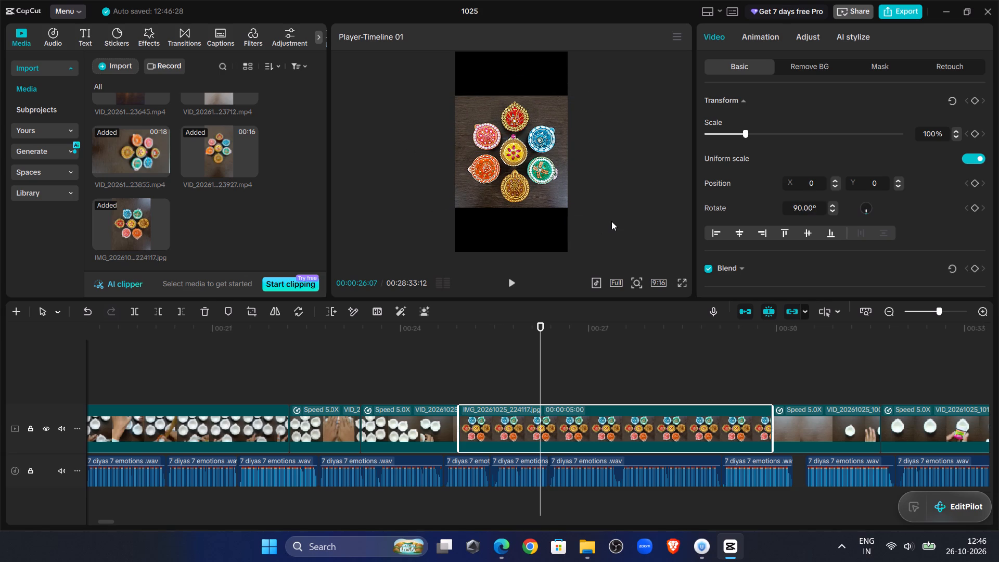
# View the rotated seven-diya picture in the full-screen preview.
pyautogui.click(682, 282)
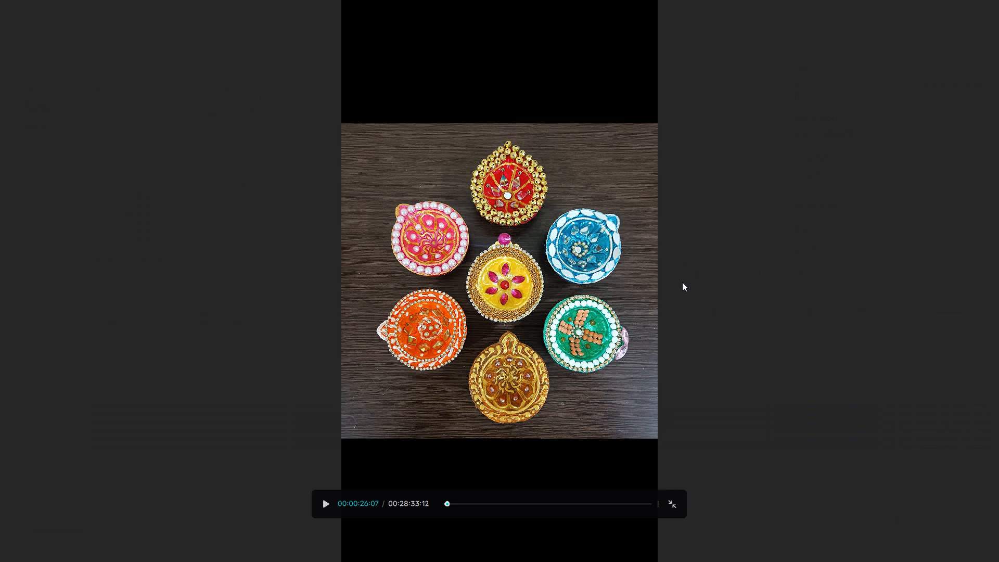
# Trim the end of the seven-diya picture at 00:00:29:04 to match the voiceover phrase.
pyautogui.click(675, 498)
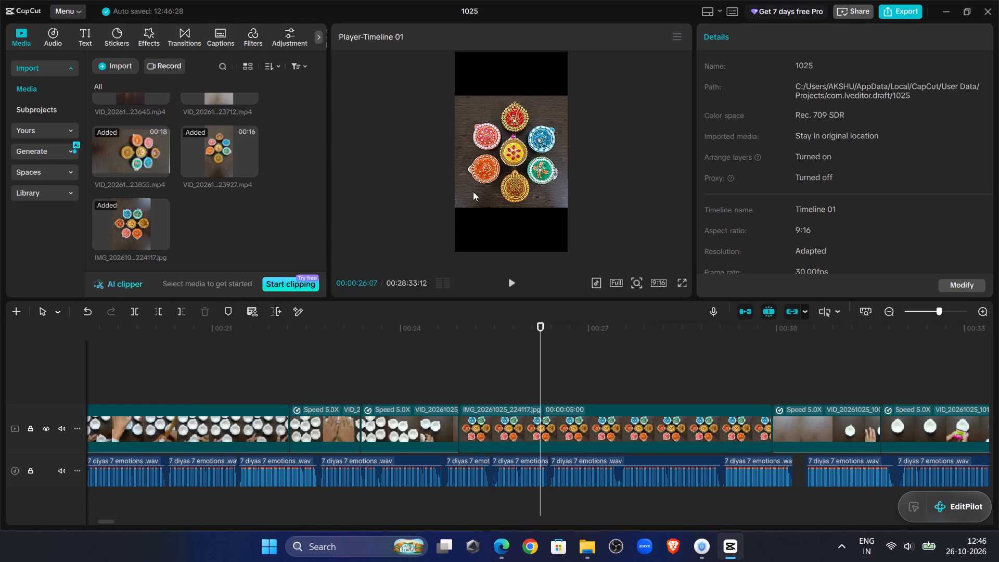
pyautogui.click(444, 373)
pyautogui.click(509, 282)
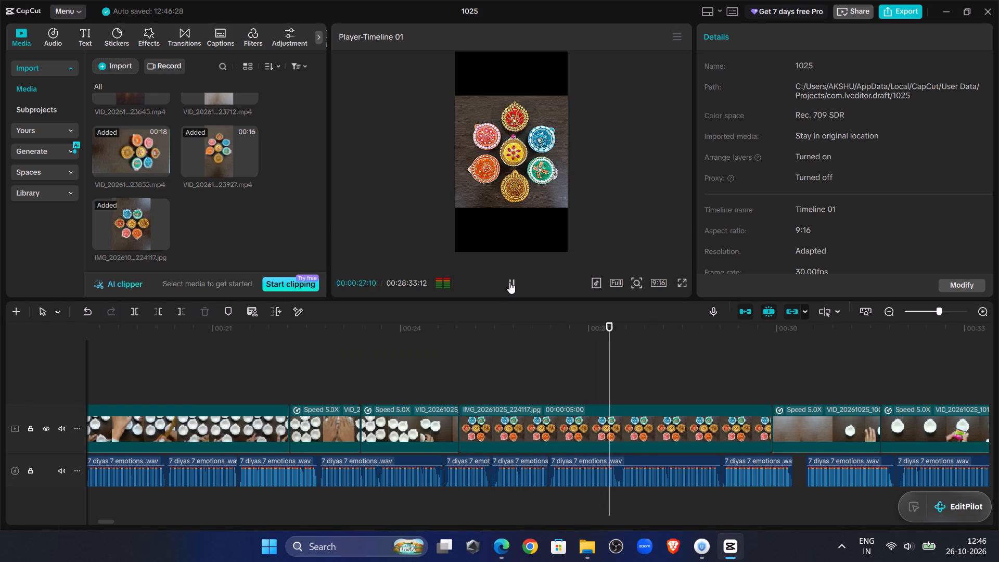
pyautogui.click(509, 282)
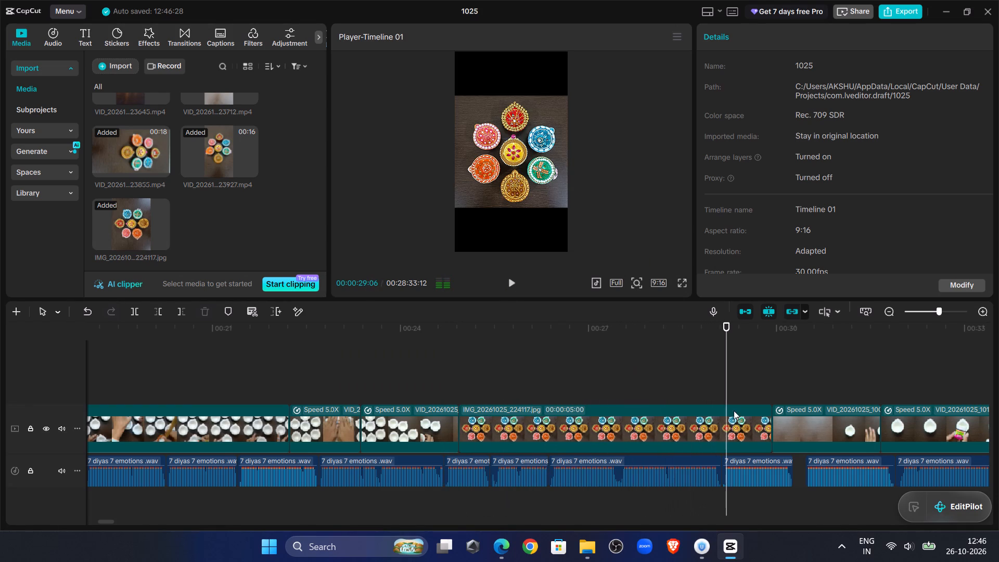
pyautogui.moveTo(725, 377); pyautogui.dragTo(724, 382)
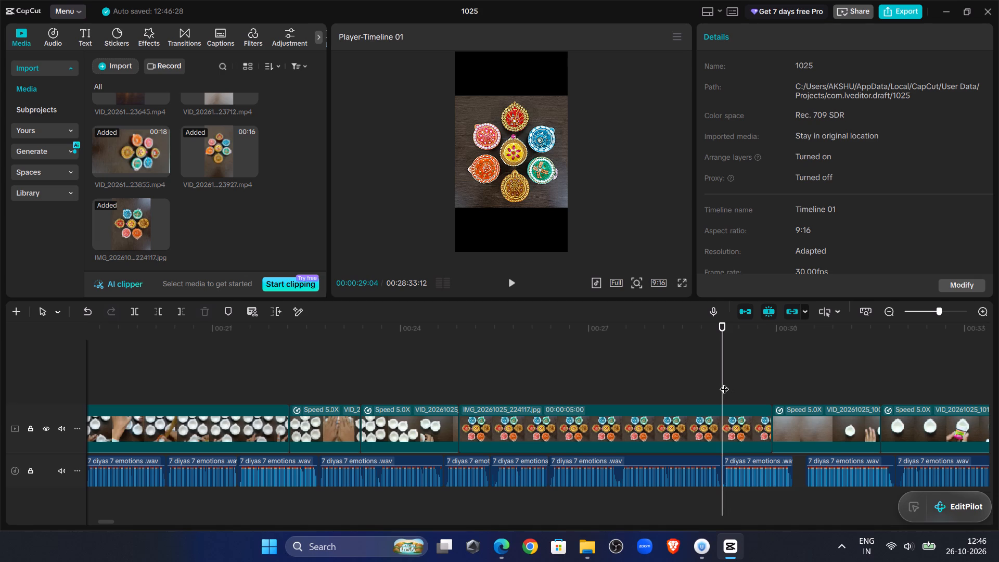
pyautogui.click(720, 418)
pyautogui.click(184, 310)
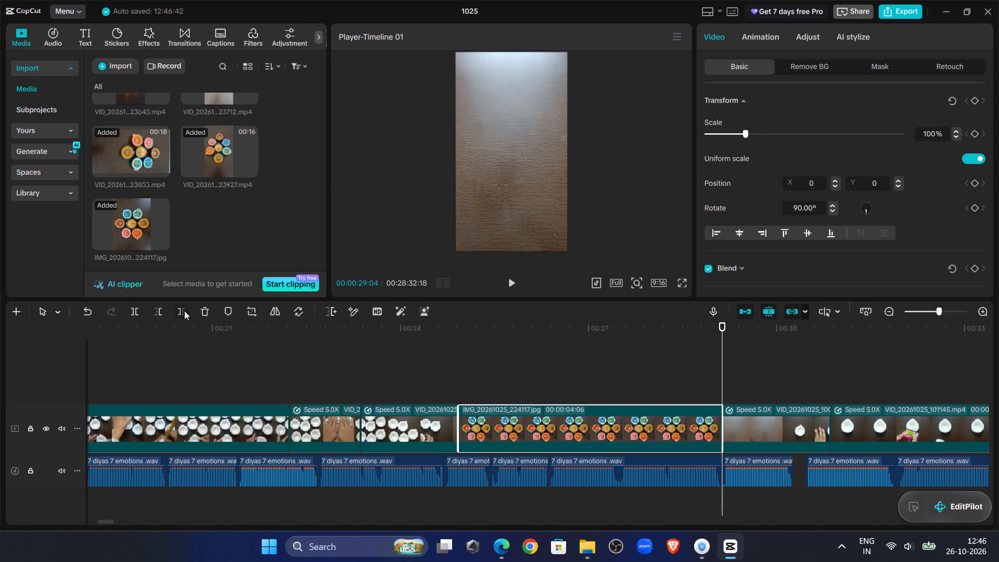
# Import the seven single-diya pictures, IMG_20261026_123717.jpg through IMG_20261026_123856.jpg, from the Craft picture folder.
pyautogui.click(116, 72)
pyautogui.scroll(-6, 156, 150)
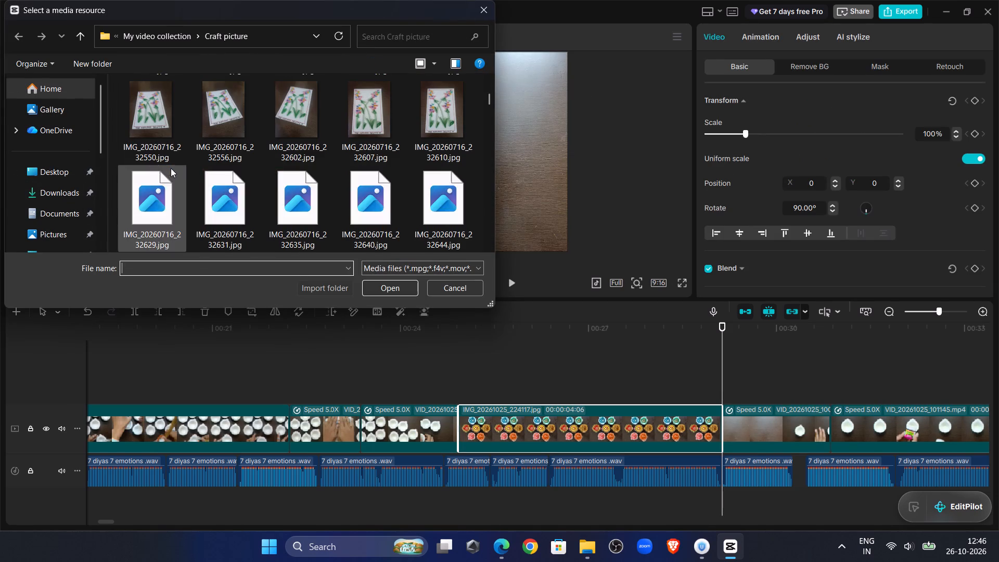
pyautogui.scroll(-5, 37, 116)
pyautogui.scroll(-20, 194, 198)
pyautogui.scroll(-3, 194, 198)
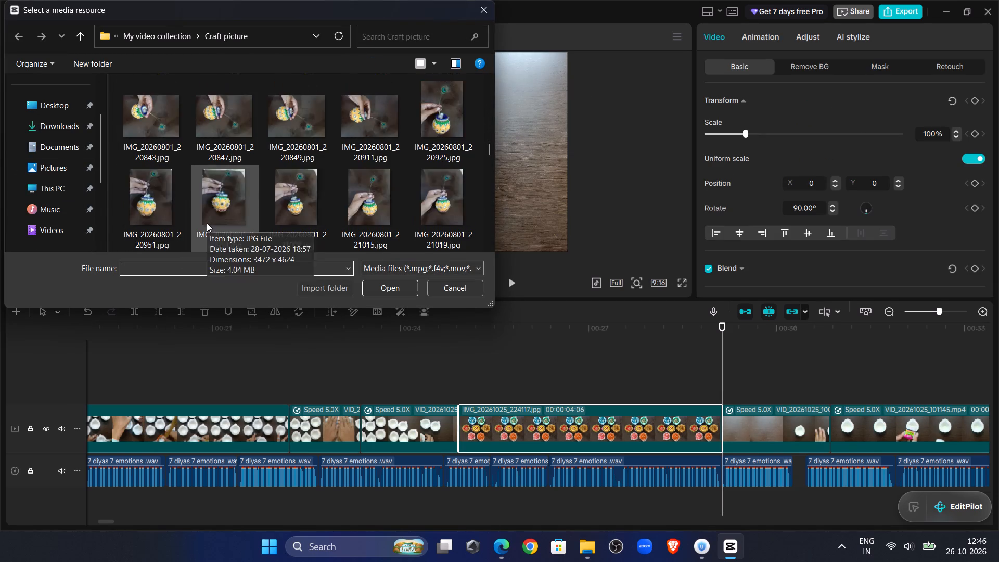
pyautogui.scroll(-20, 207, 223)
pyautogui.scroll(-8, 207, 223)
pyautogui.scroll(-12, 285, 183)
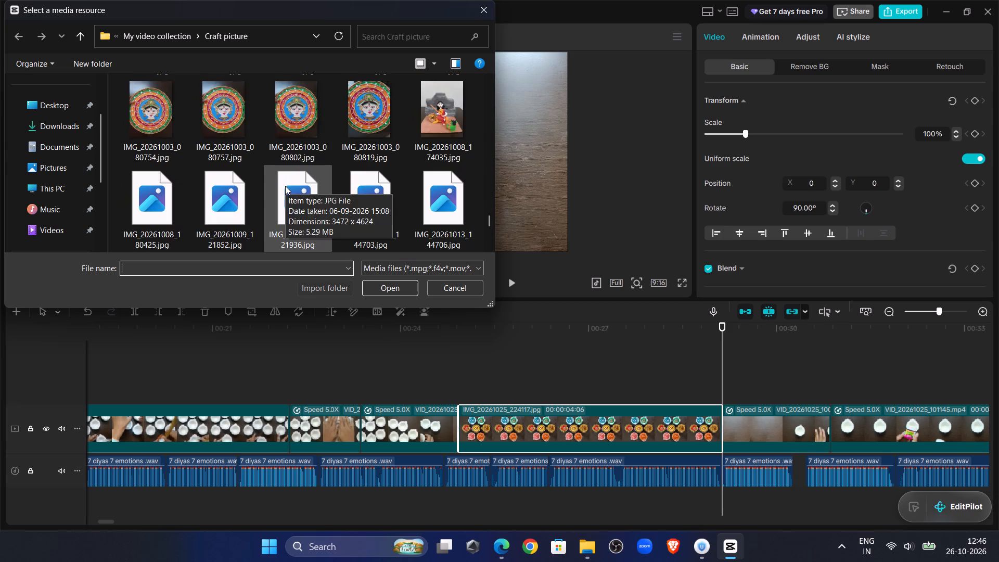
pyautogui.scroll(-15, 285, 186)
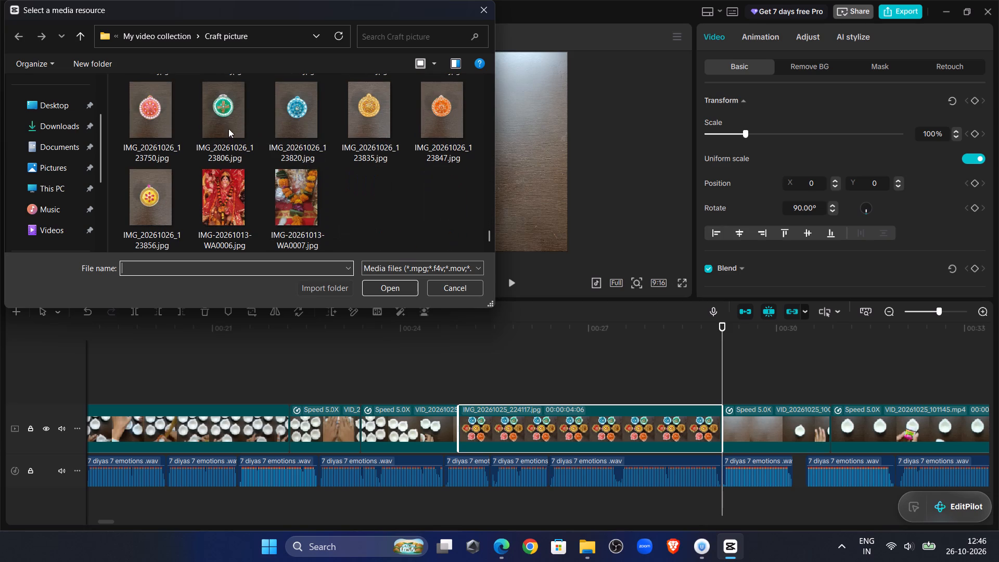
pyautogui.scroll(1, 245, 134)
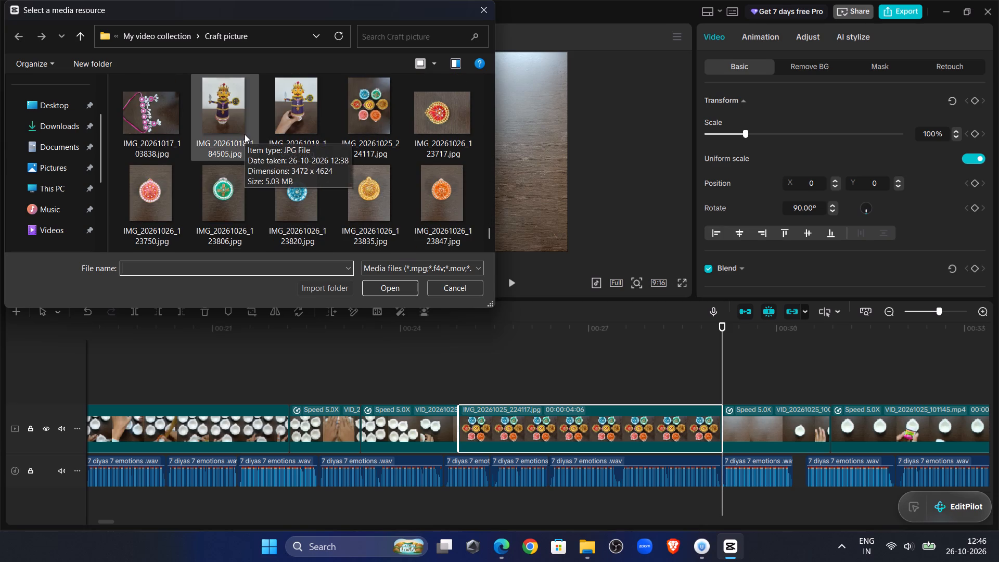
pyautogui.click(447, 119)
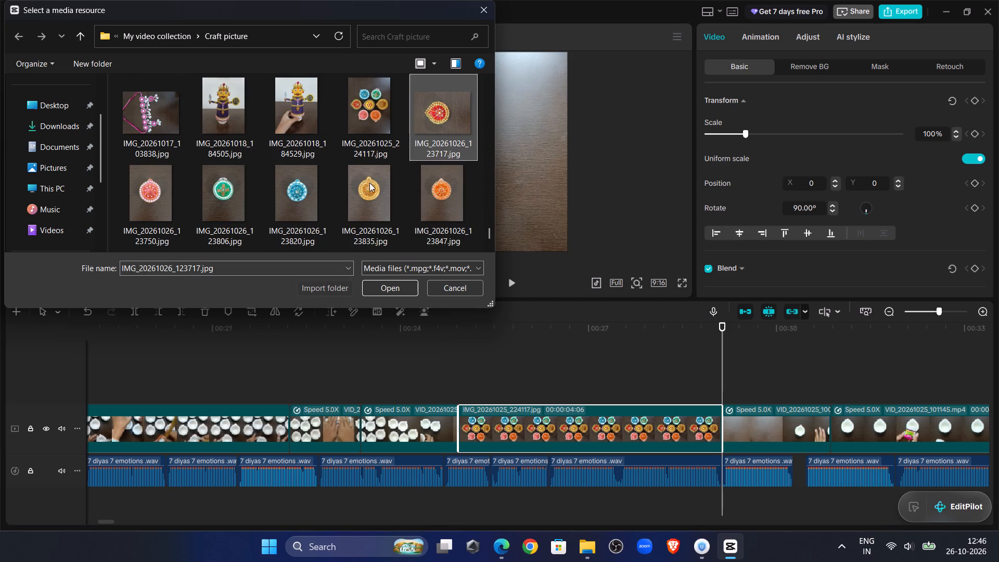
pyautogui.keyDown('shift'); pyautogui.click(186, 187); pyautogui.keyUp('shift')
pyautogui.keyDown('shift'); pyautogui.click(157, 198); pyautogui.keyUp('shift')
pyautogui.keyDown('shift'); pyautogui.click(214, 201); pyautogui.keyUp('shift')
pyautogui.keyDown('shift'); pyautogui.click(347, 206); pyautogui.keyUp('shift')
pyautogui.keyDown('shift'); pyautogui.click(325, 201); pyautogui.keyUp('shift')
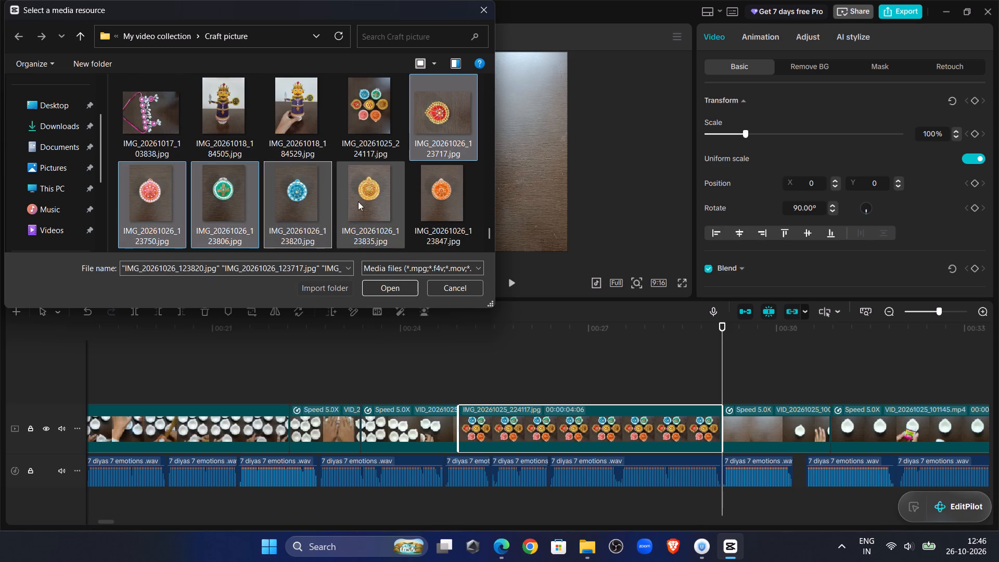
pyautogui.keyDown('shift'); pyautogui.click(368, 201); pyautogui.keyUp('shift')
pyautogui.keyDown('shift'); pyautogui.click(438, 203); pyautogui.keyUp('shift')
pyautogui.keyDown('shift'); pyautogui.scroll(-1, 301, 198); pyautogui.keyUp('shift')
pyautogui.keyDown('shift'); pyautogui.click(146, 211); pyautogui.keyUp('shift')
pyautogui.keyDown('shift'); pyautogui.click(382, 286); pyautogui.keyUp('shift')
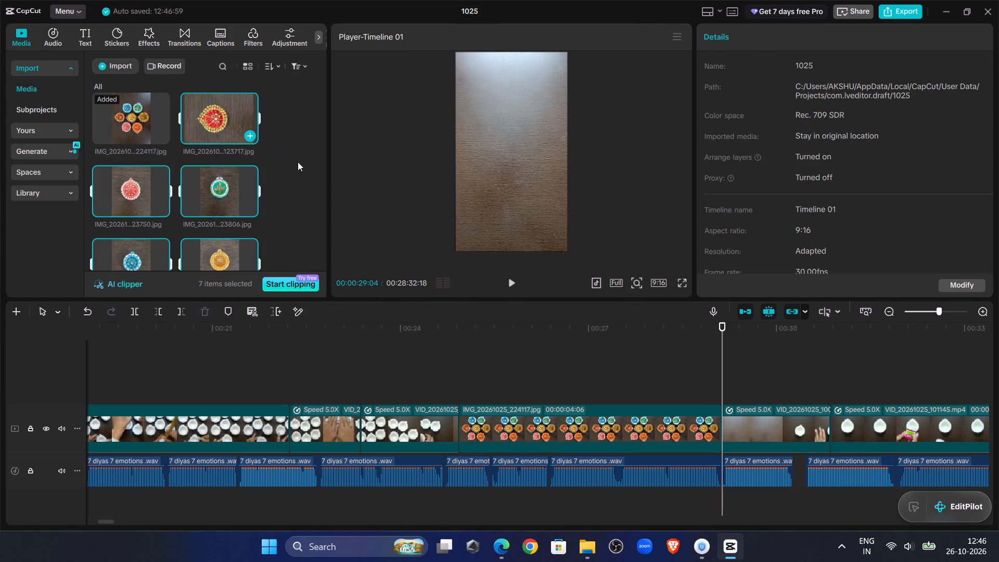
pyautogui.click(303, 167)
# Insert the red-and-gold diya picture IMG_20261026_123717.jpg into the main track at 00:00:29:04, directly after the seven-diya picture.
pyautogui.click(251, 115)
pyautogui.moveTo(235, 116); pyautogui.dragTo(714, 411)
# Rotate the red-and-gold diya picture to 90° and enlarge it to 188%, keeping it centred so it fills the frame.
pyautogui.moveTo(512, 206); pyautogui.dragTo(488, 195)
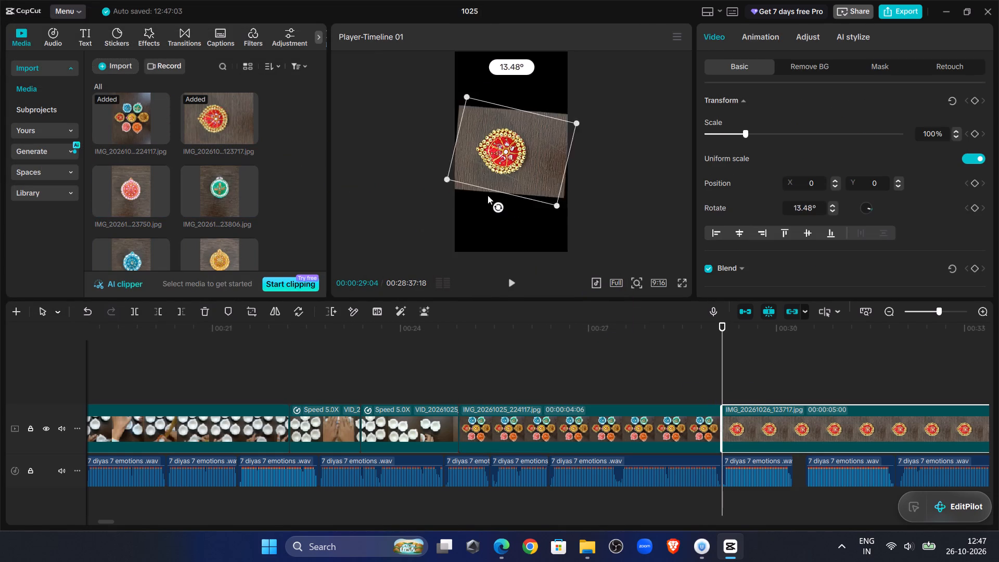
pyautogui.moveTo(488, 195); pyautogui.dragTo(472, 155)
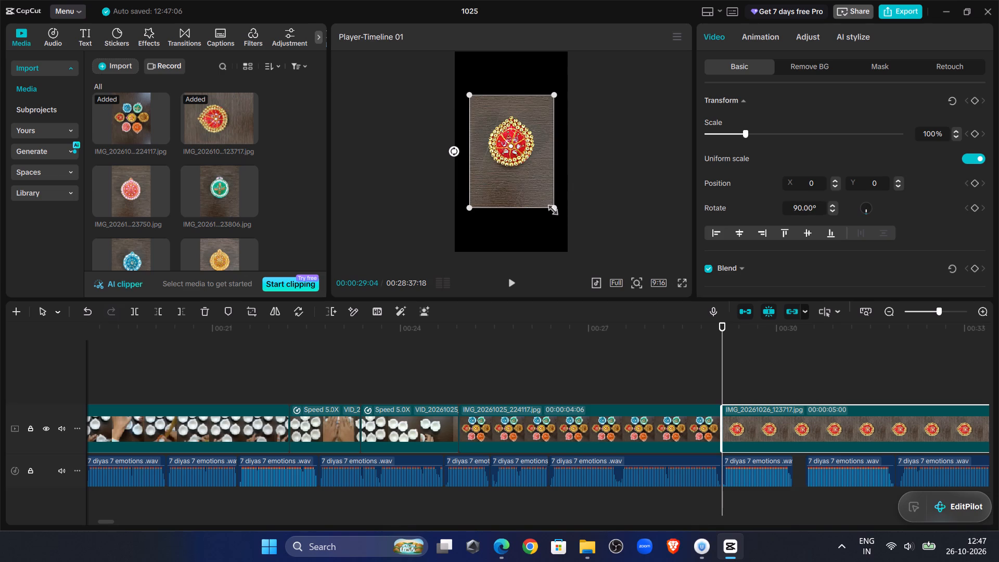
pyautogui.moveTo(556, 208); pyautogui.dragTo(585, 280)
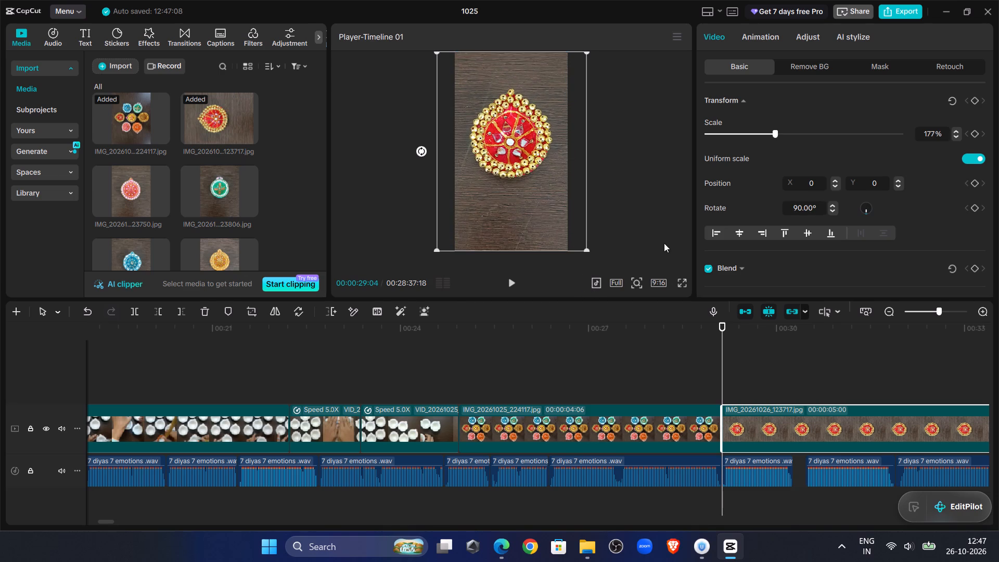
pyautogui.click(616, 376)
pyautogui.click(518, 285)
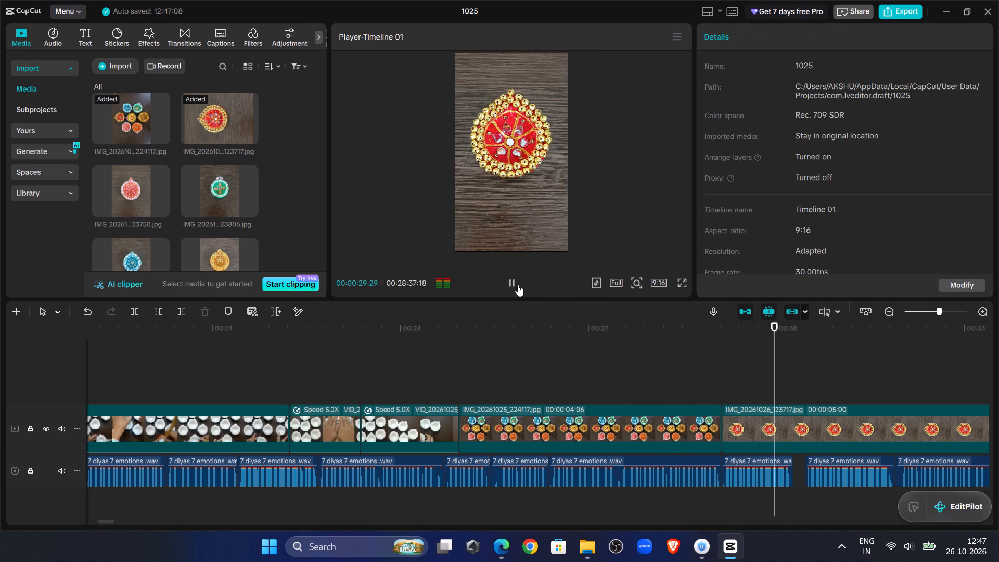
pyautogui.click(518, 285)
pyautogui.click(520, 199)
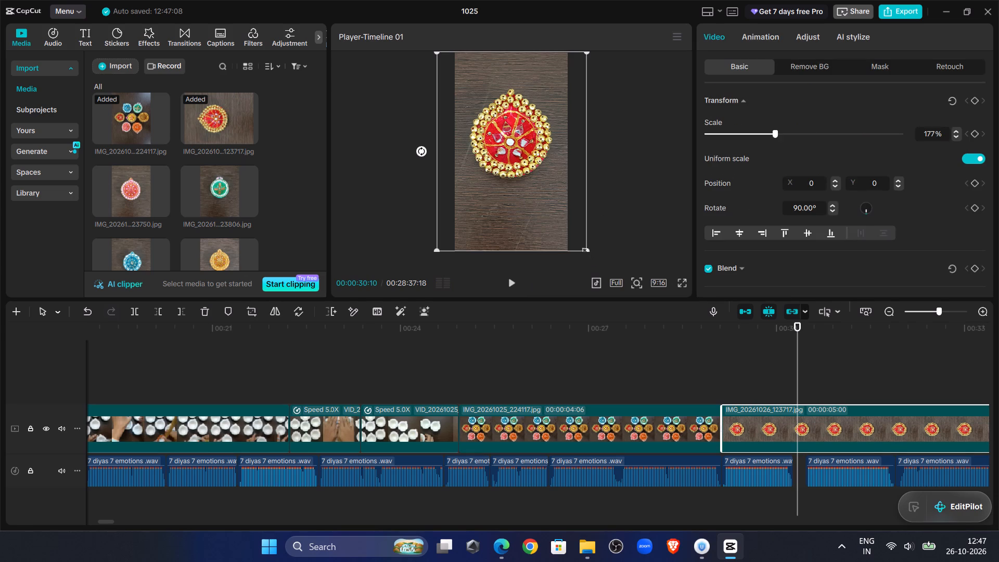
pyautogui.moveTo(588, 249); pyautogui.dragTo(597, 257)
pyautogui.moveTo(545, 206); pyautogui.dragTo(545, 210)
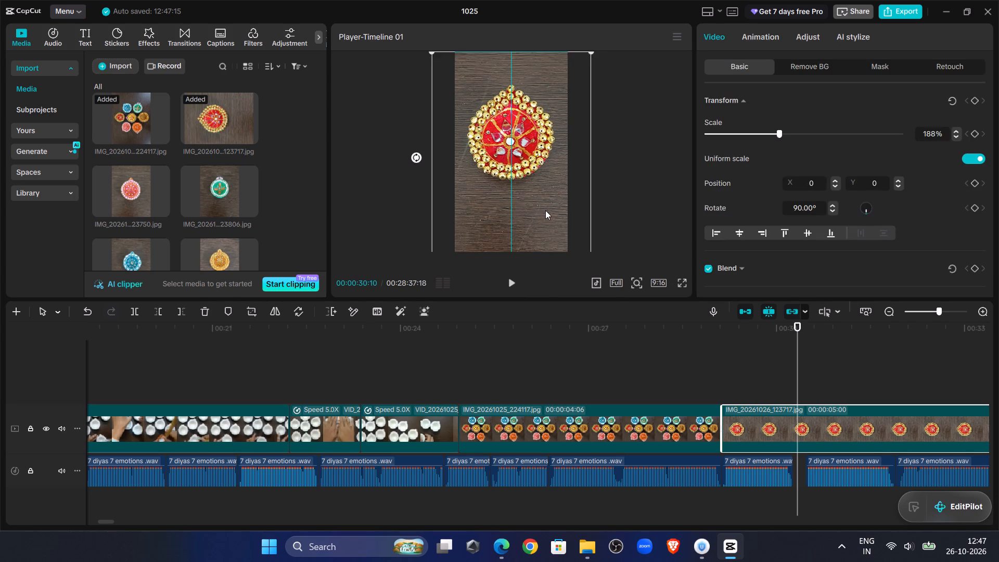
pyautogui.moveTo(545, 210); pyautogui.dragTo(548, 211)
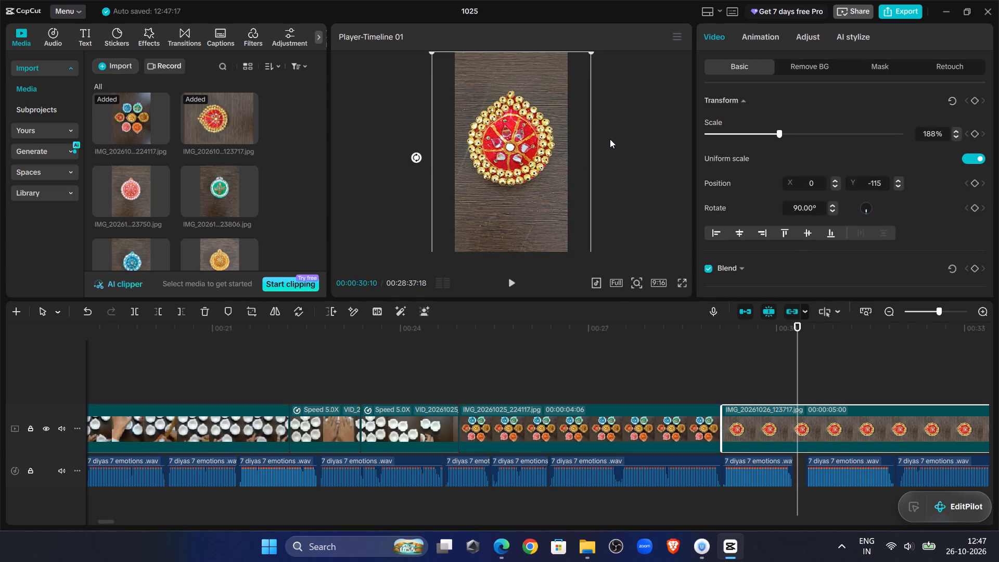
pyautogui.click(610, 139)
pyautogui.click(552, 153)
pyautogui.moveTo(574, 72); pyautogui.dragTo(574, 66)
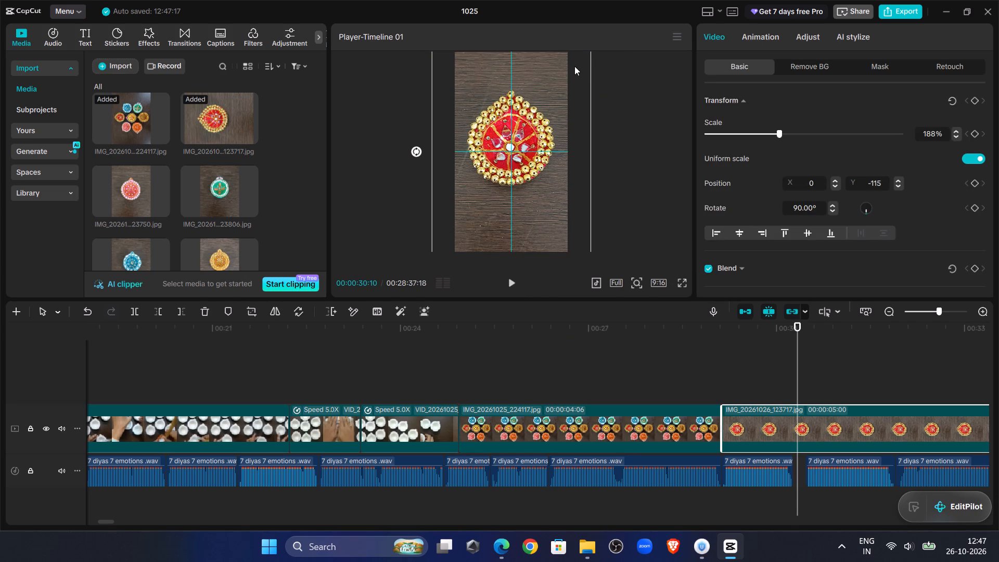
pyautogui.moveTo(574, 66); pyautogui.dragTo(575, 66)
# Play the red-and-gold diya section and close the voiceover gap just after 00:00:30 by moving the following audio clip earlier.
pyautogui.click(513, 283)
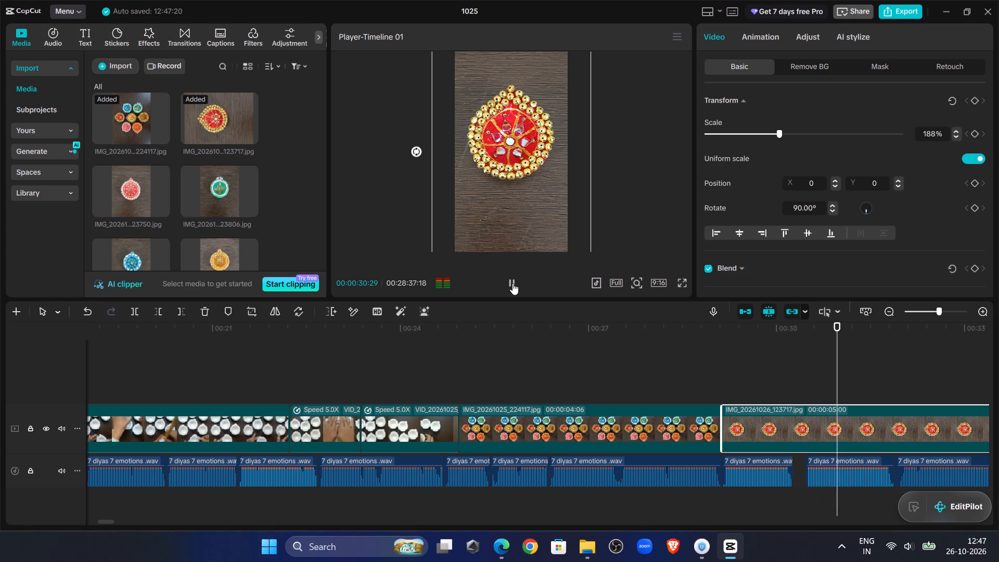
pyautogui.click(513, 283)
pyautogui.click(817, 458)
pyautogui.moveTo(823, 458); pyautogui.dragTo(813, 458)
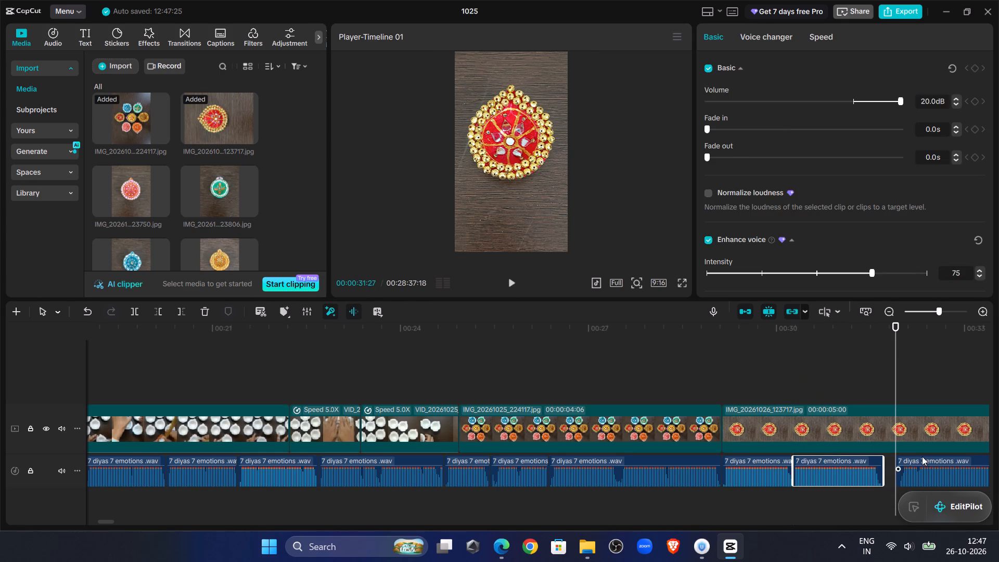
# Play on and trim the end of the red-and-gold diya picture at 00:00:31:21, where the voiceover phrase ends.
pyautogui.click(849, 369)
pyautogui.click(517, 280)
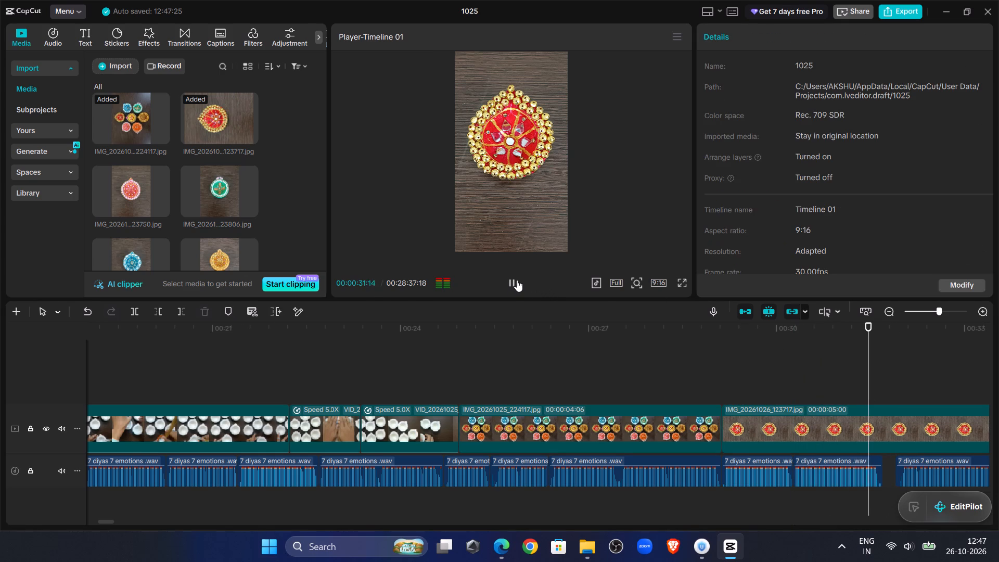
pyautogui.click(517, 280)
pyautogui.click(855, 432)
pyautogui.click(186, 309)
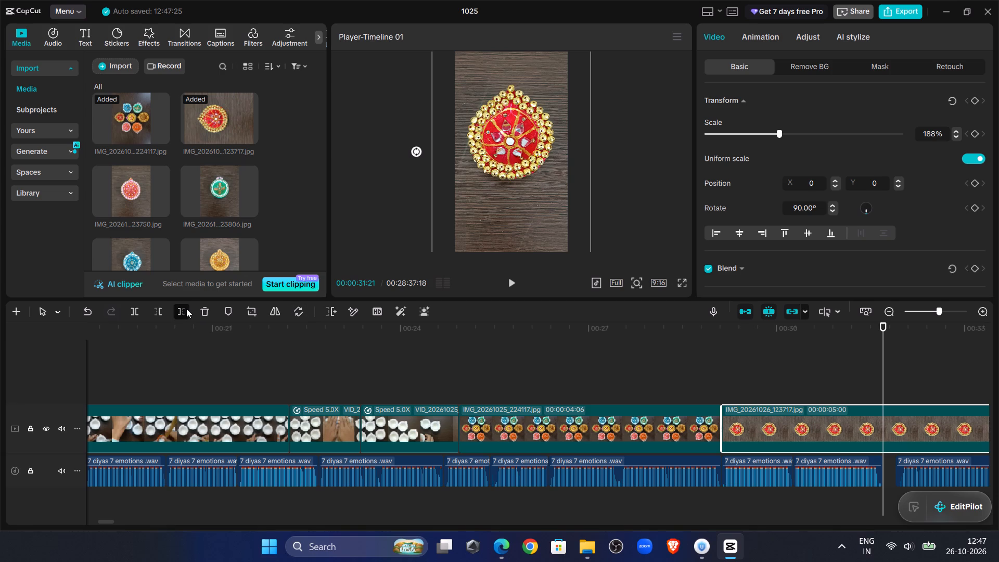
# Play on and move the next voiceover clip earlier to close the gap after the red-and-gold diya picture.
pyautogui.click(510, 276)
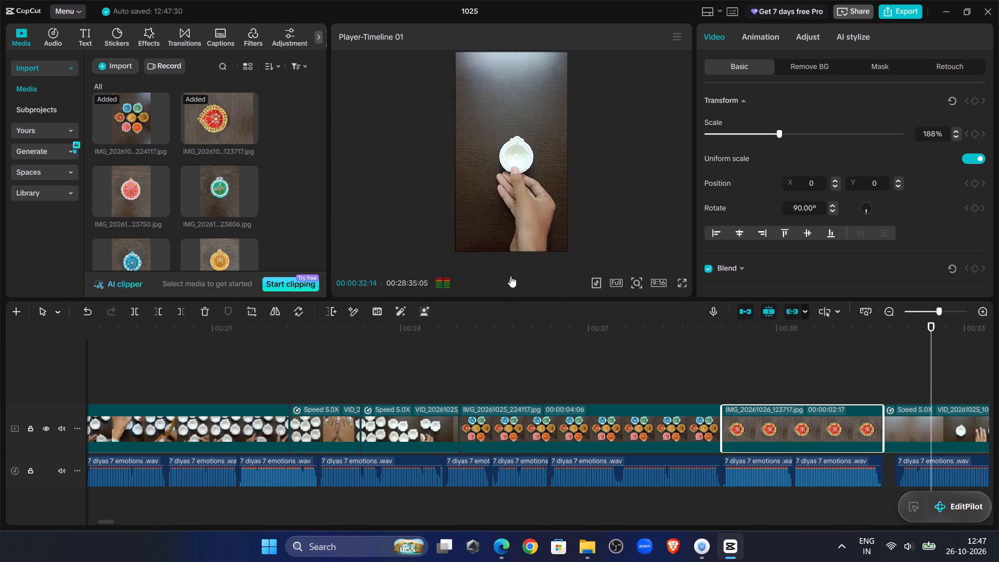
pyautogui.click(510, 276)
pyautogui.click(916, 465)
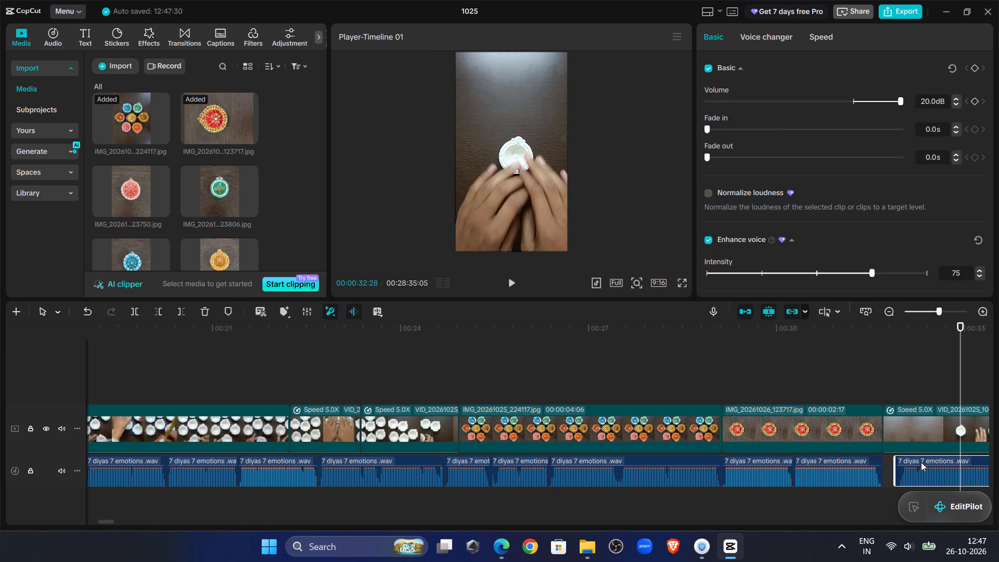
pyautogui.moveTo(921, 459); pyautogui.dragTo(908, 464)
pyautogui.click(861, 350)
pyautogui.moveTo(861, 350); pyautogui.dragTo(888, 366)
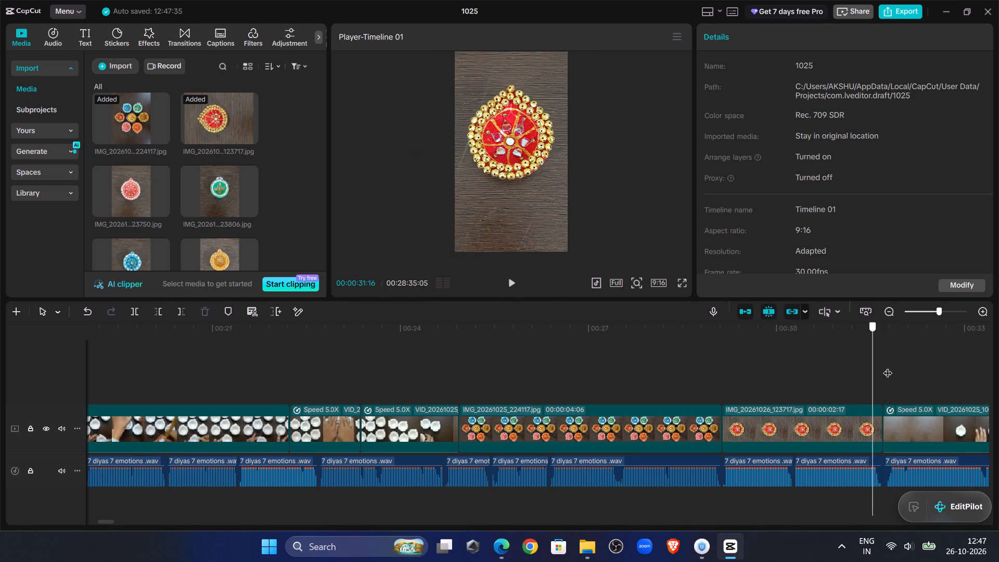
pyautogui.moveTo(888, 366); pyautogui.dragTo(885, 367)
# Select all voiceover clips after 00:00:34:14 and move them earlier together, closing the gap after the preceding audio clip.
pyautogui.moveTo(98, 521); pyautogui.dragTo(104, 521)
pyautogui.click(373, 349)
pyautogui.moveTo(373, 348); pyautogui.dragTo(426, 366)
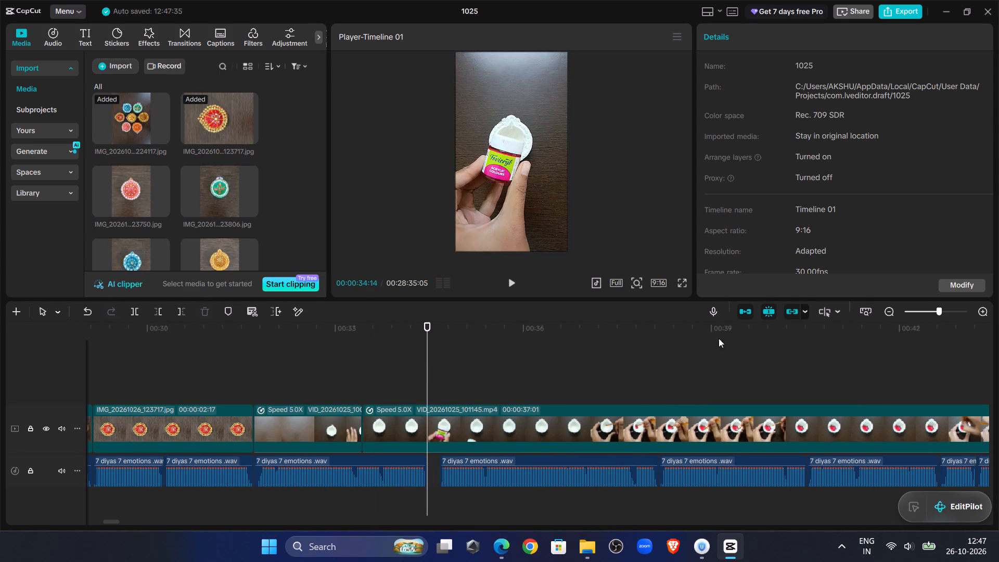
pyautogui.click(914, 313)
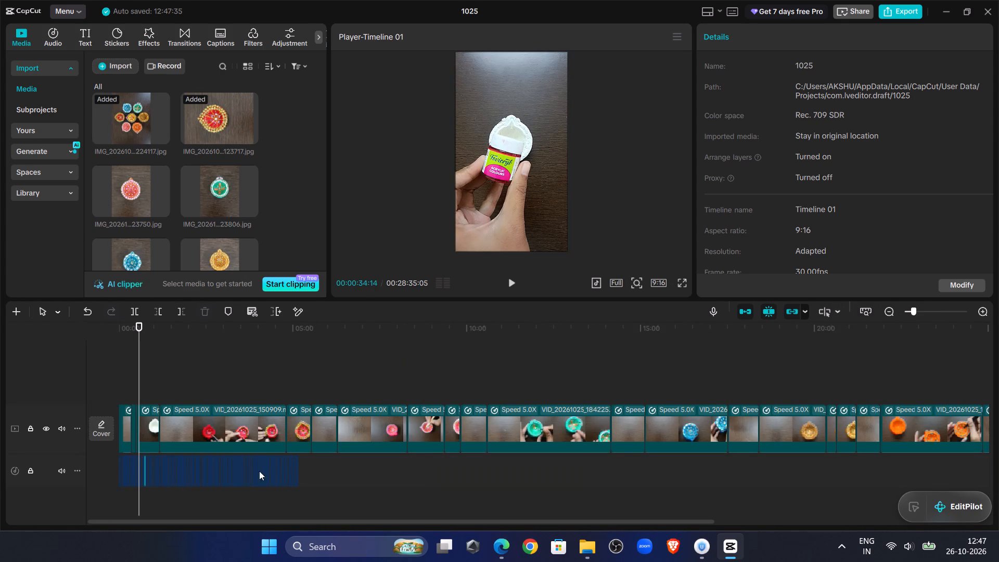
pyautogui.moveTo(306, 465); pyautogui.dragTo(142, 466)
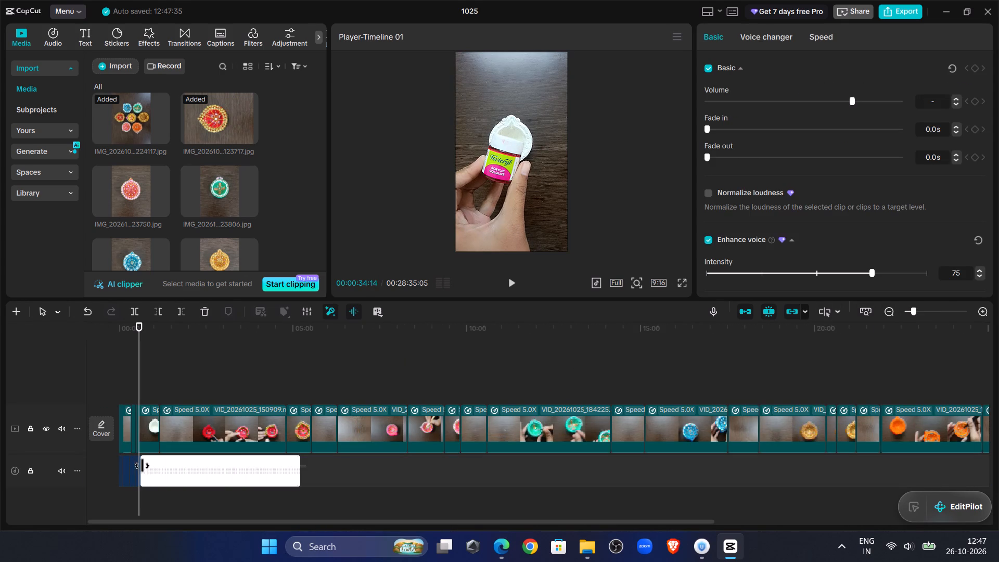
pyautogui.moveTo(142, 466); pyautogui.dragTo(140, 463)
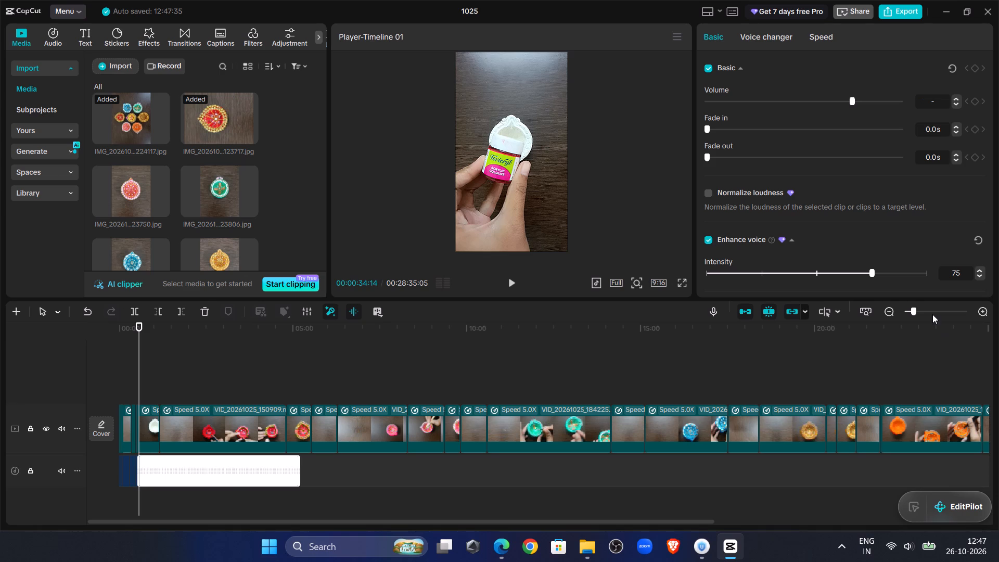
pyautogui.click(932, 310)
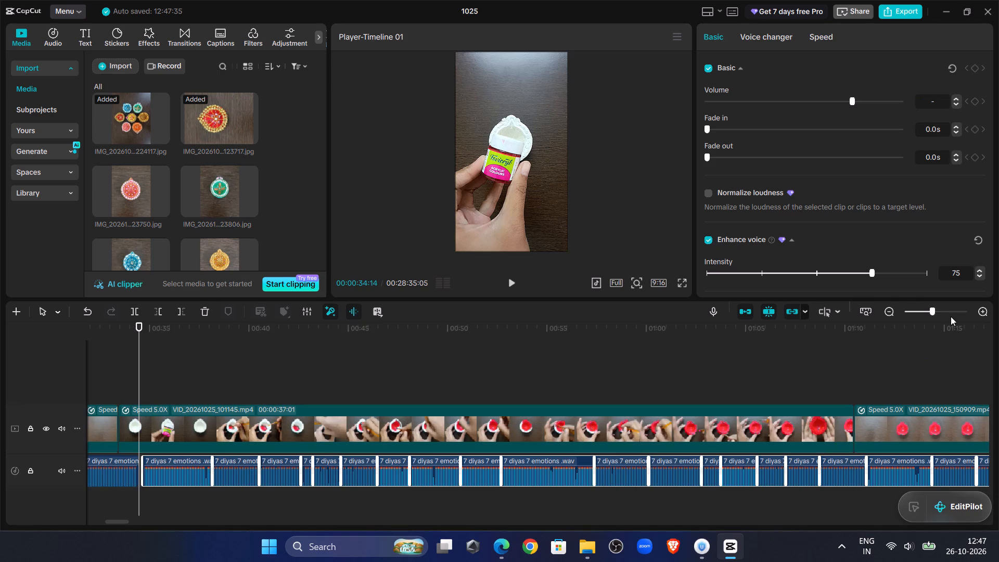
pyautogui.click(950, 313)
pyautogui.moveTo(297, 457); pyautogui.dragTo(222, 464)
# Go back through the edited section to the timeline's start at 00:00:00:00 and view the overall clip layout.
pyautogui.click(162, 357)
pyautogui.moveTo(162, 357); pyautogui.dragTo(316, 362)
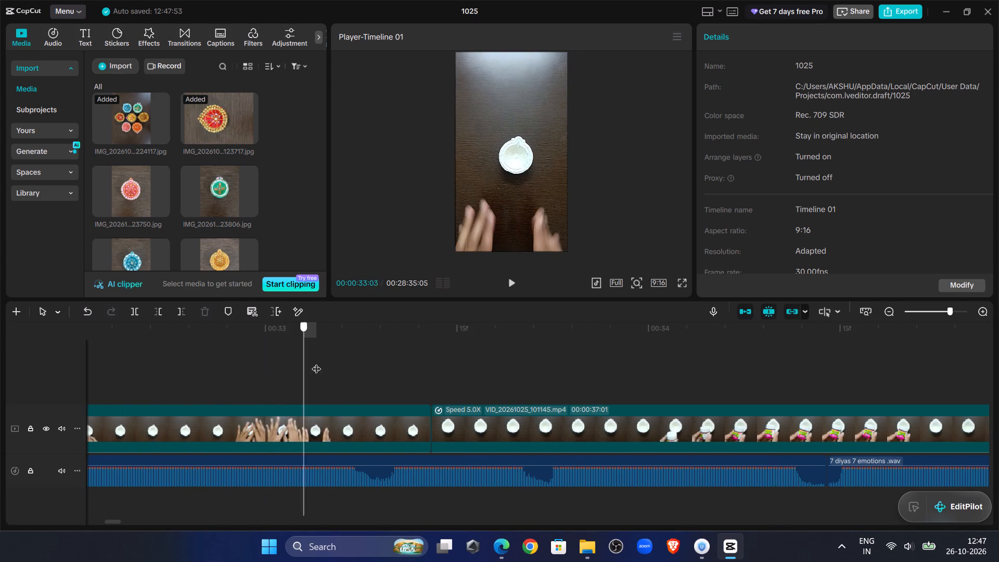
pyautogui.moveTo(316, 362); pyautogui.dragTo(0, 489)
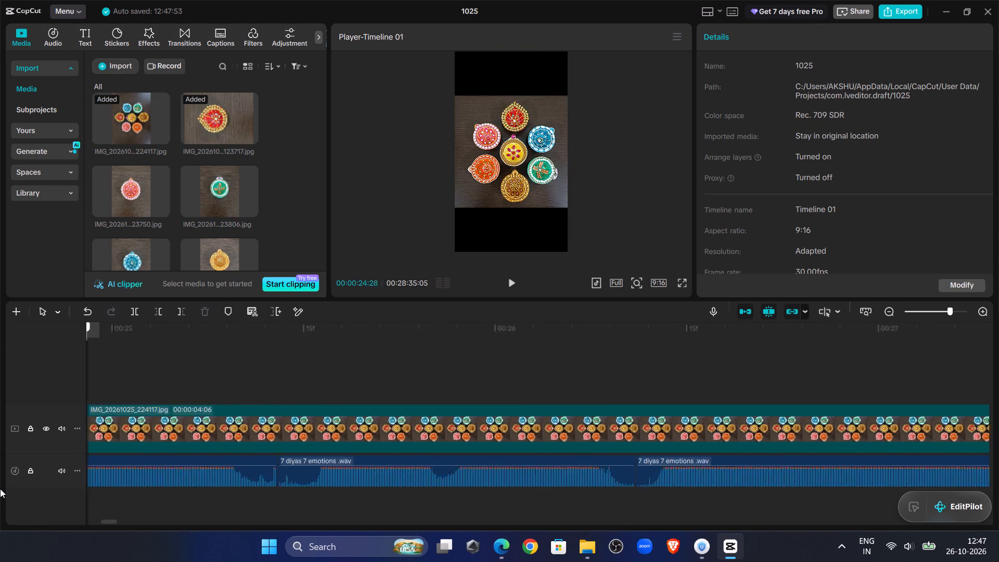
pyautogui.moveTo(0, 489); pyautogui.dragTo(0, 501)
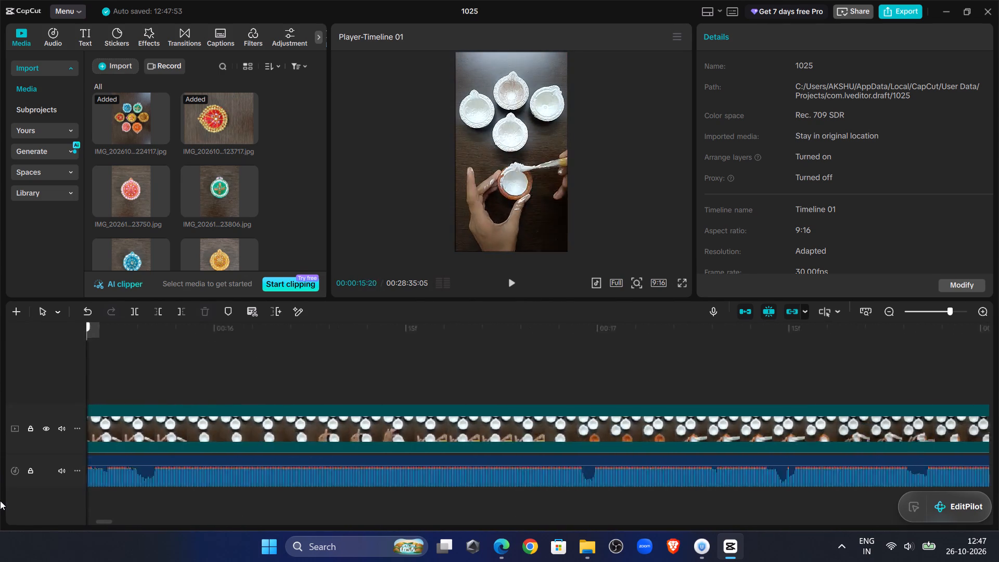
pyautogui.moveTo(0, 501); pyautogui.dragTo(0, 503)
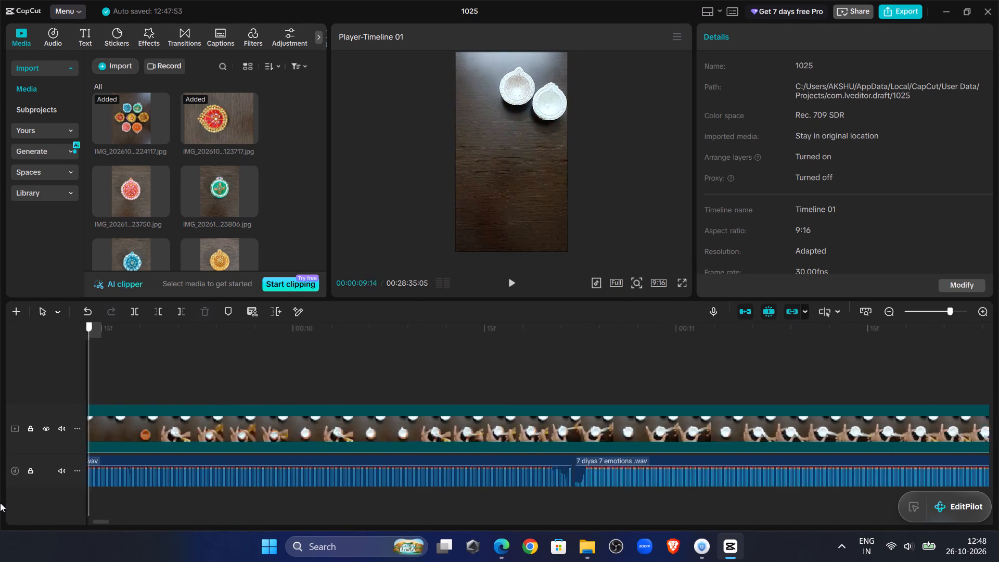
pyautogui.moveTo(0, 503); pyautogui.dragTo(0, 534)
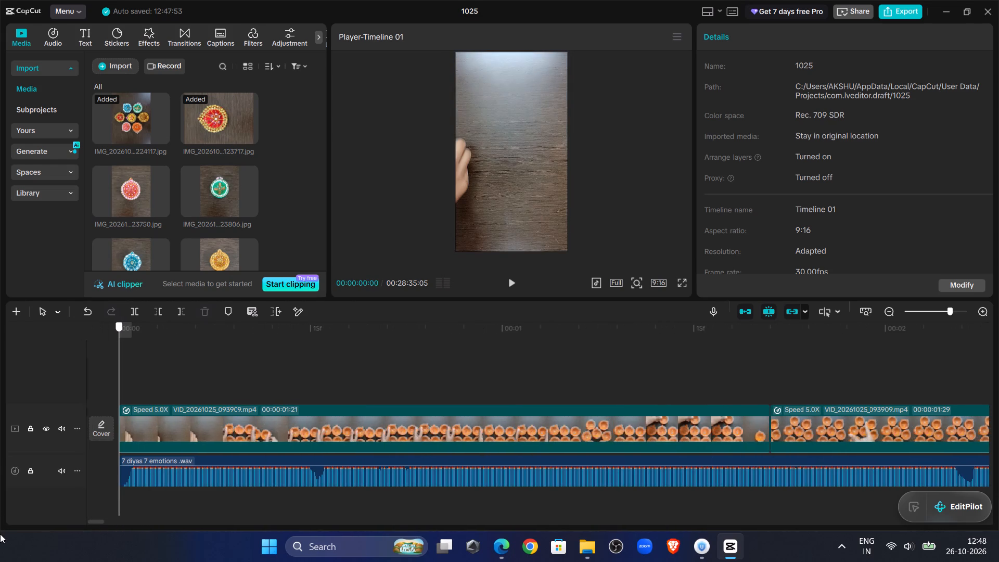
pyautogui.moveTo(0, 534); pyautogui.dragTo(0, 538)
pyautogui.click(925, 307)
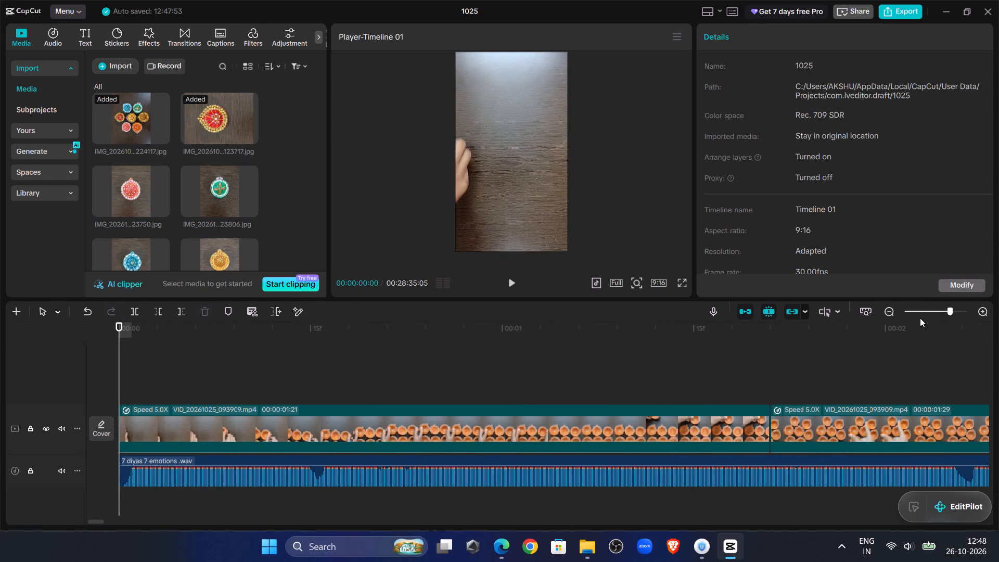
pyautogui.click(919, 317)
pyautogui.click(919, 317)
pyautogui.click(918, 310)
pyautogui.click(914, 311)
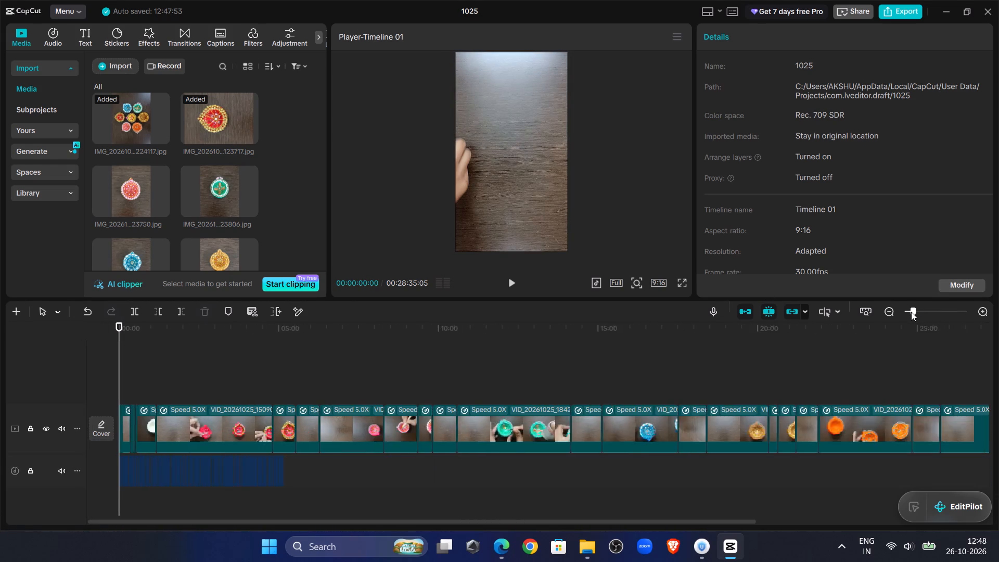